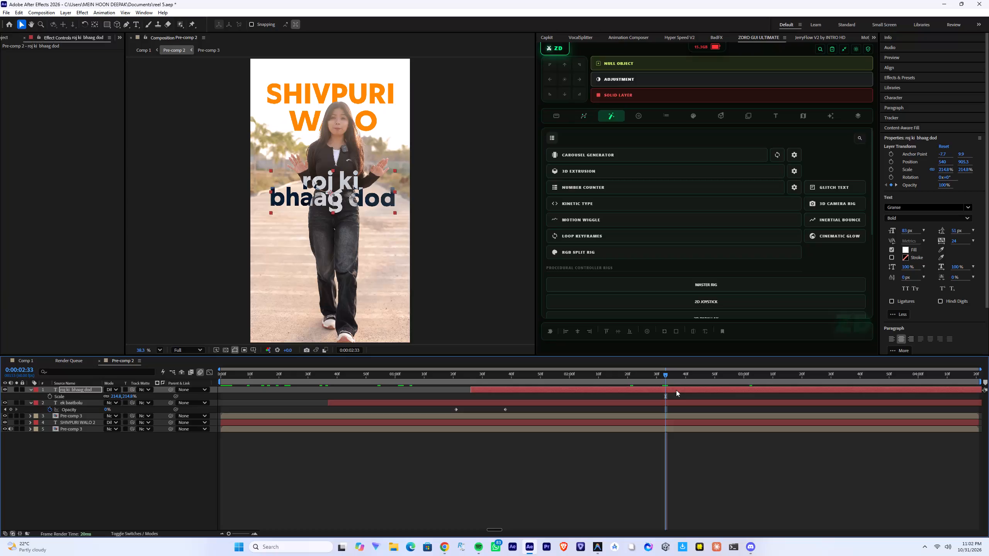
Play back Pre-comp 2 from the start to review the timing of the existing text animations.
key("space")
left_click(665, 379)
key("space")
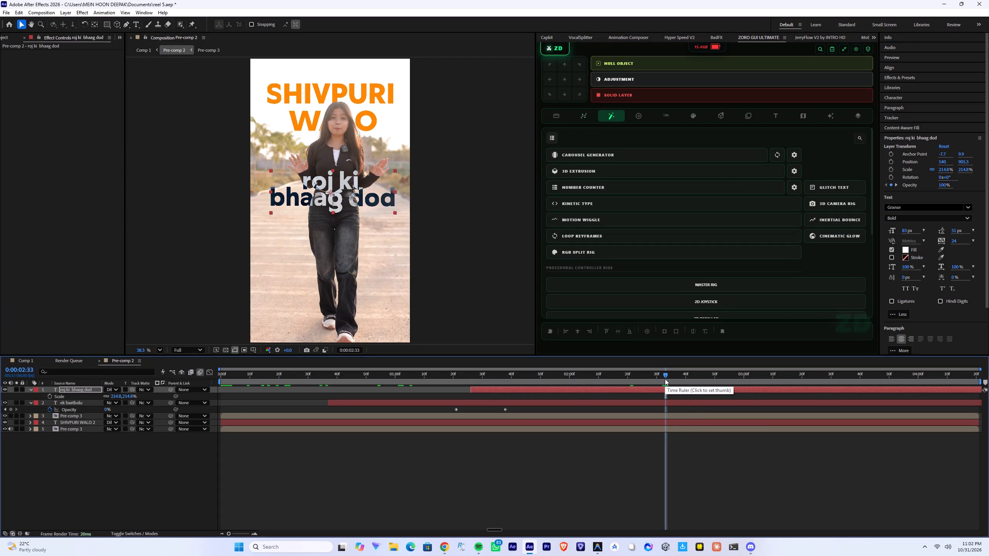
left_click(665, 379)
key("space")
left_click(665, 379)
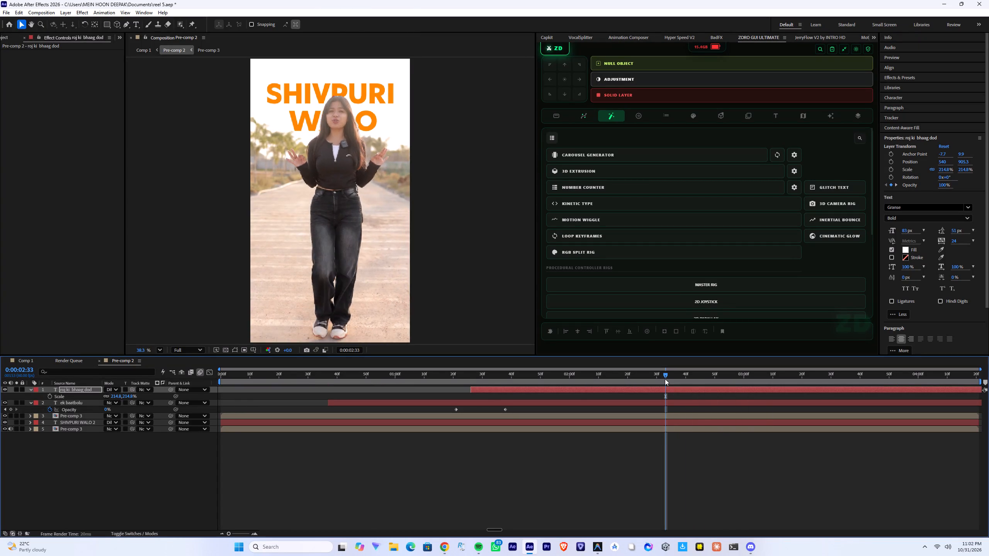
left_click_drag(665, 379, 109, 405)
key("space")
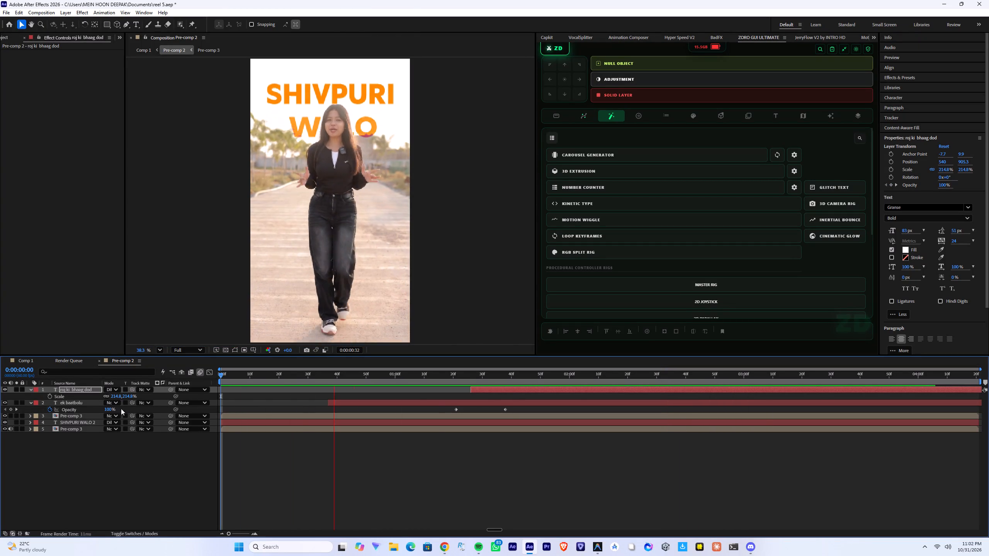
key("space")
key("space")
key("space")
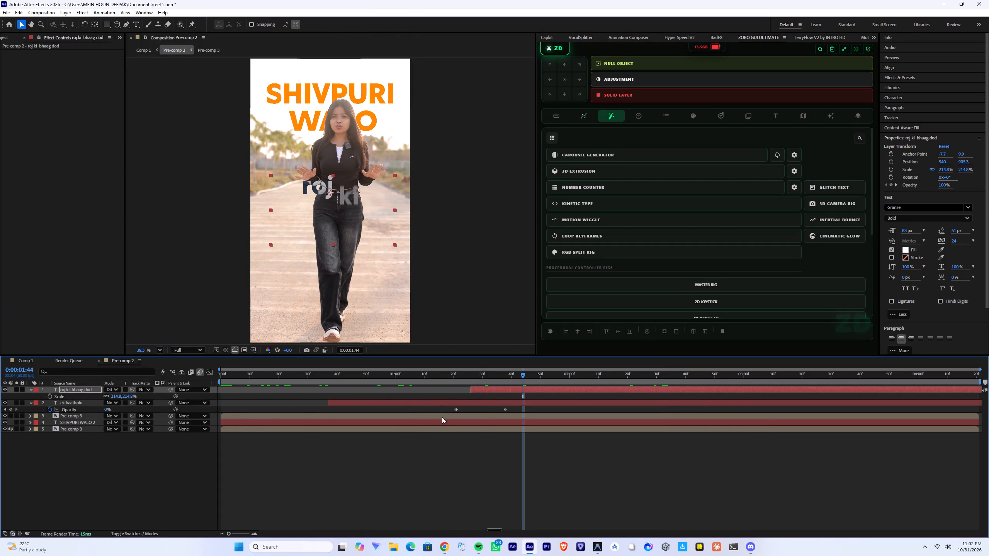
Duplicate the SHIVPURI WALO 2 text layer and shift the copy so it starts at about 2:20 on the timeline.
left_click(446, 422)
key("ctrl+v")
key("space")
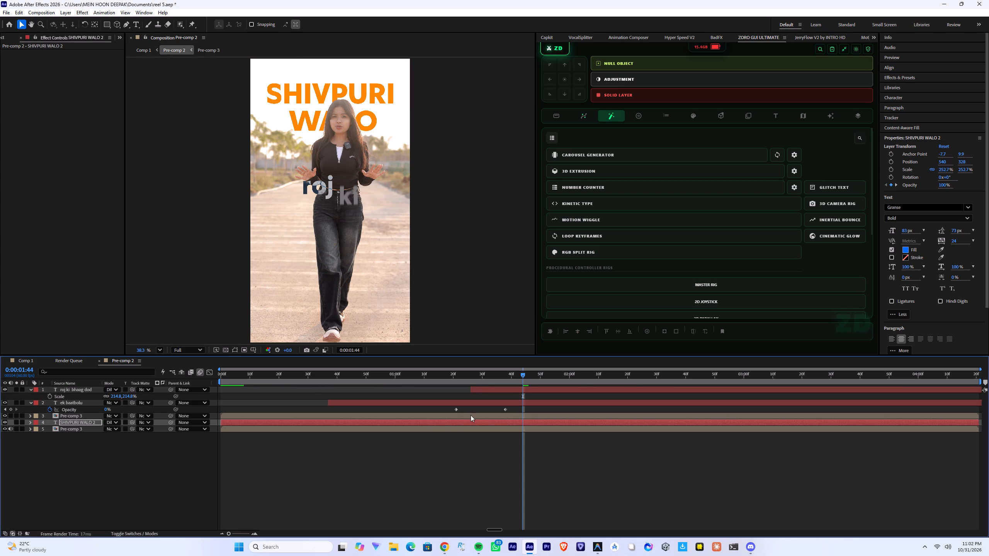
key("space")
left_click(455, 422)
key("ctrl+d")
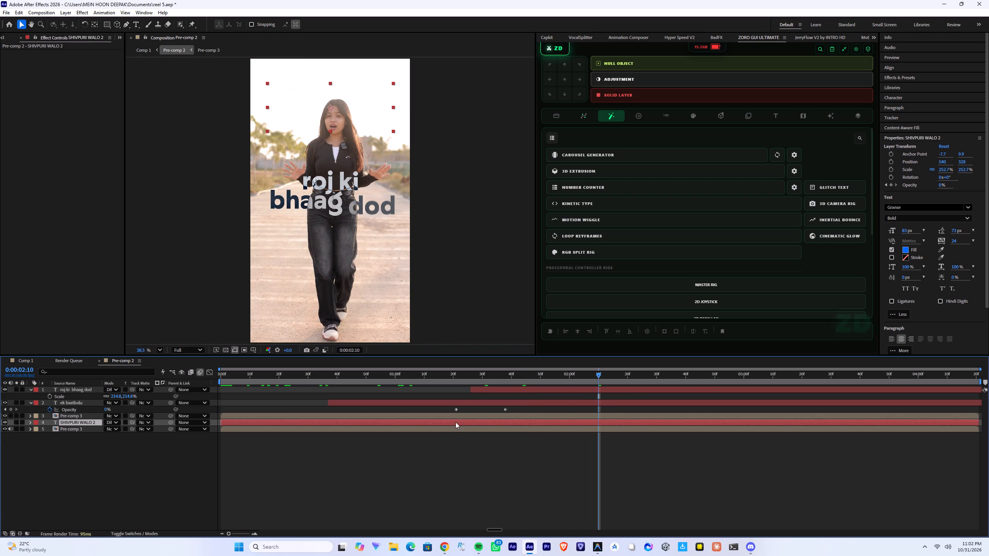
left_click_drag(455, 422, 862, 426)
Replace the duplicated layer's text with "bheed" on the first line and "or shor" on the second.
key("space")
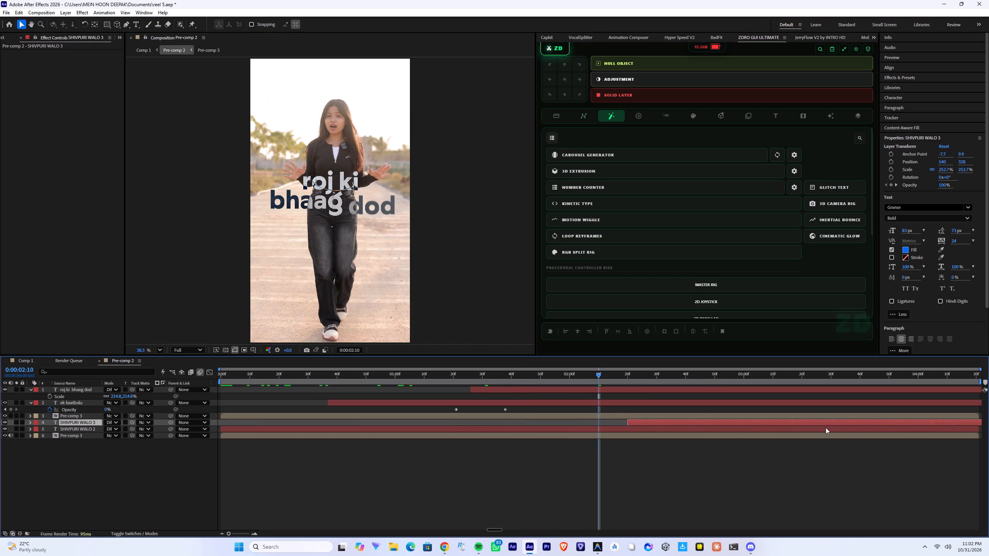
key("space")
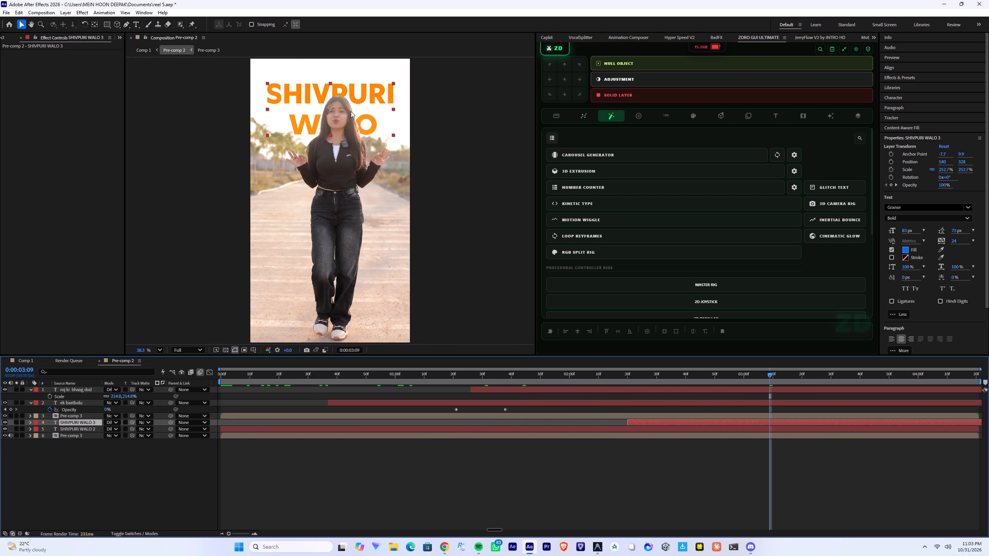
double_click(340, 93)
key("shift+b")
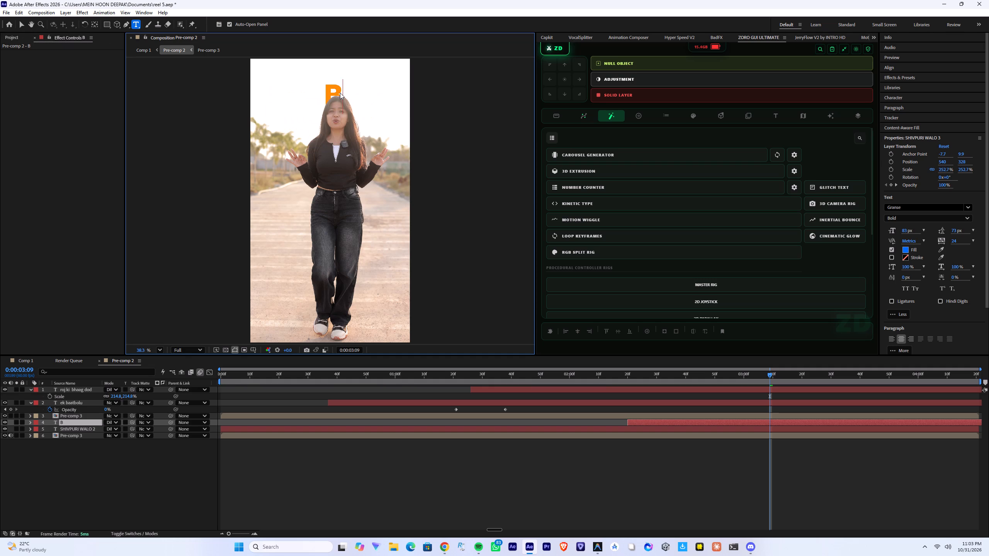
key("BackSpace")
key("BackSpace")
type("bheed")
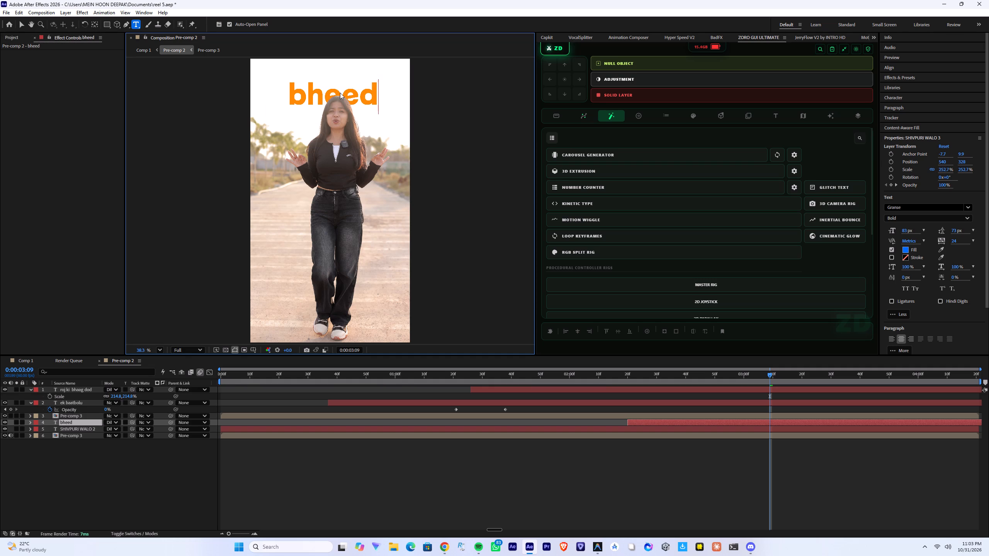
key("shift+Return")
type("or")
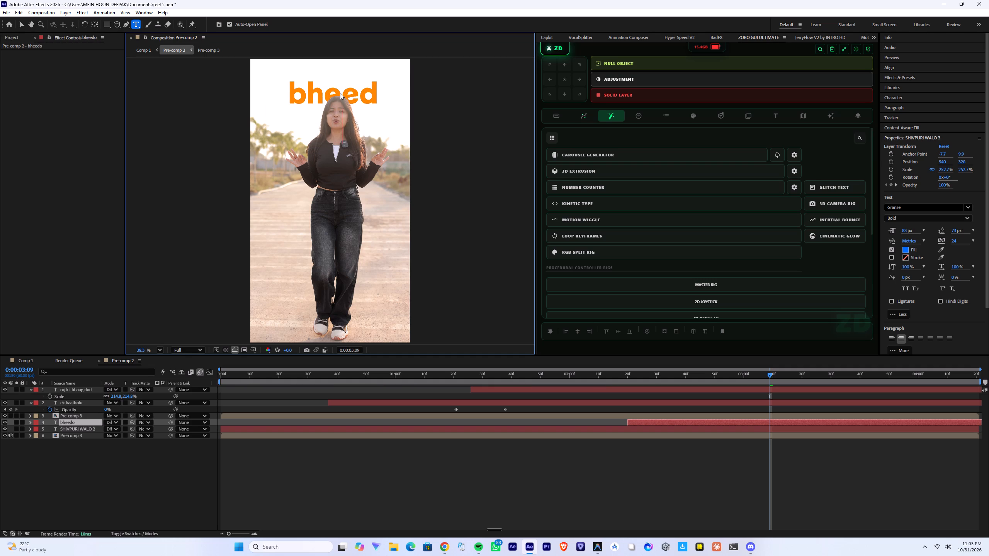
key("space")
type("shor")
key("ctrl+a")
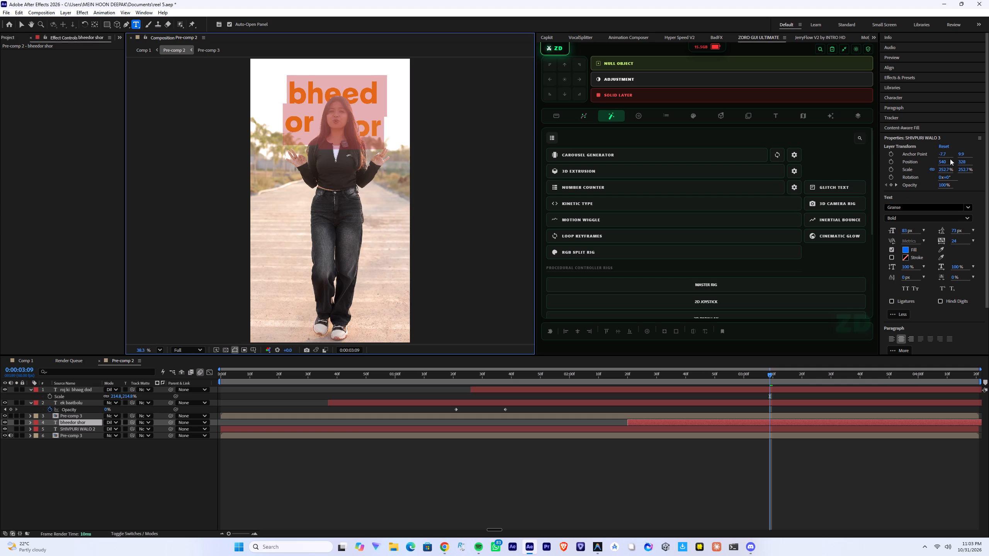
Set the leading of the "bheed or shor" text to 49 px.
left_click(953, 241)
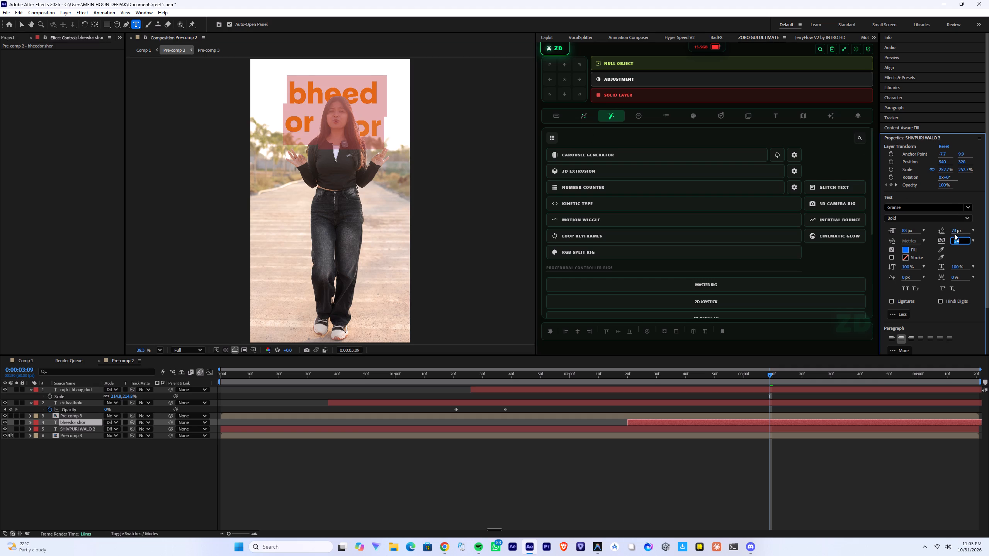
left_click_drag(954, 233, 943, 233)
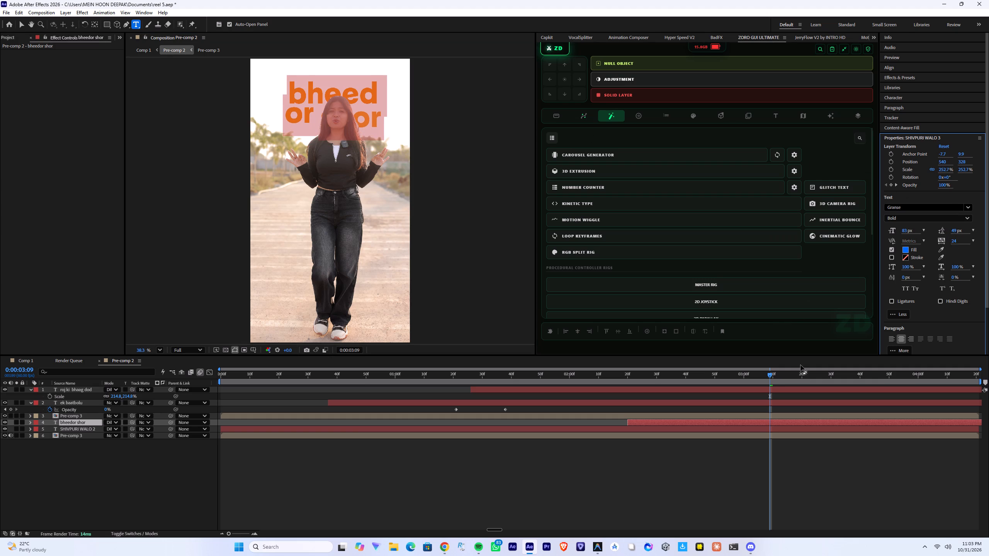
Move the "bheed or shor" text up above the woman's head, to a Y position of about 265.
left_click_drag(771, 378, 836, 372)
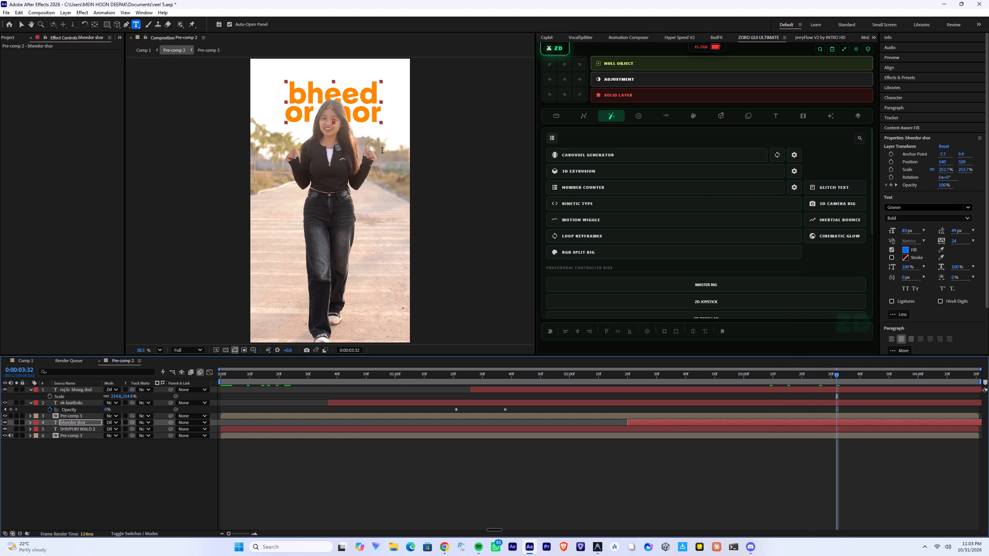
key("v")
left_click_drag(370, 112, 370, 103)
left_click_drag(381, 114, 386, 114)
left_click(367, 103)
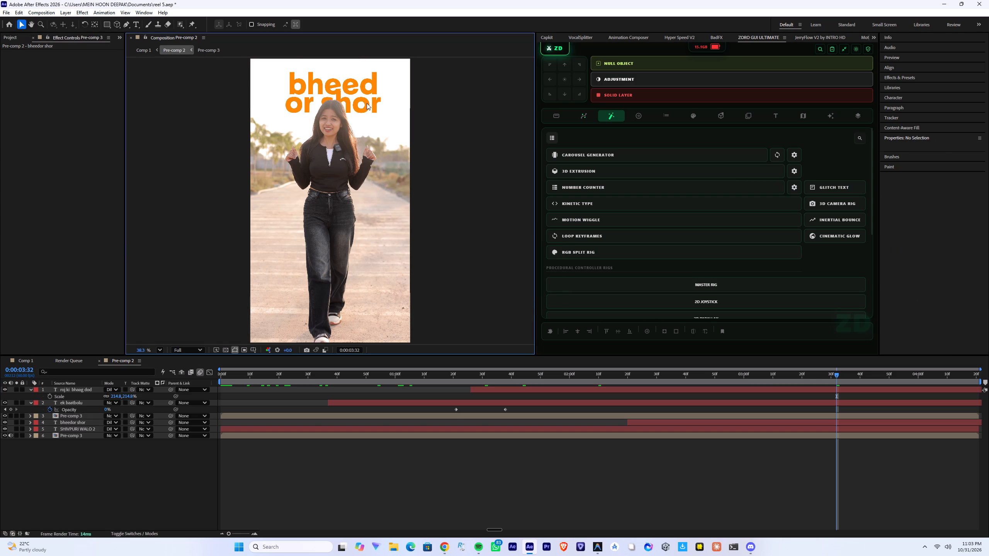
Scale the "bheed or shor" layer to 307.7% and lower it to a Y position of about 294.
left_click(656, 391)
left_click(667, 423)
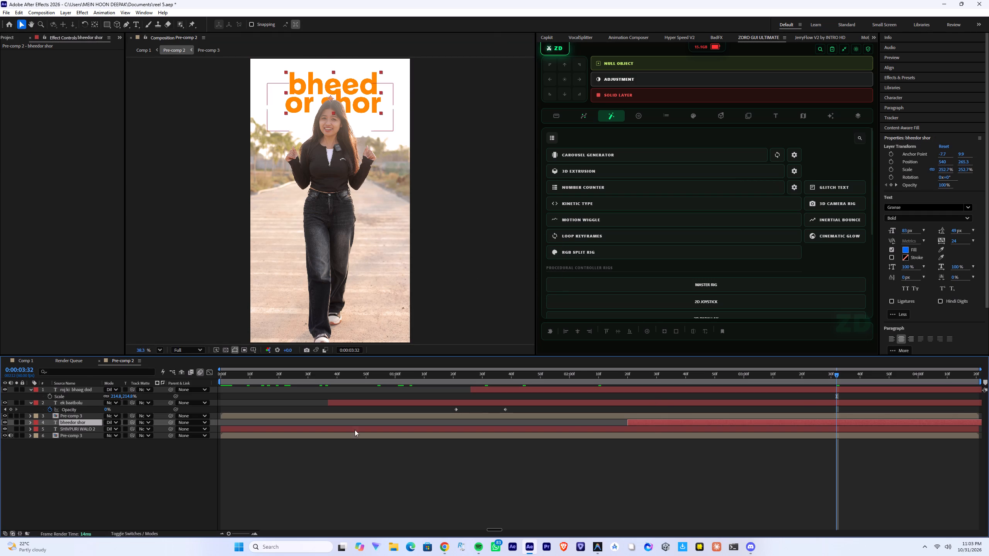
key("s")
left_click_drag(114, 429, 134, 425)
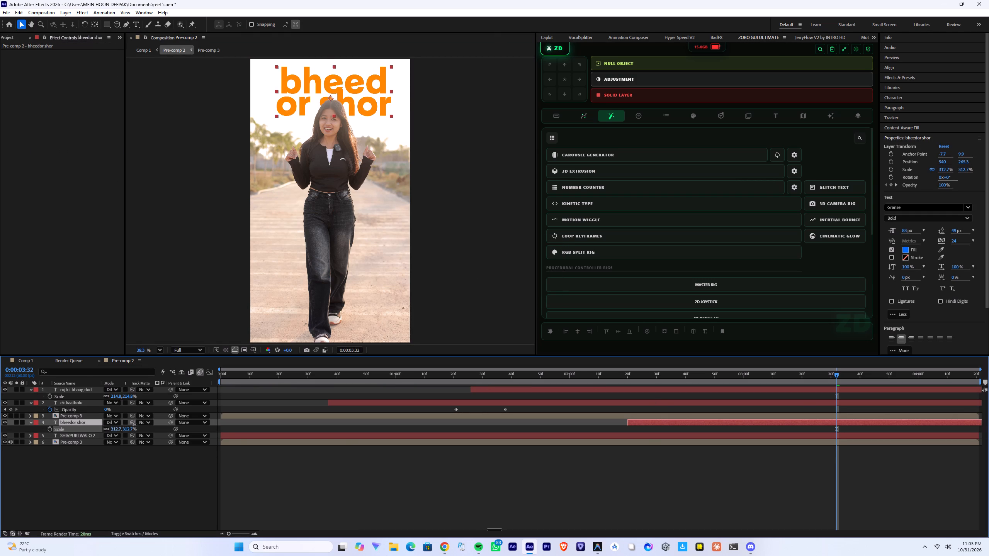
left_click_drag(134, 425, 131, 425)
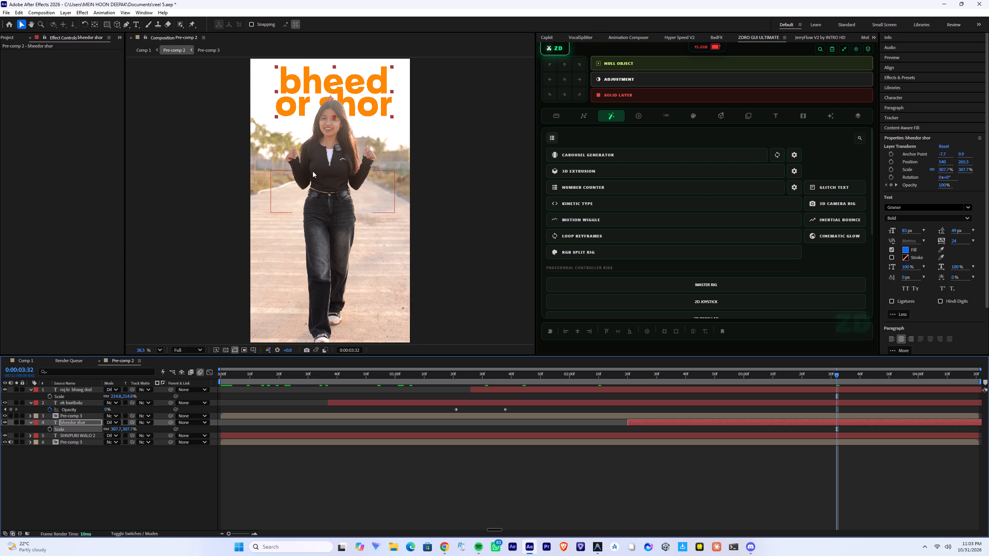
left_click_drag(313, 89, 313, 93)
Play back the composition to review the new "bheed or shor" text together with the other titles.
left_click(110, 420)
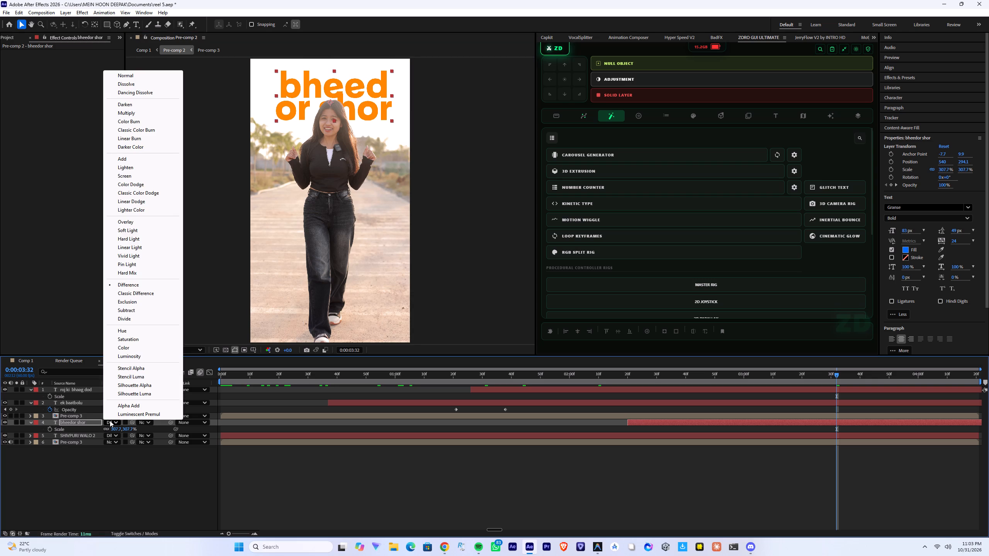
left_click(114, 495)
key("space")
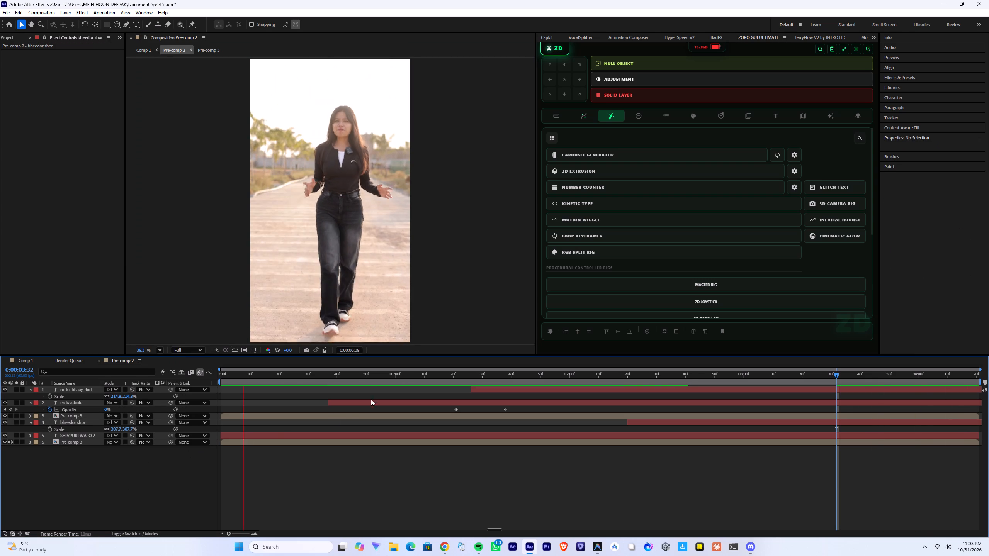
key("space")
key("space")
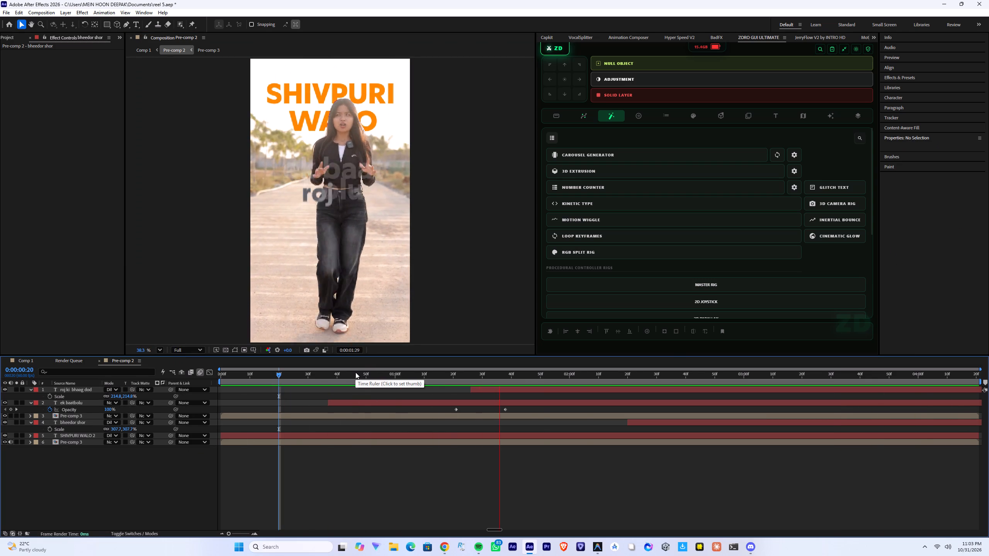
key("space")
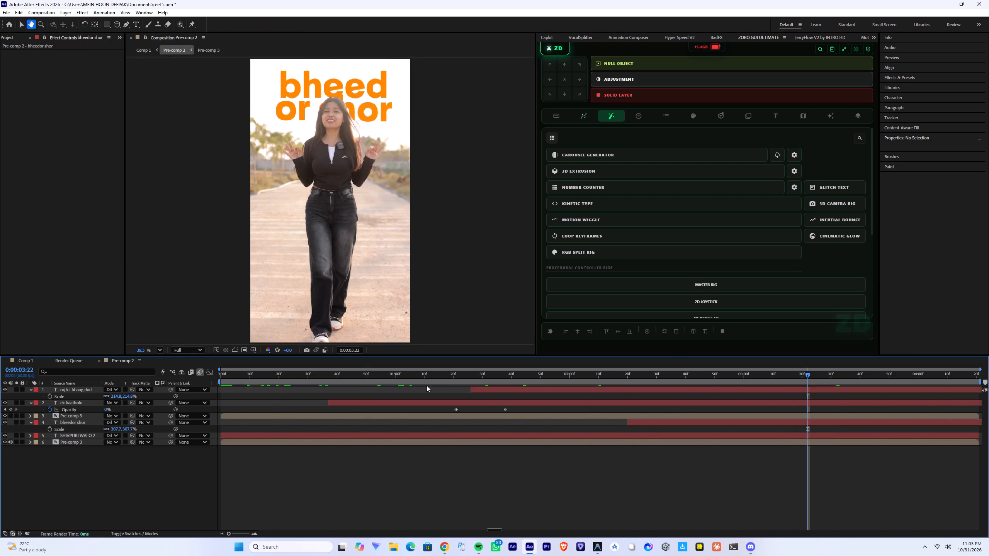
left_click(453, 378)
key("space")
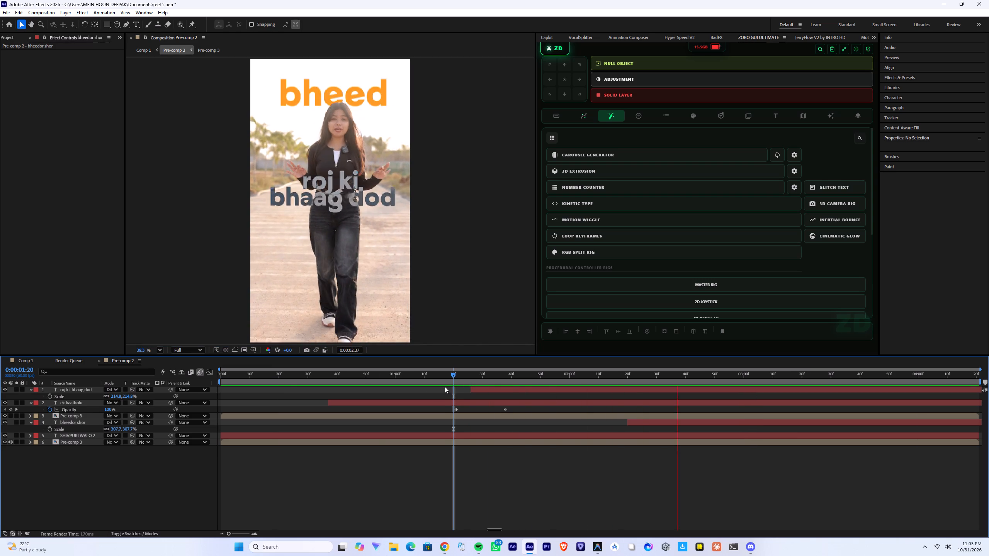
Play back the composition from around 0:00:01:19 to review the change from "SHIVPURI WALO" to the "roj ki bhaag dod" text.
left_click(450, 381)
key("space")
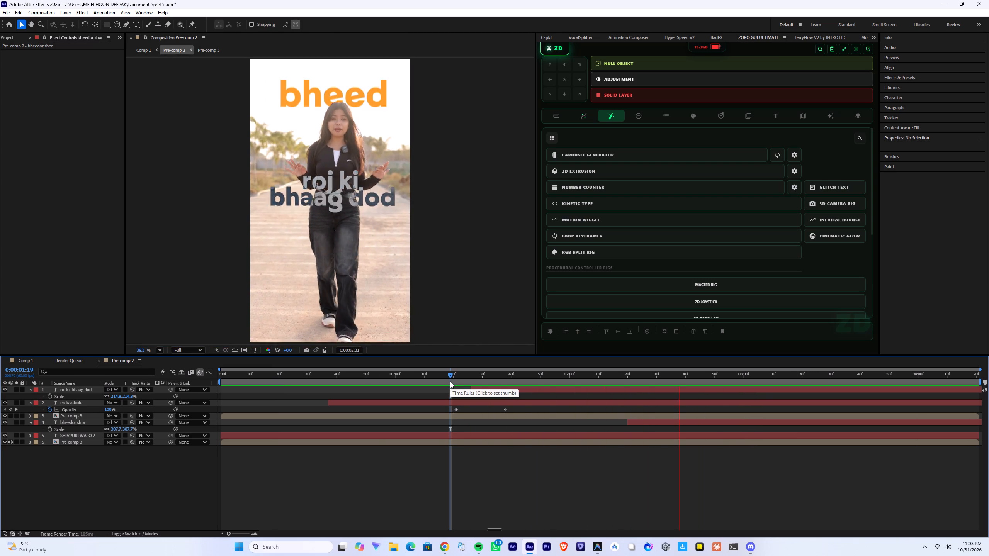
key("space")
left_click(459, 375)
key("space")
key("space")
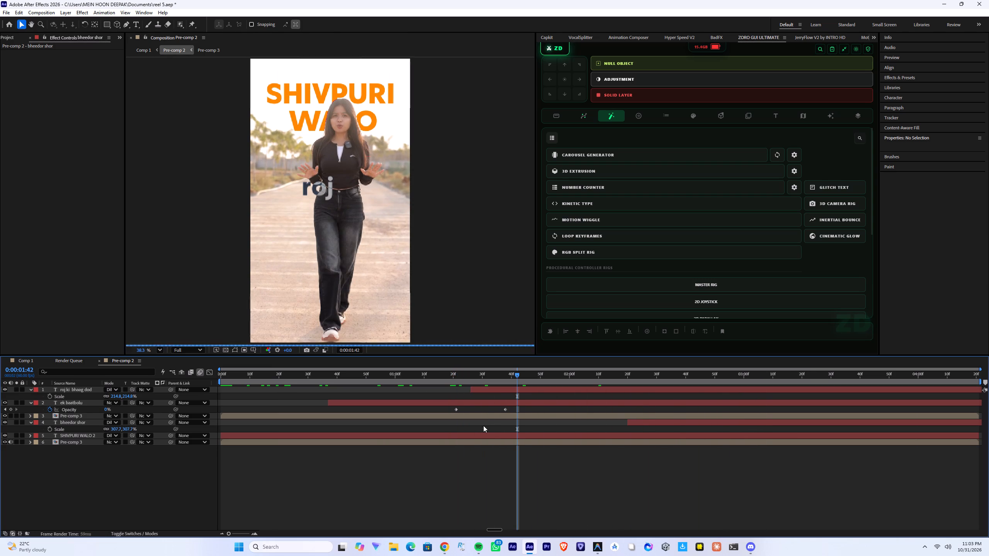
Delete both Opacity keyframes from the SHIVPURI WALO 2 text layer.
left_click(483, 432)
left_click(482, 434)
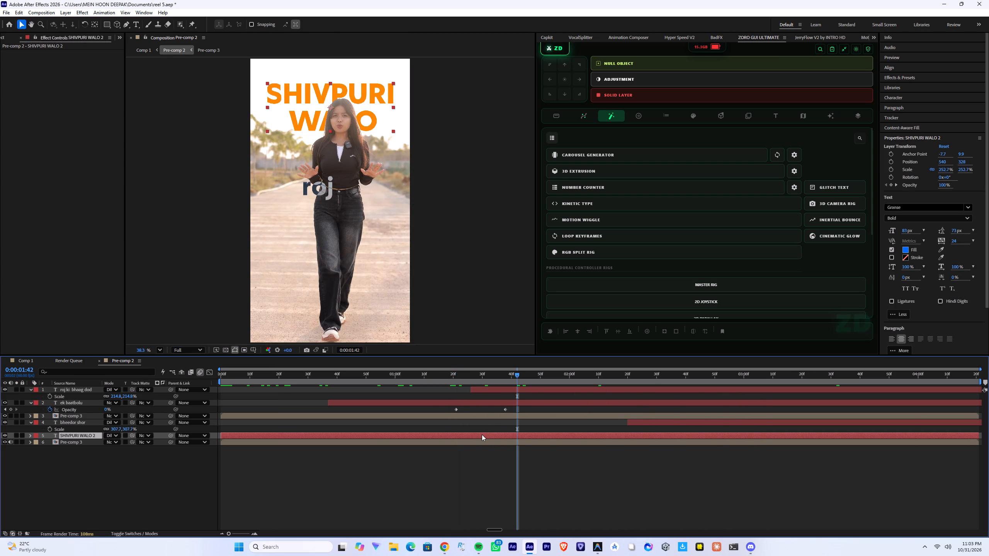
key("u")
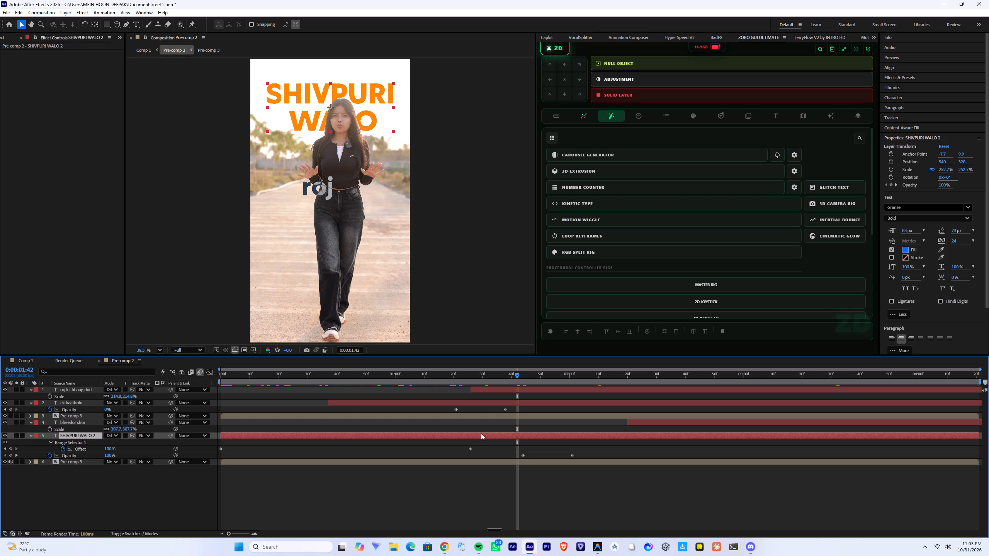
left_click_drag(582, 454, 506, 455)
key("Delete")
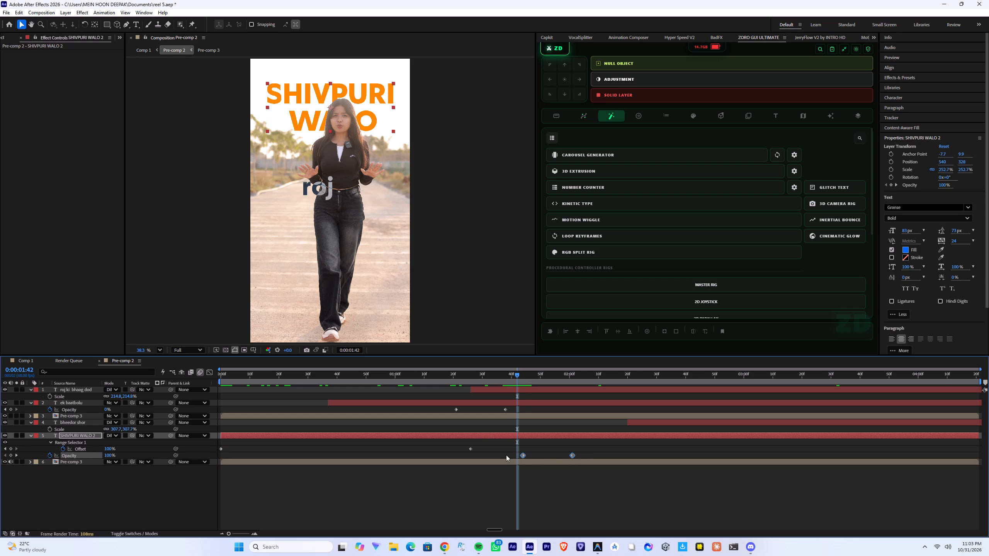
Animate SHIVPURI WALO 2 upward out of frame with Position keyframes at 0:00:01:42 and 0:00:02:22, ending at Y -166.
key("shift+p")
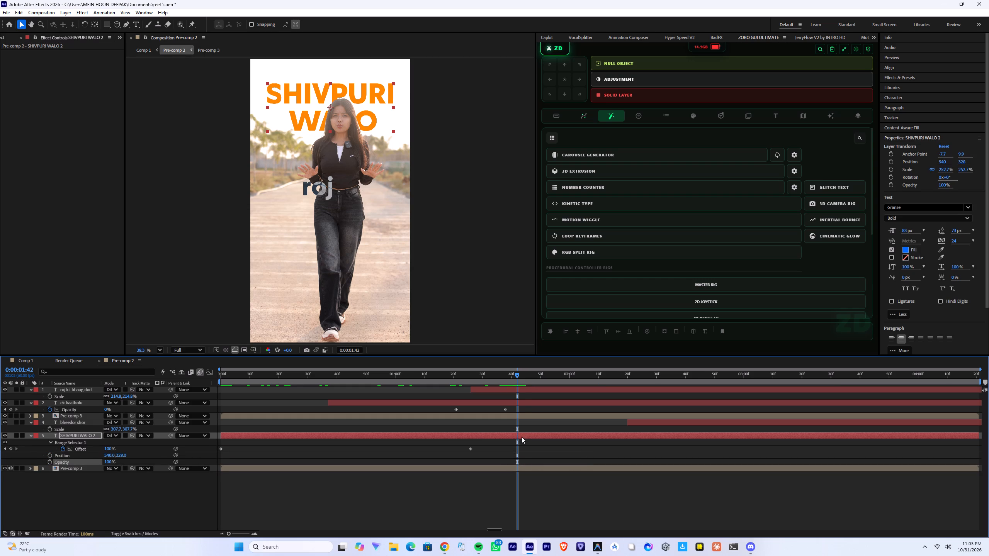
left_click(50, 454)
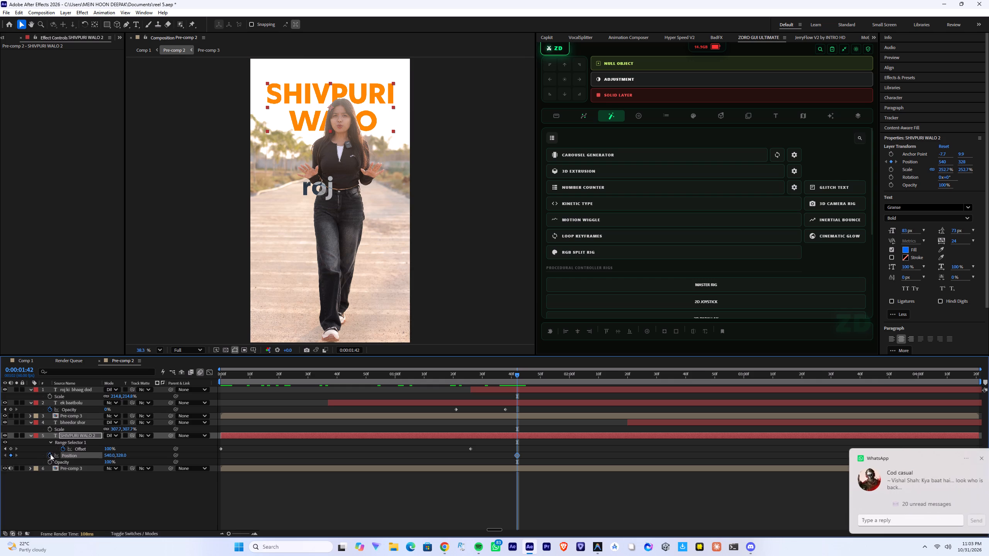
key("ctrl+shift+Right")
key("ctrl+shift+Right")
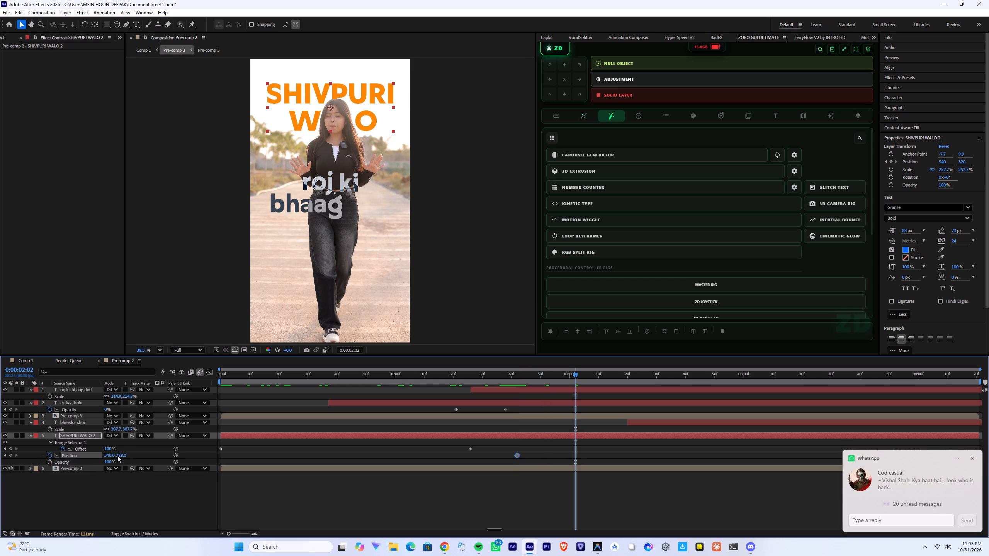
key("ctrl+shift+Right")
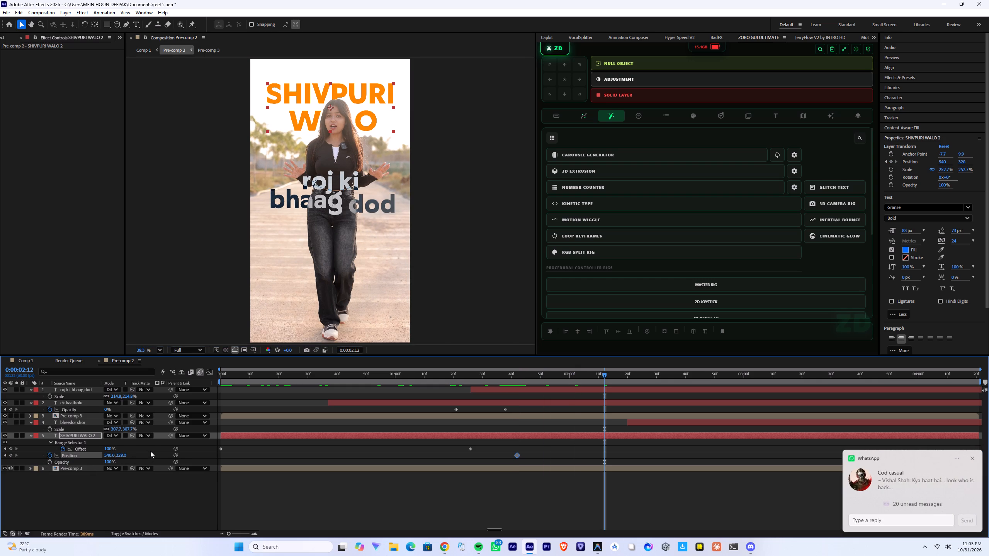
key("ctrl+shift+Right")
left_click_drag(120, 453, 124, 453)
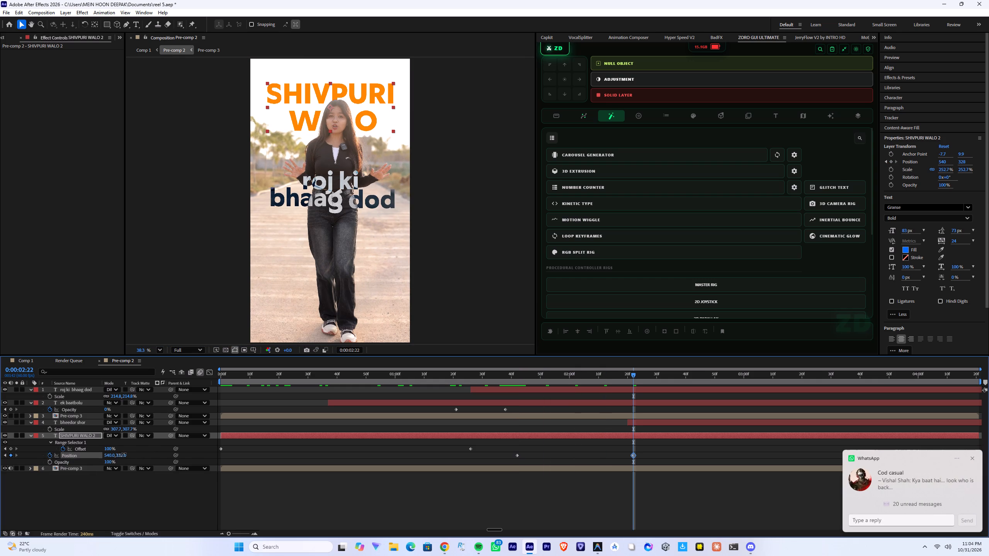
left_click_drag(124, 453, 0, 383)
Apply Easy Ease to both Position keyframes of SHIVPURI WALO 2 and select them in the speed graph.
left_click_drag(644, 456, 461, 456)
key("F9")
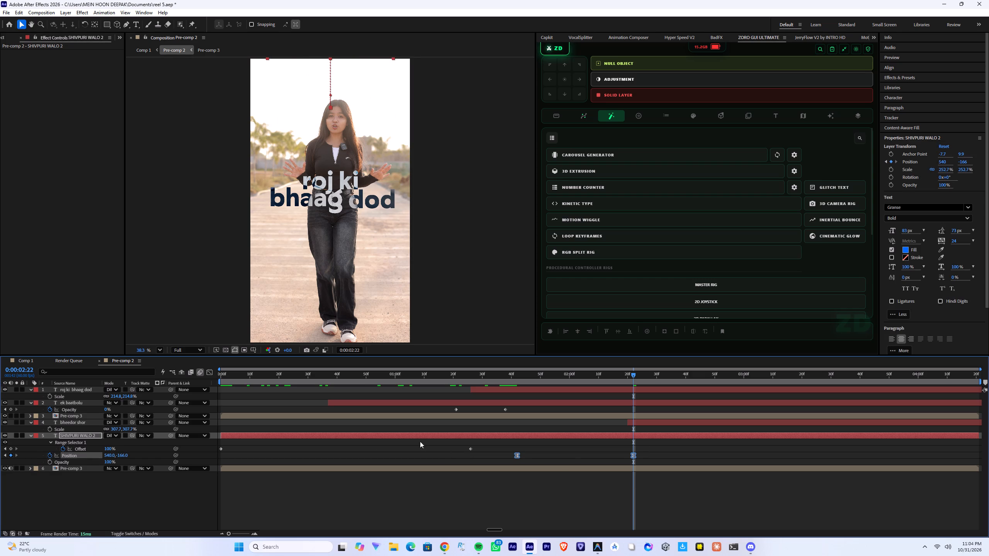
left_click(210, 370)
left_click_drag(662, 463, 473, 541)
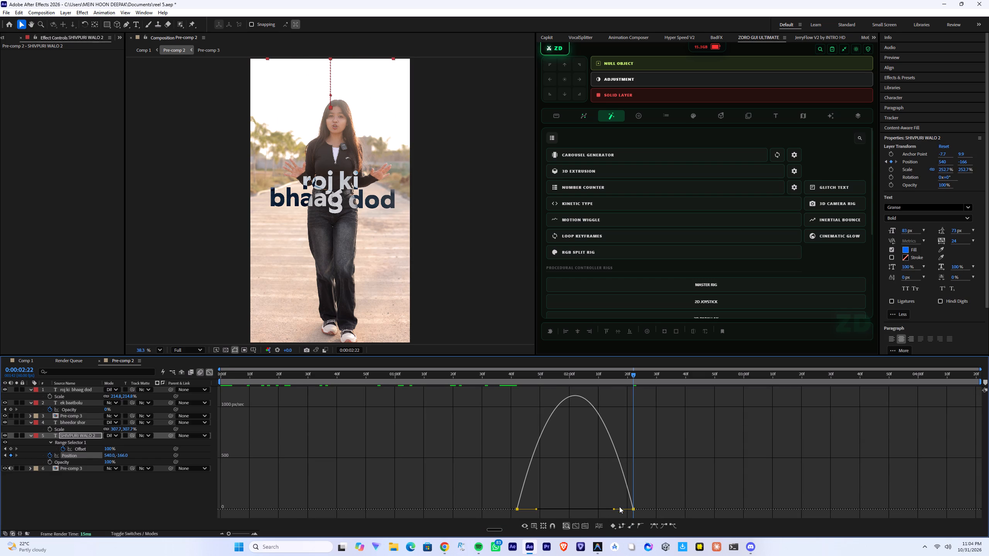
Reshape the speed curve of SHIVPURI WALO 2's position animation to peak early at about 3000 px/sec with a long ease-out, and close the graph.
left_click_drag(613, 509, 548, 510, "shift")
left_click(467, 378)
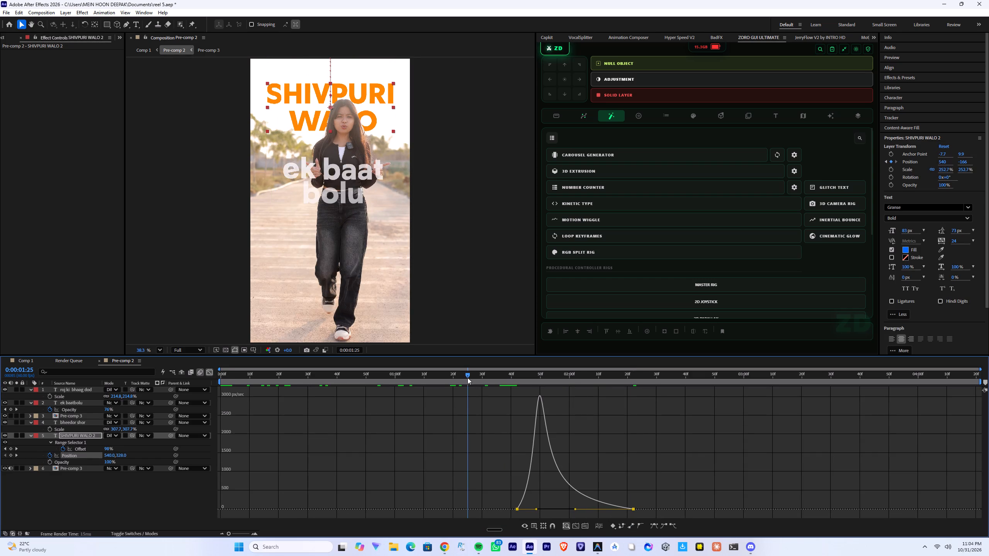
key("space")
left_click(467, 378)
key("space")
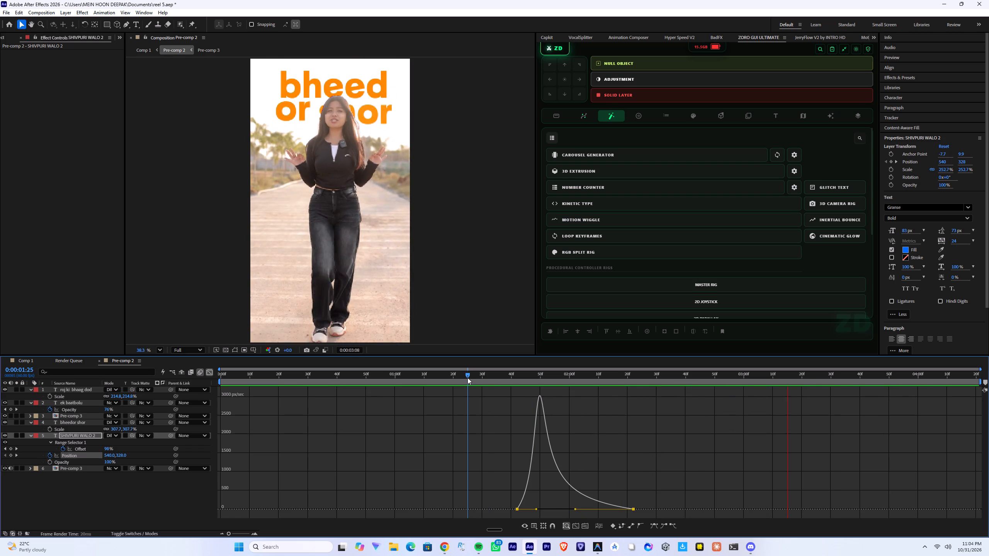
key("space")
left_click(467, 378)
key("space")
key("space")
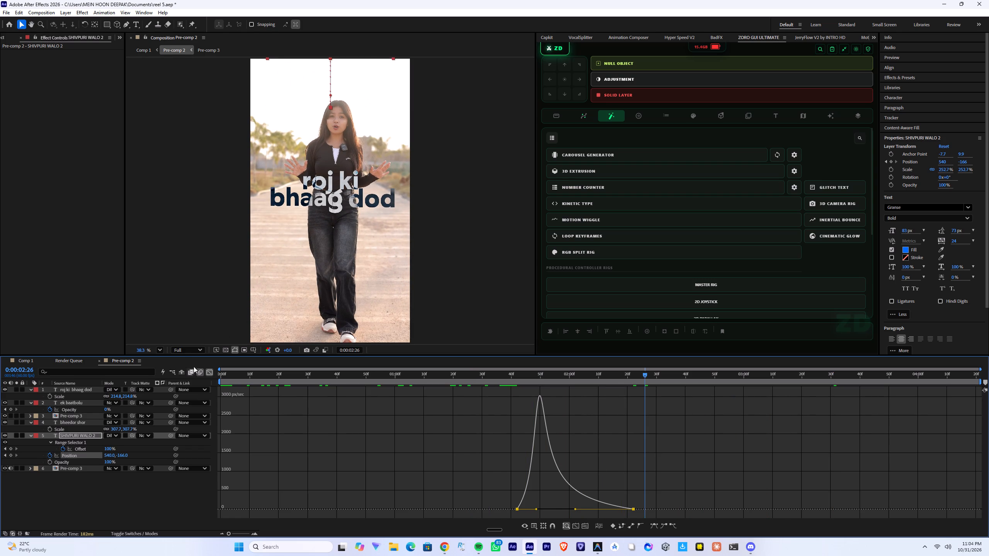
left_click(208, 370)
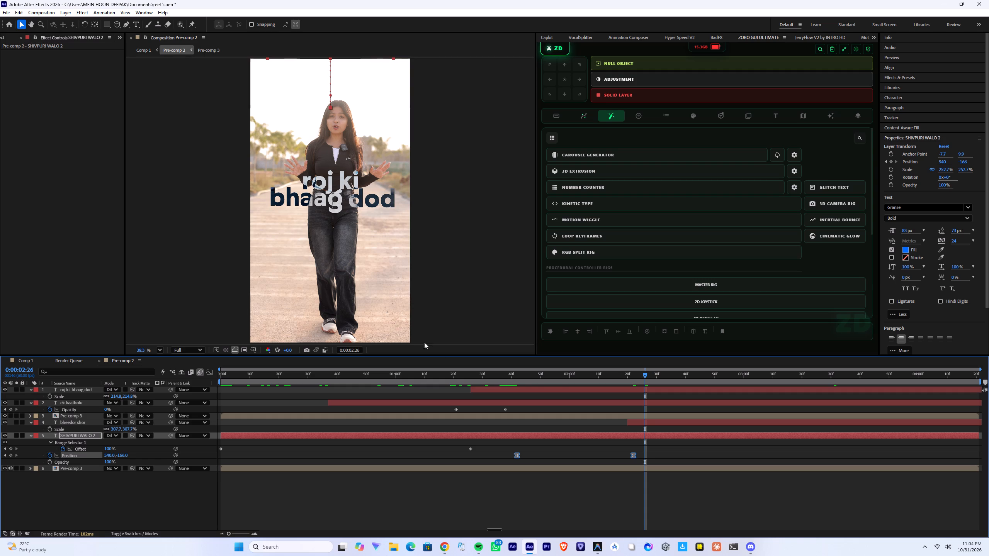
Play back from around 1:48 to review the SHIVPURI WALO exit and the "bheed or shor" entrance.
left_click_drag(549, 380, 536, 380)
key("space")
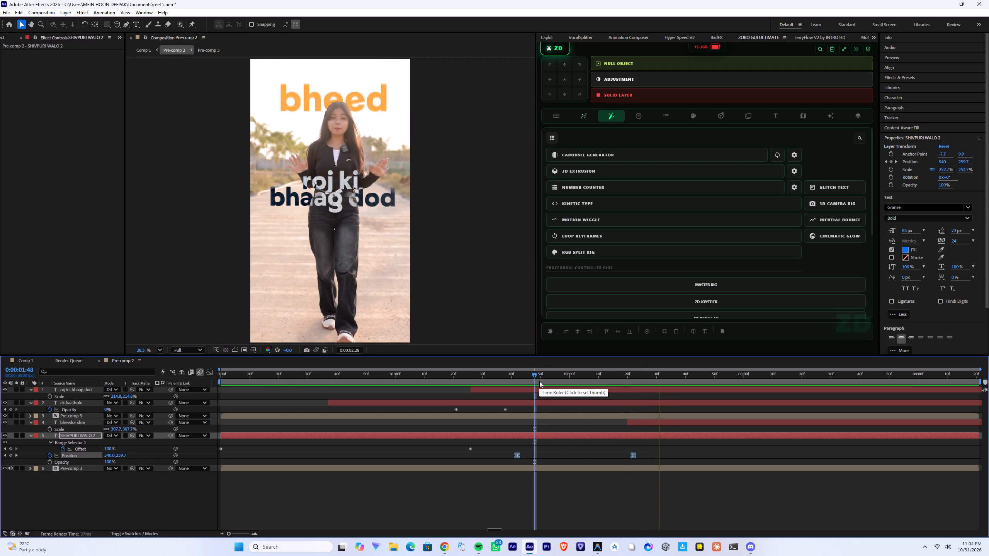
left_click(539, 381)
key("space")
key("space")
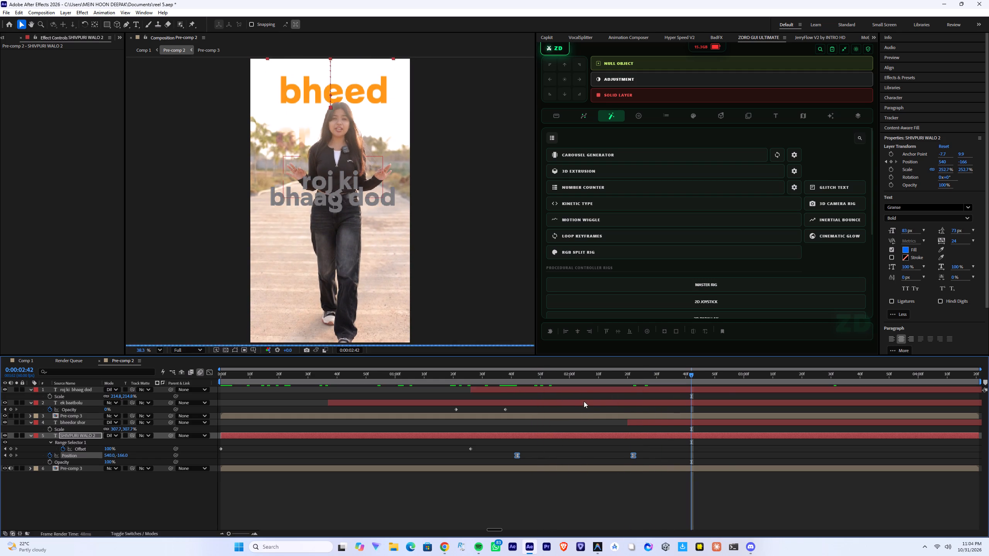
key("space")
key("space")
left_click(693, 386)
left_click(686, 376)
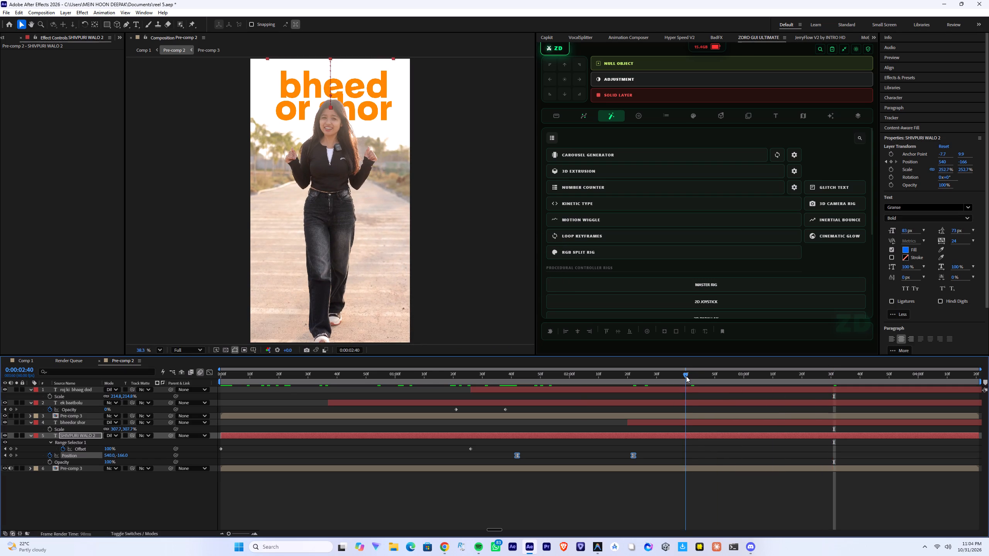
key("space")
key("space")
key("space")
key("space")
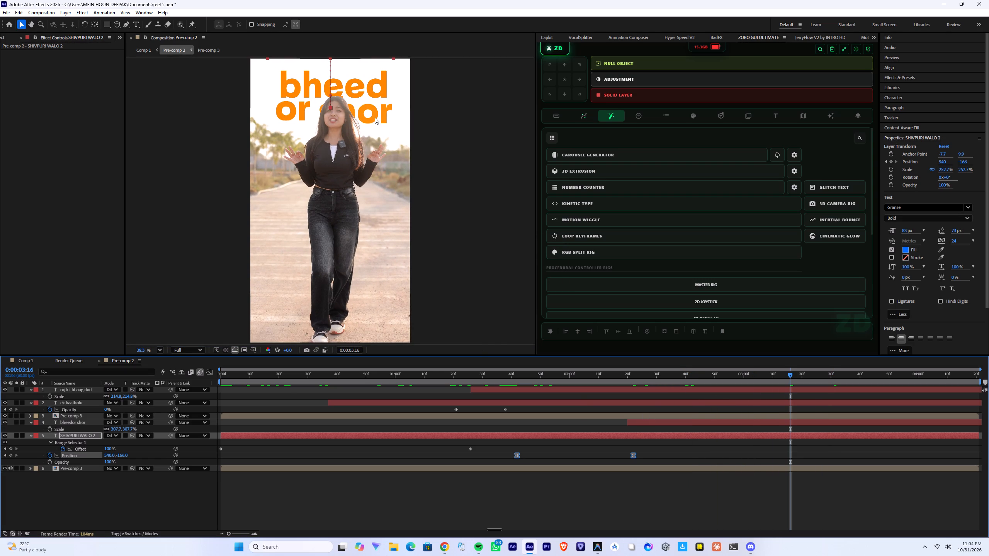
Delete the second line "or shor" from the "bheed or shor" text layer, leaving only "bheed".
double_click(679, 422)
left_click_drag(278, 112, 382, 127)
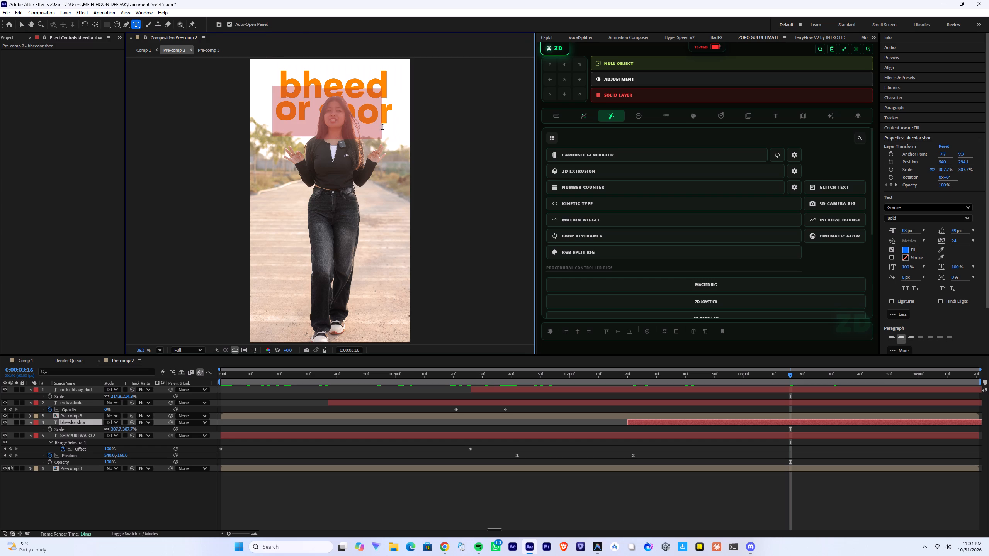
left_click_drag(382, 127, 391, 127)
key("BackSpace")
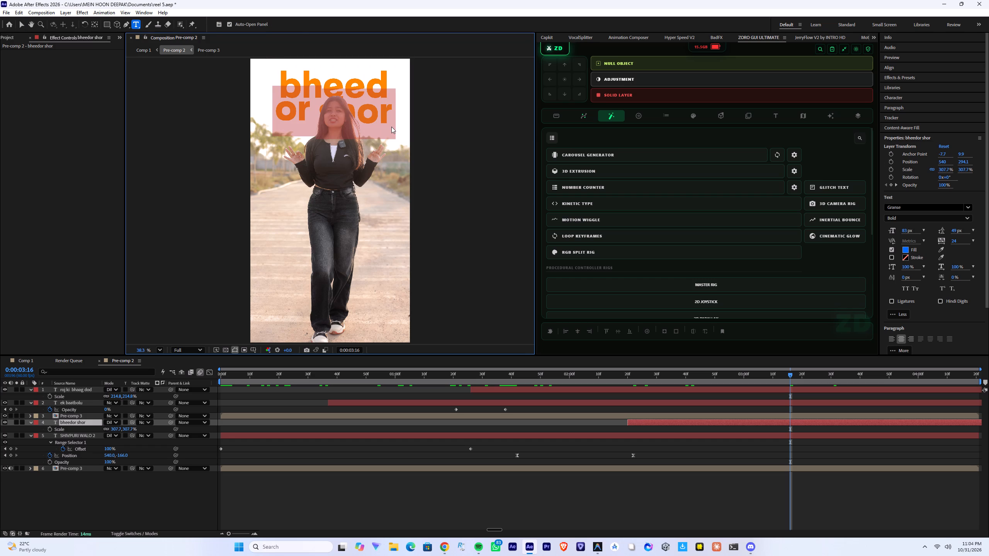
key("BackSpace")
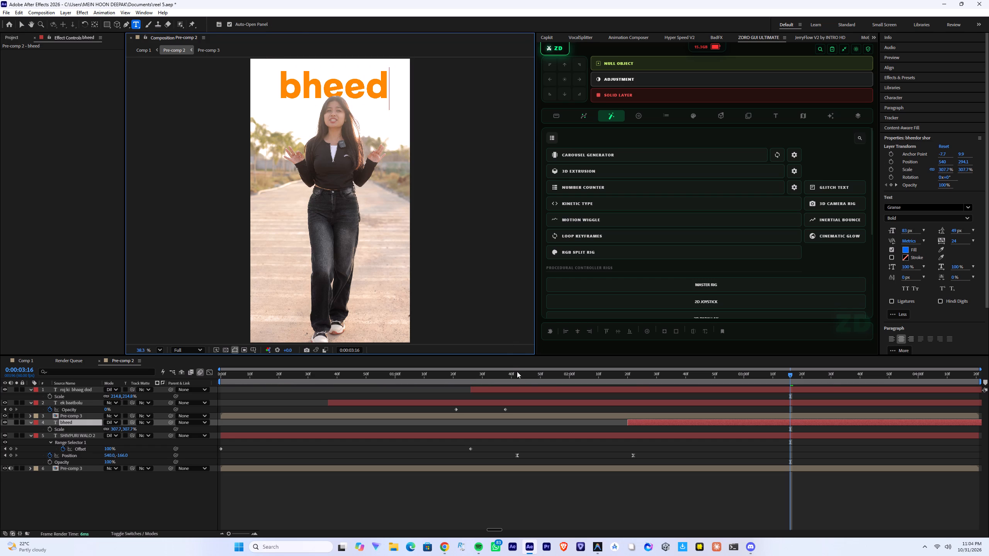
Add " or" after "bheed" on the same line and reduce the font size of "or" to 45 px.
type("or")
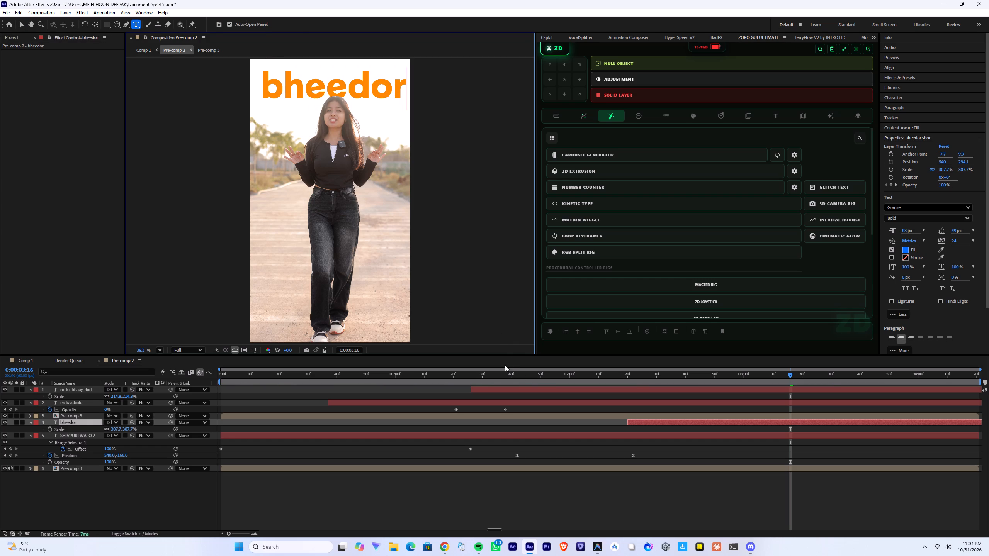
left_click(375, 90)
key("space")
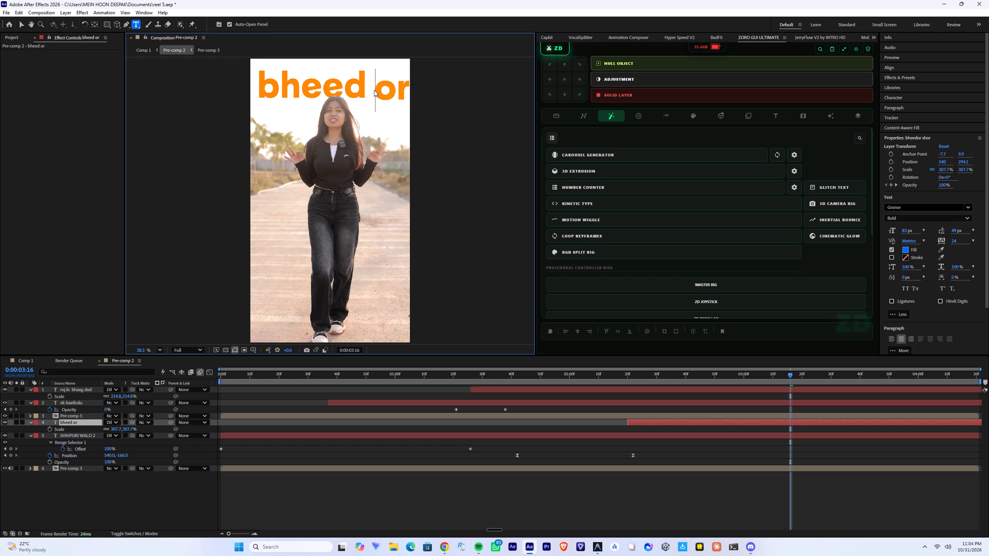
left_click_drag(374, 90, 418, 97)
left_click_drag(906, 232, 894, 232)
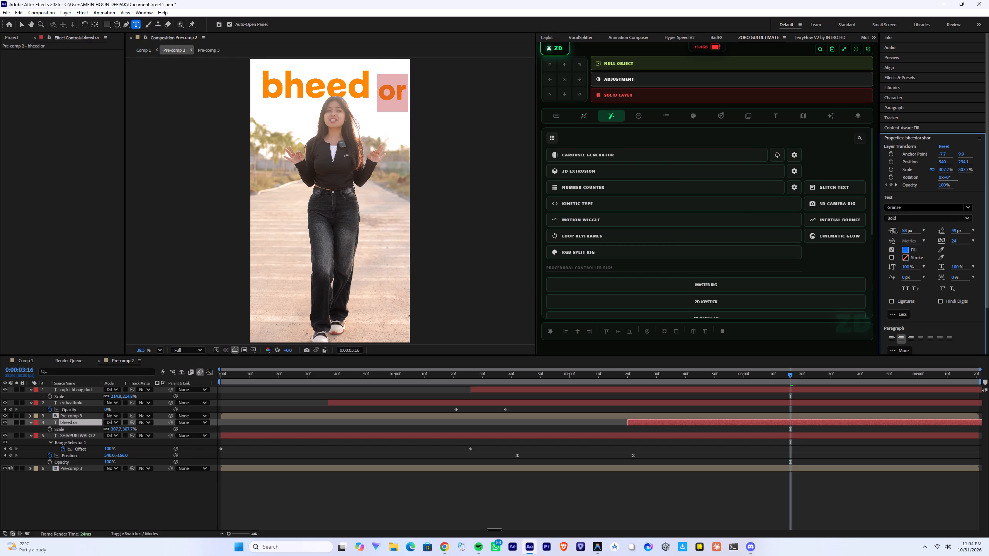
left_click_drag(894, 232, 890, 232)
left_click(394, 97)
Tighten the tracking of the space between "bheed" and "or" to about -710.
left_click_drag(385, 95, 376, 95)
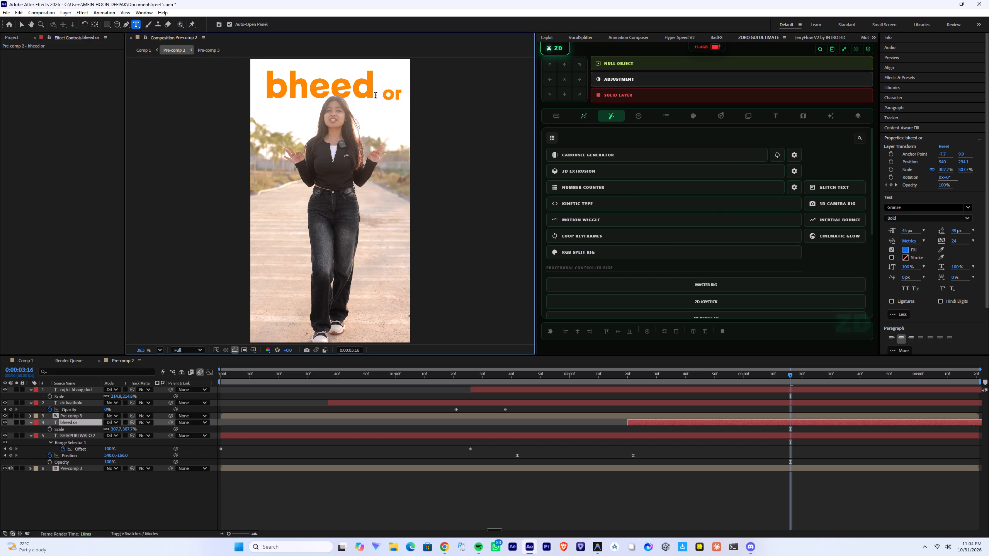
left_click_drag(376, 95, 374, 95)
left_click_drag(952, 241, 647, 257)
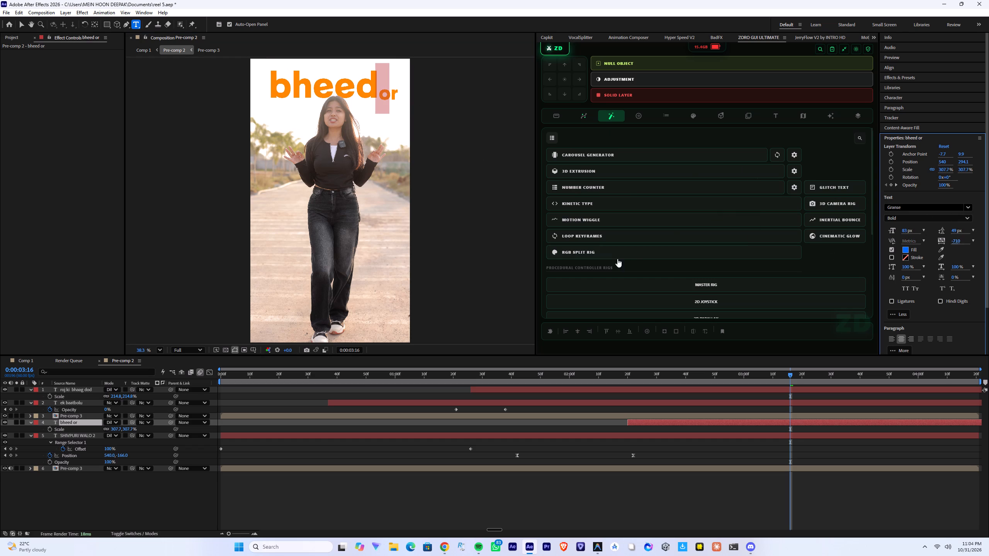
left_click(448, 478)
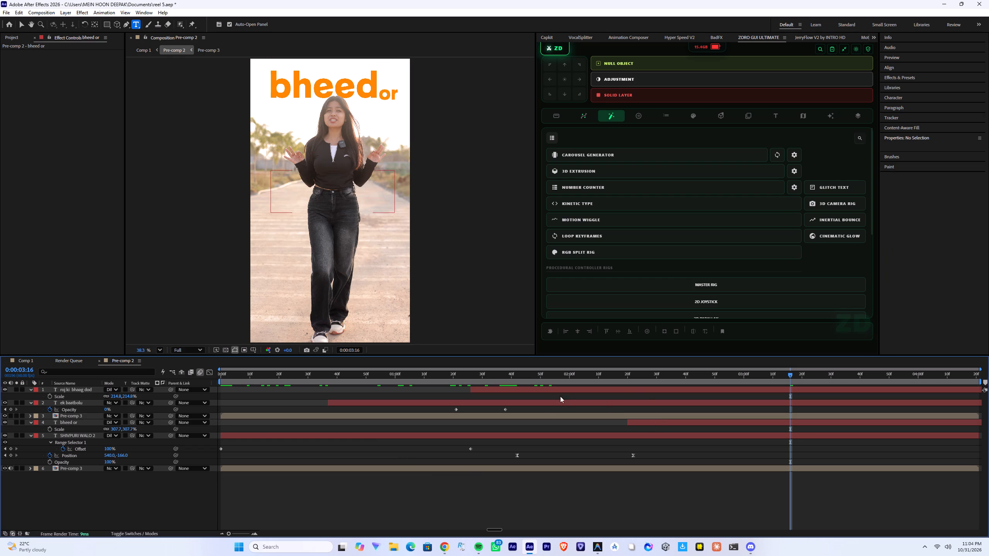
Break "dod" onto its own third line in the "roj ki bhaag dod" text.
left_click(526, 377)
key("space")
key("space")
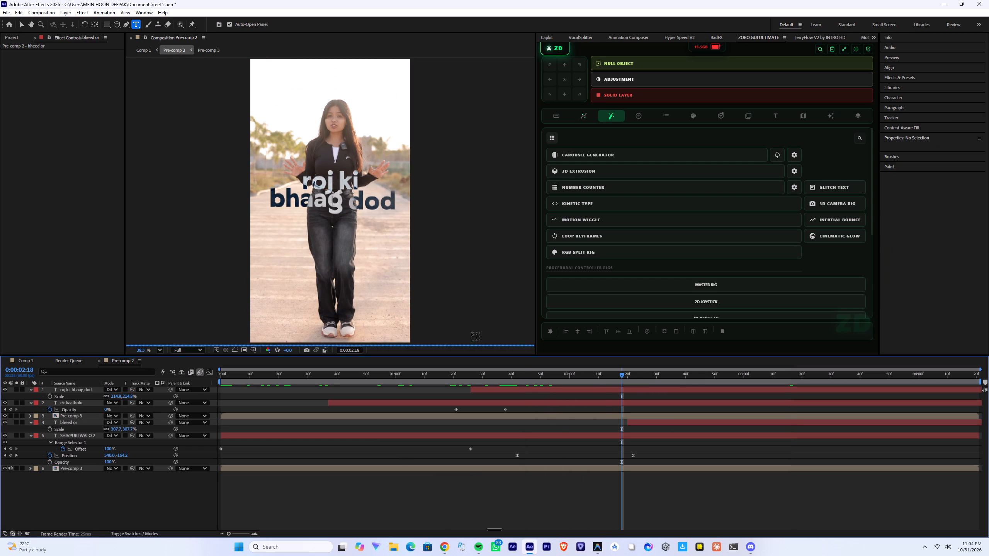
left_click(350, 202)
key("Return")
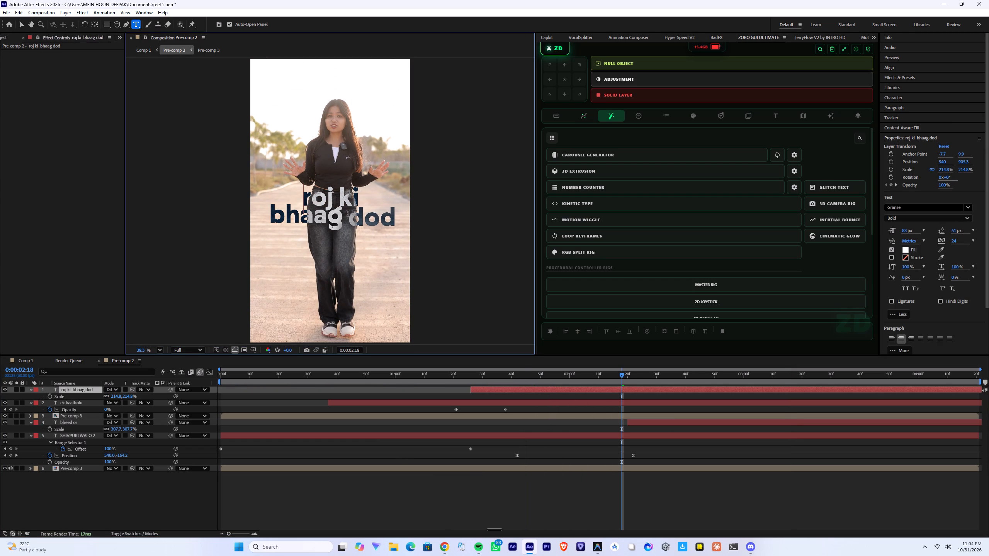
key("BackSpace")
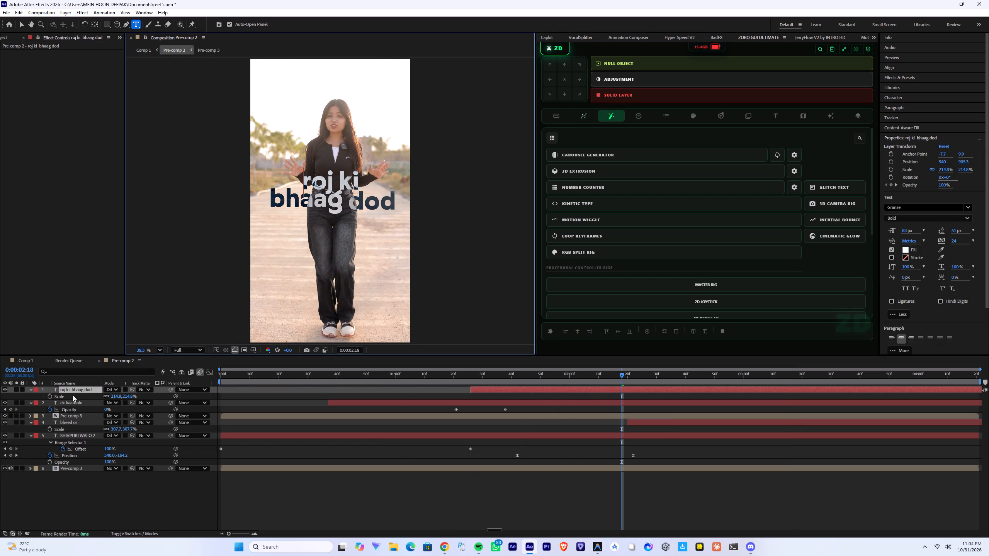
left_click(353, 203)
key("Return")
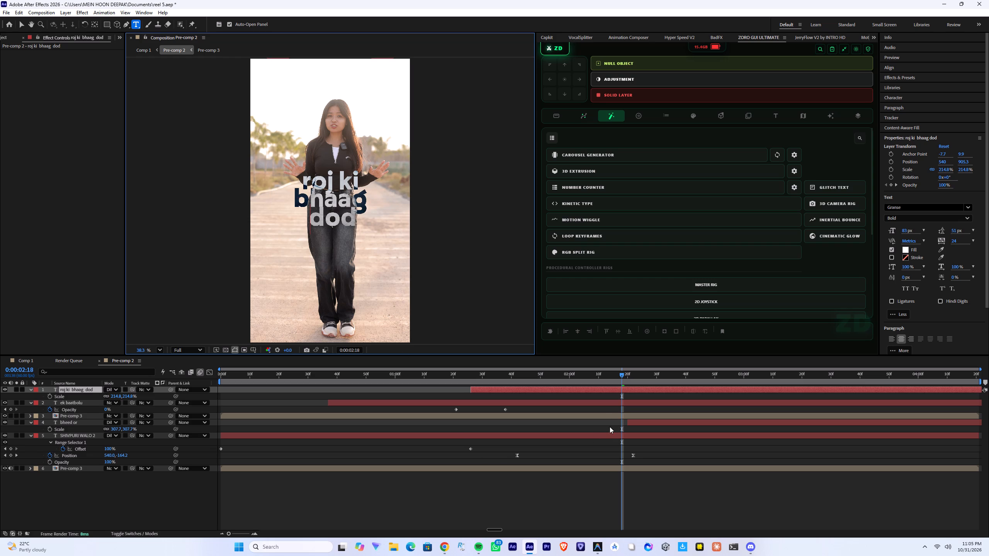
Duplicate the "roj ki bhaag dod" text layer and shift the copy to start at about 2:19.
left_click(614, 392)
key("ctrl+d")
left_click_drag(596, 392, 712, 392)
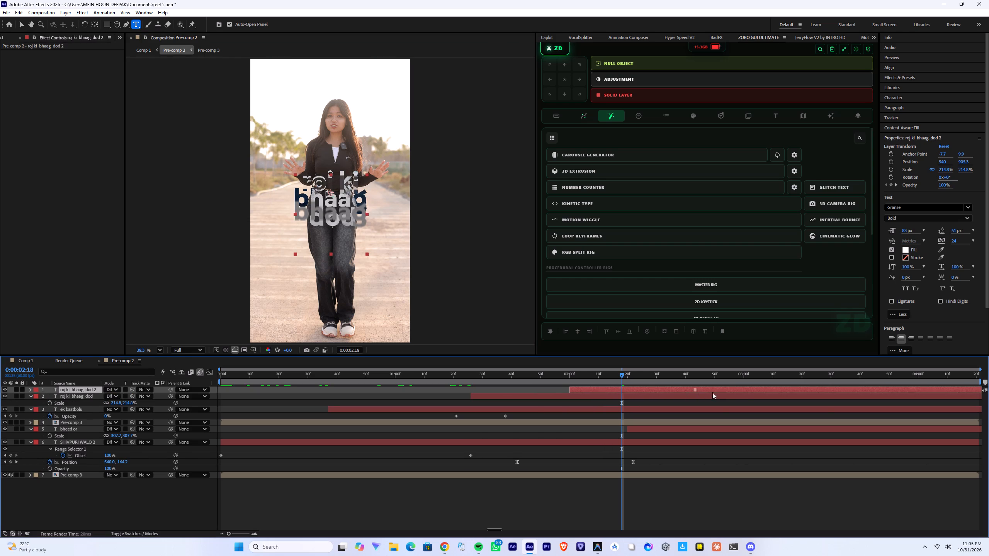
left_click_drag(712, 392, 749, 390)
Move the original "roj ki bhaag dod" layer's end Offset and Opacity keyframes earlier, so the fade runs from about 2:17 to 2:34.
left_click(650, 395)
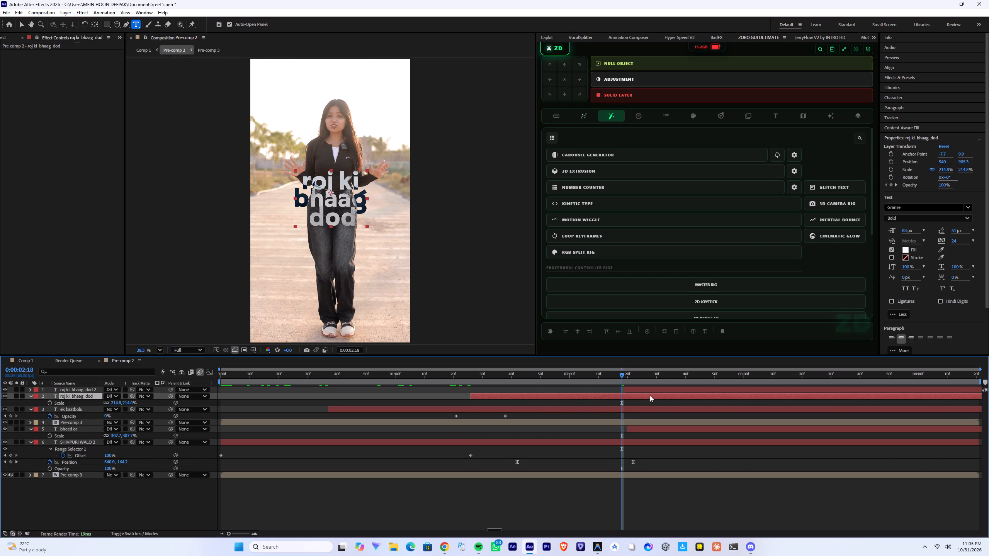
key("u")
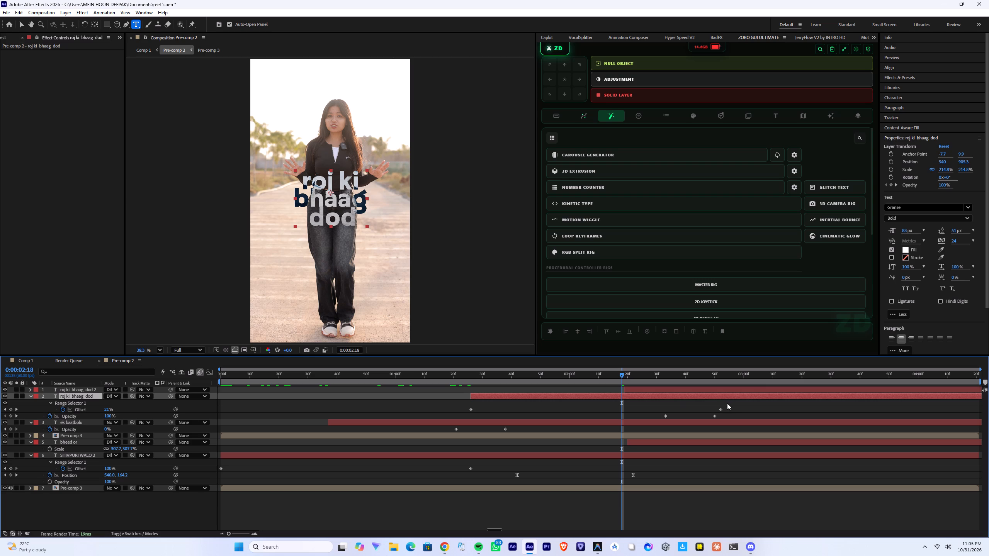
left_click_drag(727, 405, 630, 417)
key("space")
key("space")
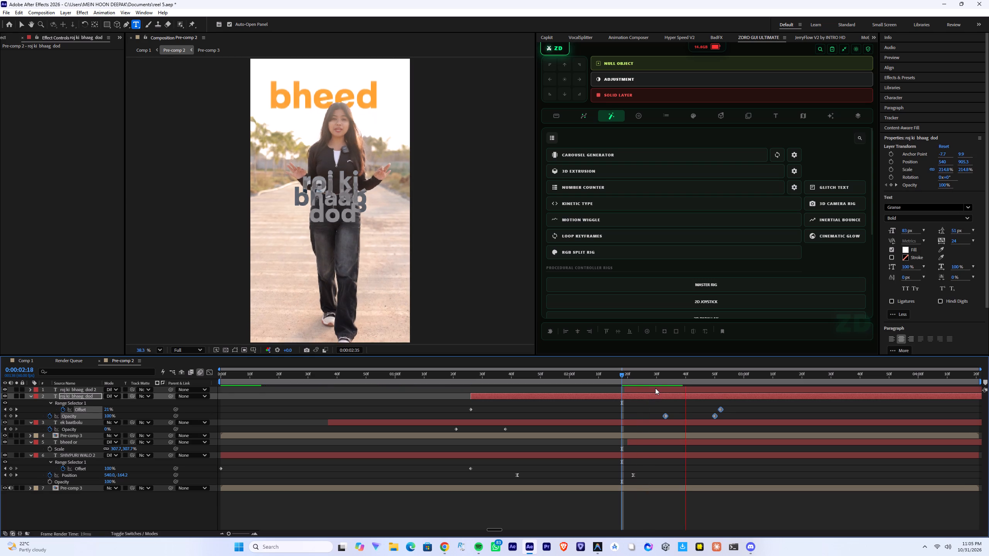
left_click(719, 408)
left_click_drag(727, 409, 673, 412)
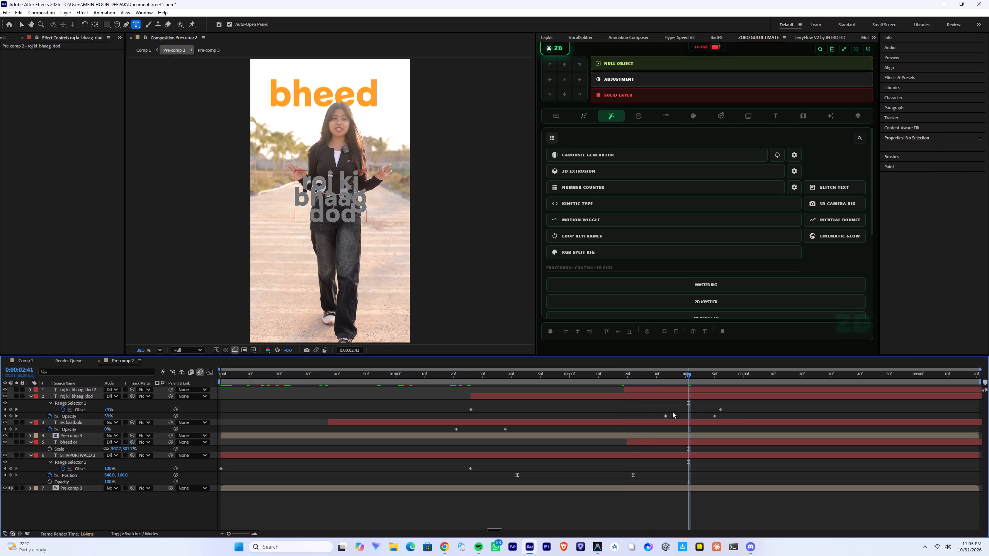
left_click_drag(673, 412, 622, 419)
left_click_drag(714, 415, 668, 421)
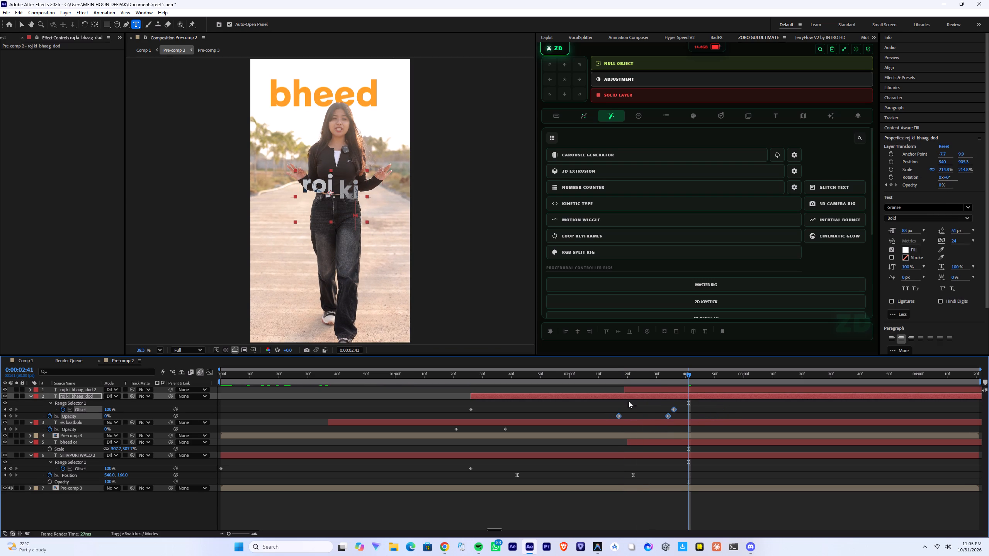
Play back from about 2:00 to review the "roj ki bhaag dod" fade-out against the duplicated text and "bheed or".
left_click(561, 370)
key("space")
left_click(568, 376)
key("space")
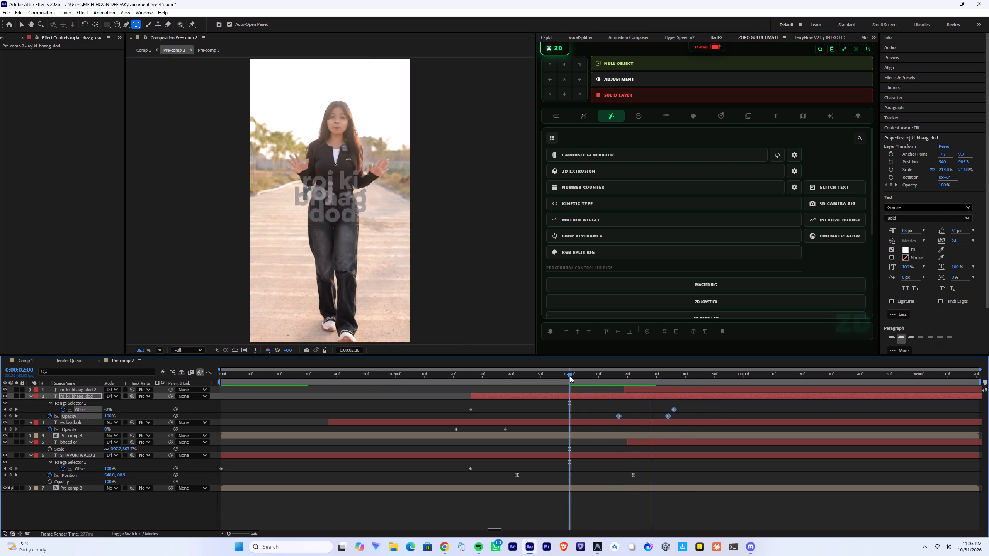
left_click(570, 376)
key("space")
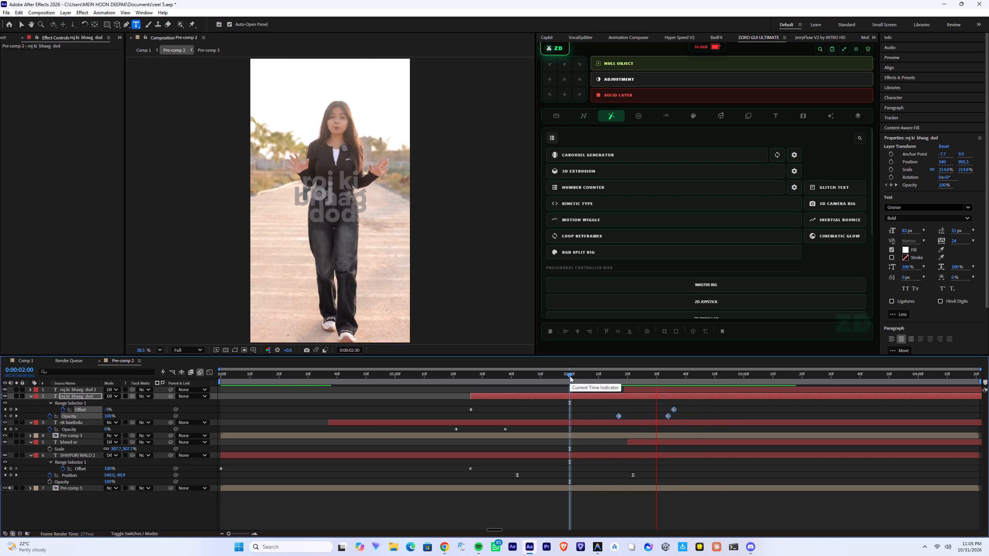
key("space")
key("space")
key("space")
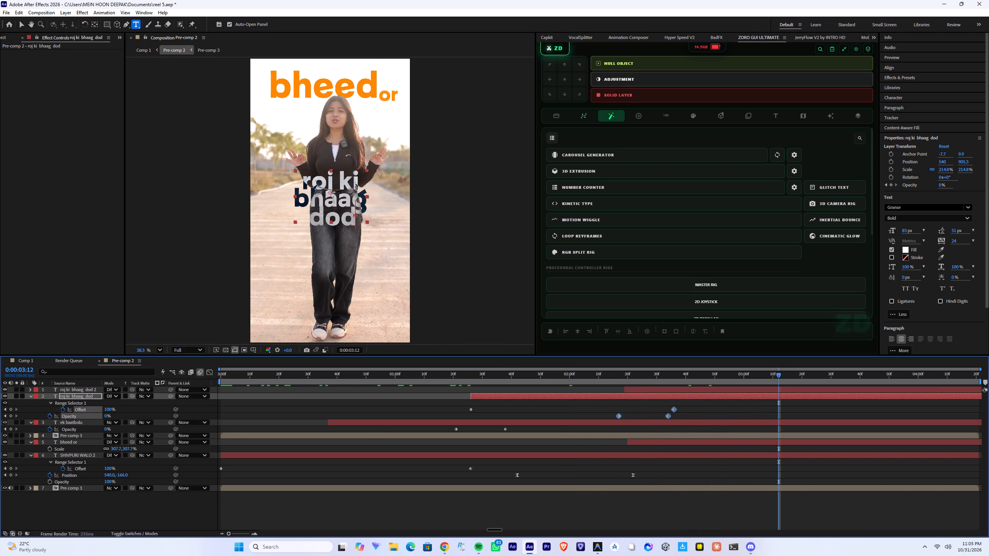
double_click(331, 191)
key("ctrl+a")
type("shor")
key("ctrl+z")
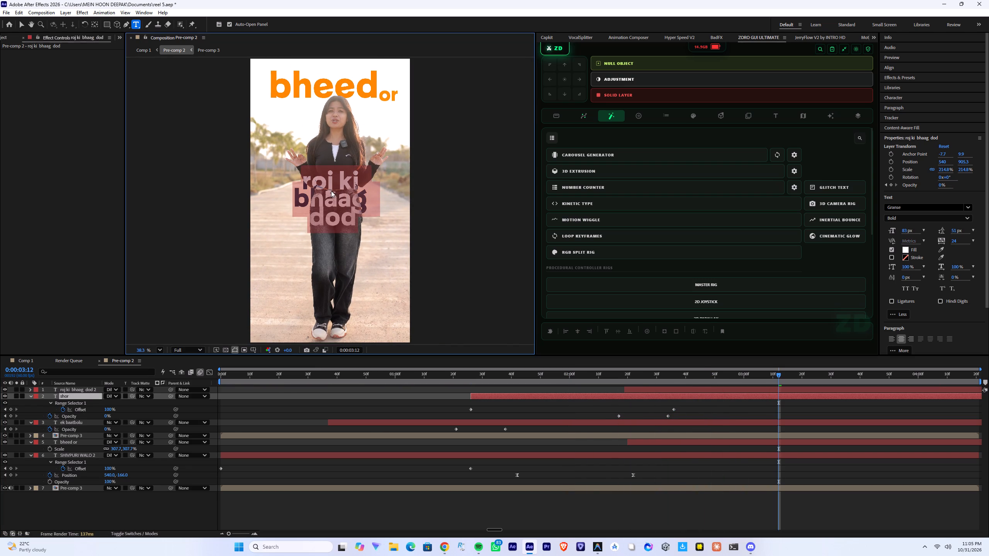
Replace the text of the duplicated "roj ki bhaag dod" layer with "shor se".
double_click(662, 390)
type("shor se")
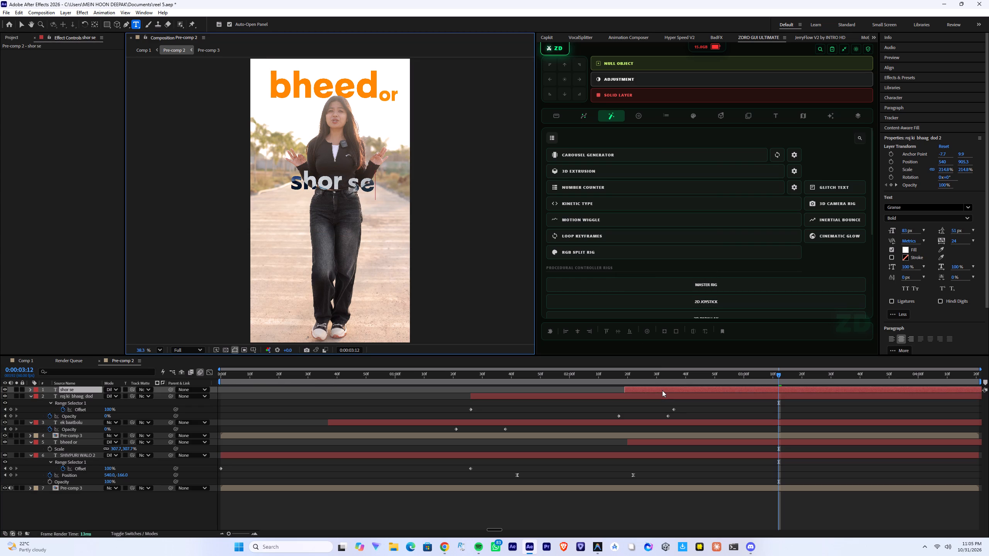
Play back the captions from 2:06 and 1:22, and shift the "shor se" layer to start at about 2:49.
left_click(587, 378)
key("space")
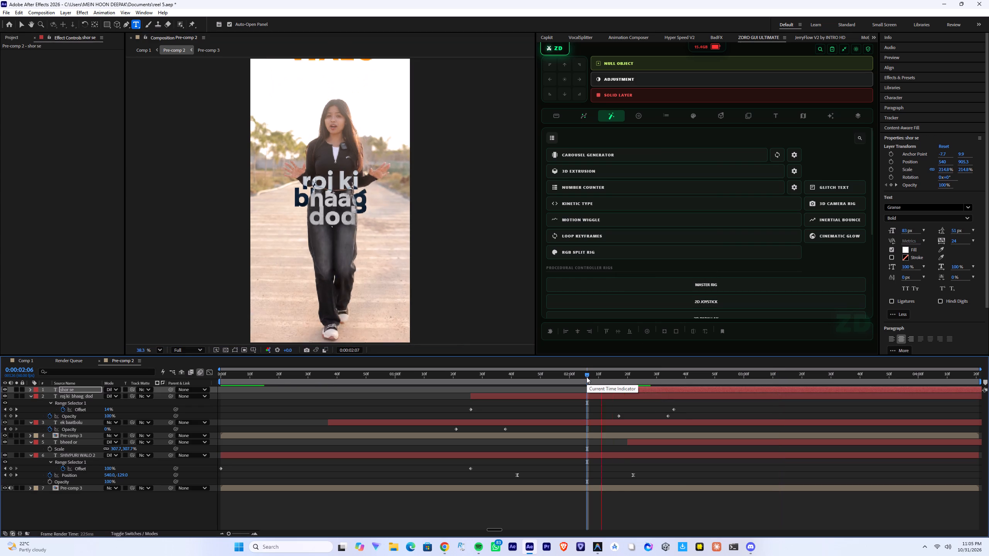
left_click_drag(586, 374, 459, 386)
key("space")
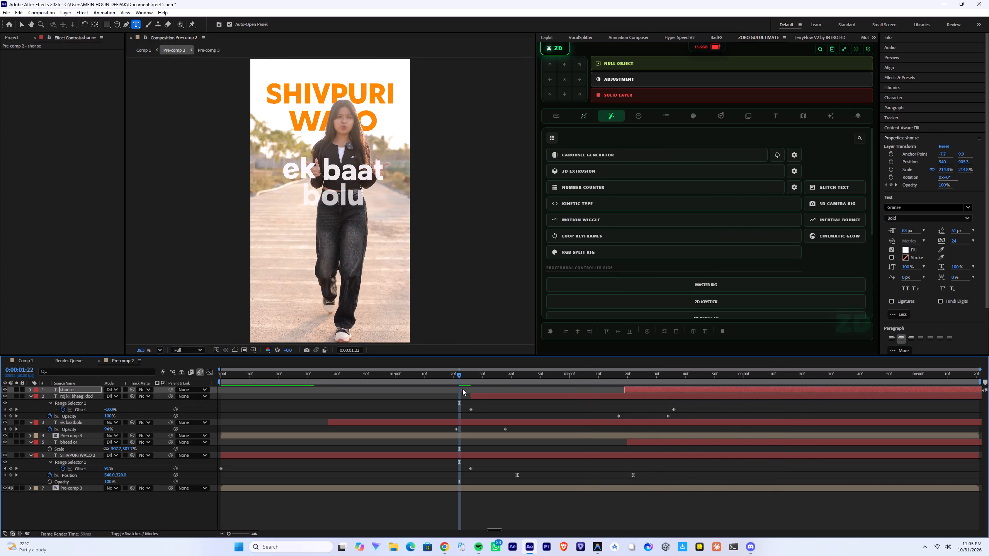
key("space")
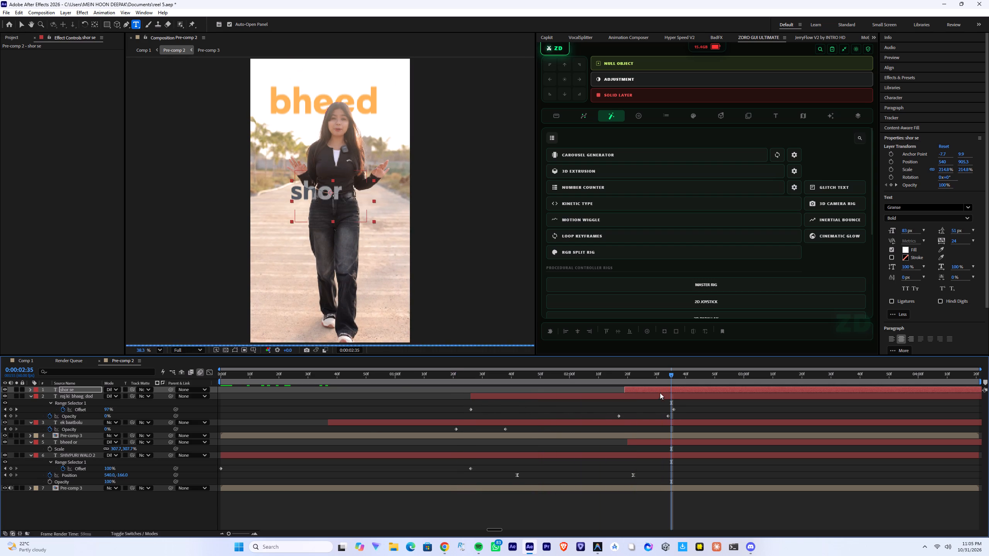
left_click_drag(661, 388, 749, 386)
Play through the "shor se" caption to find where its speech ends and split the layer at 3:35.
key("space")
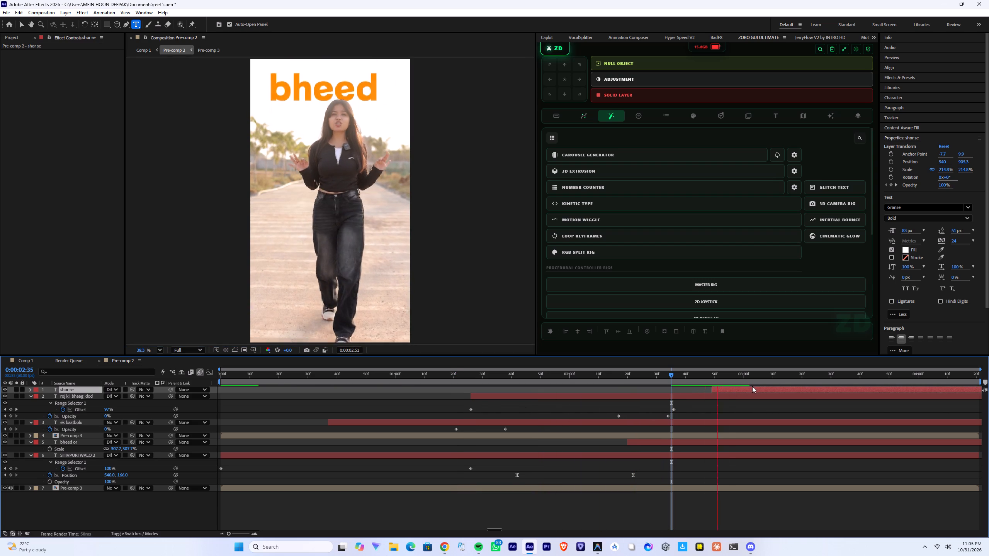
key("space")
key("space")
key("space")
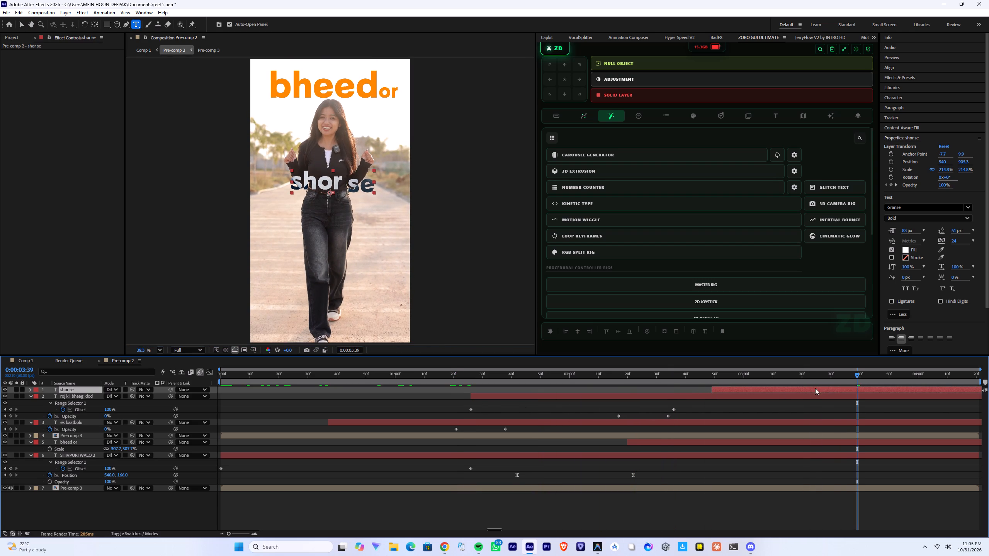
key("space")
key("space")
left_click(765, 376)
key("space")
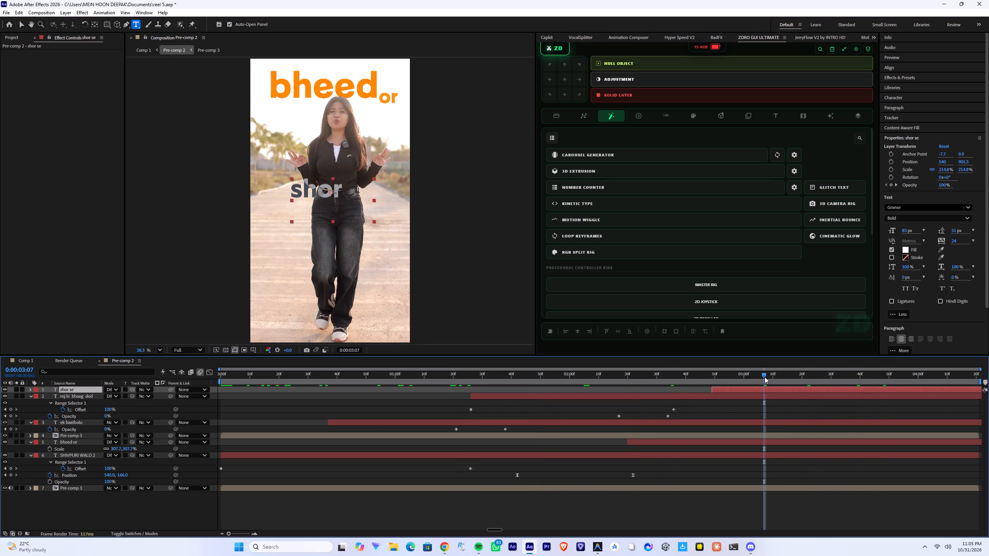
key("space")
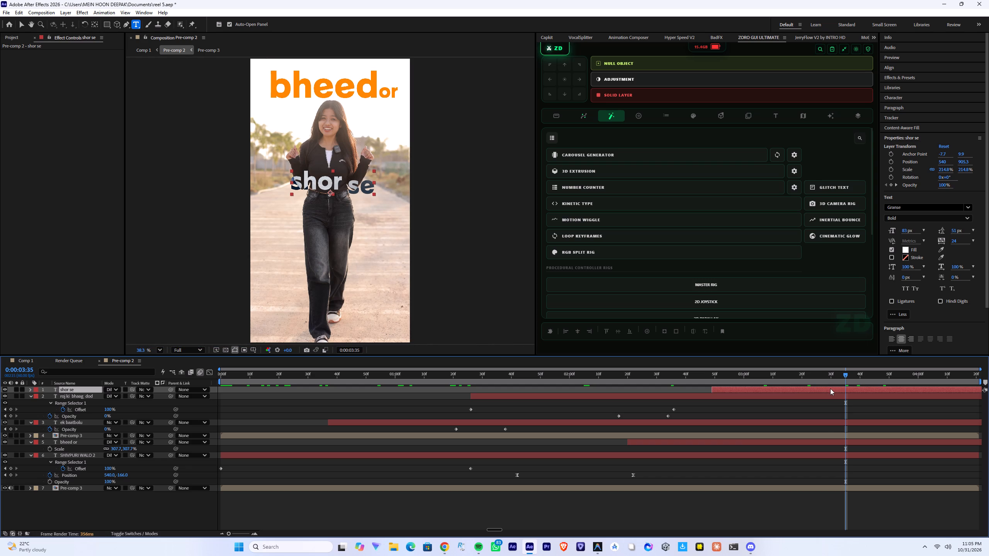
key("ctrl+shift+d")
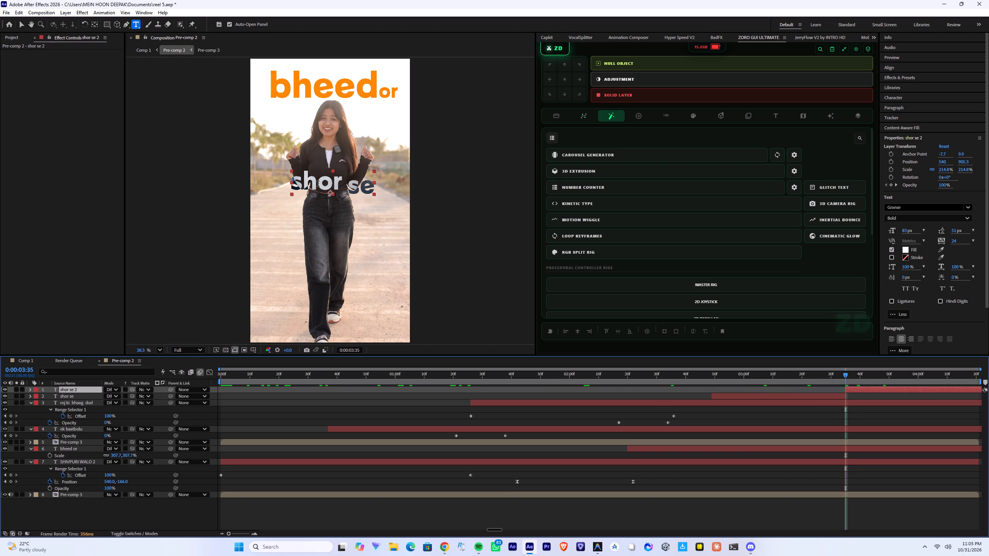
Replace the text of the second "shor se" part with "thak gaye" and "ho na" on a second line.
double_click(318, 183)
key("ctrl+a")
type("thak gaye")
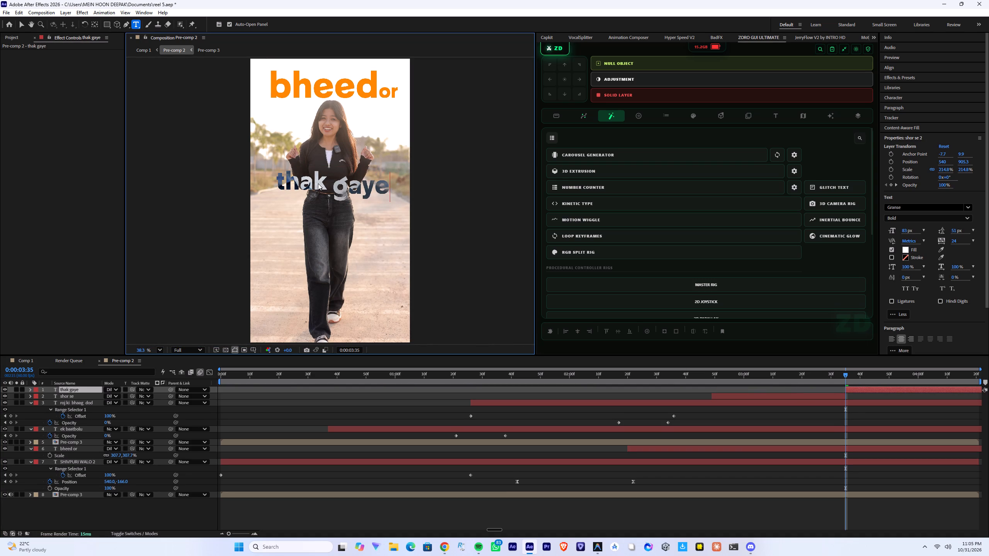
key("shift+Return")
type("ho na")
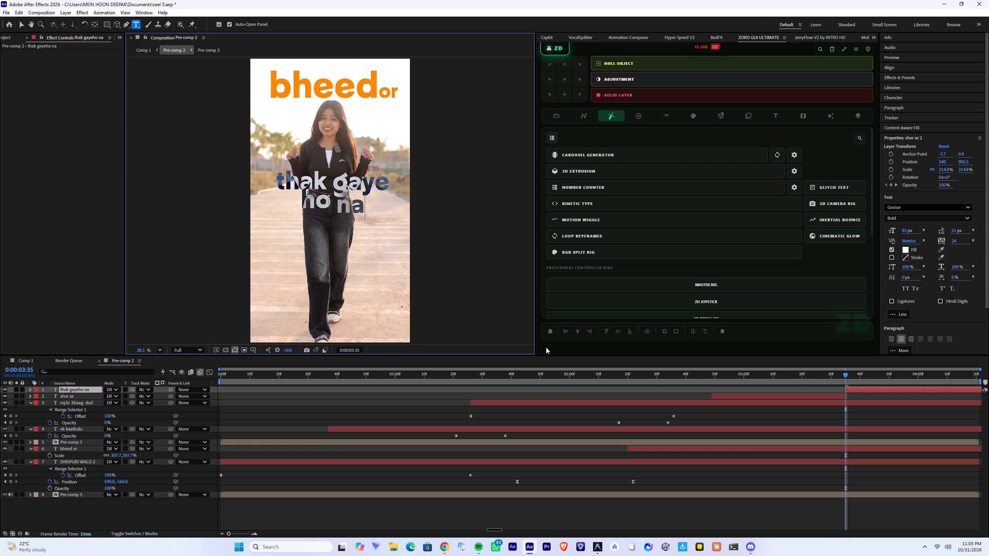
Play back from 2:43 to review the timing of the "shor se" and "thak gaye ho na" captions.
left_click(694, 378)
key("space")
key("space")
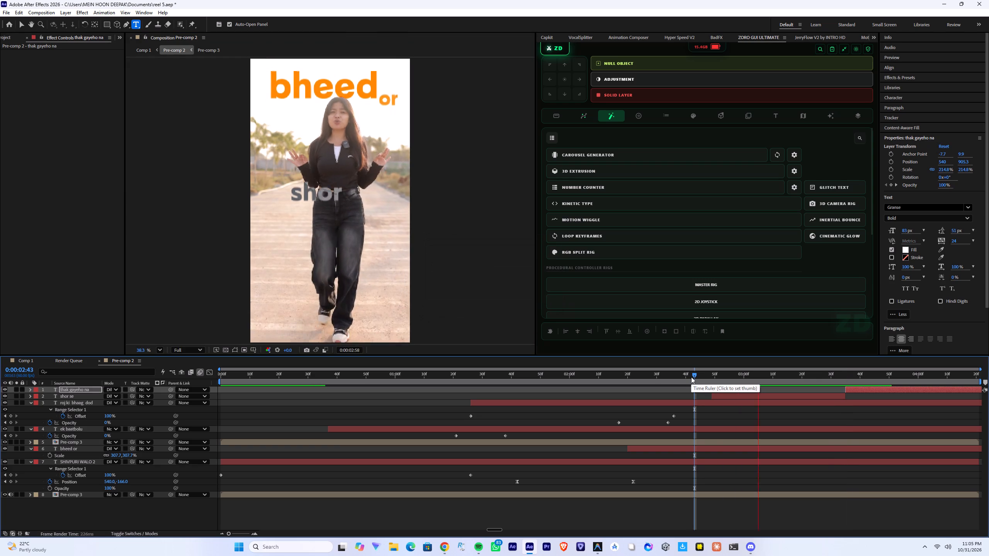
left_click(692, 375)
key("space")
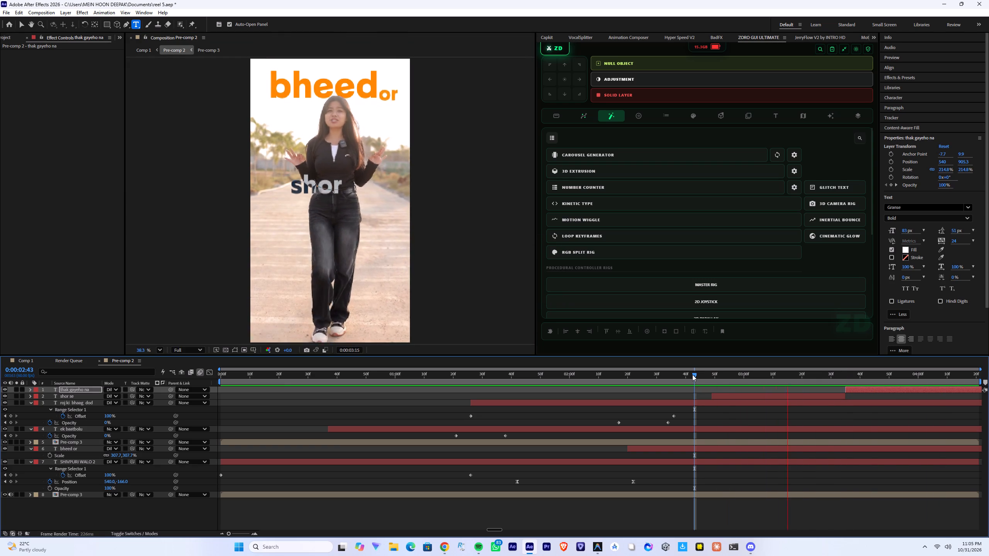
Undo the "thak gaye ho na" text replacement and the split of the "shor se" layer.
key("space")
key("space")
key("space")
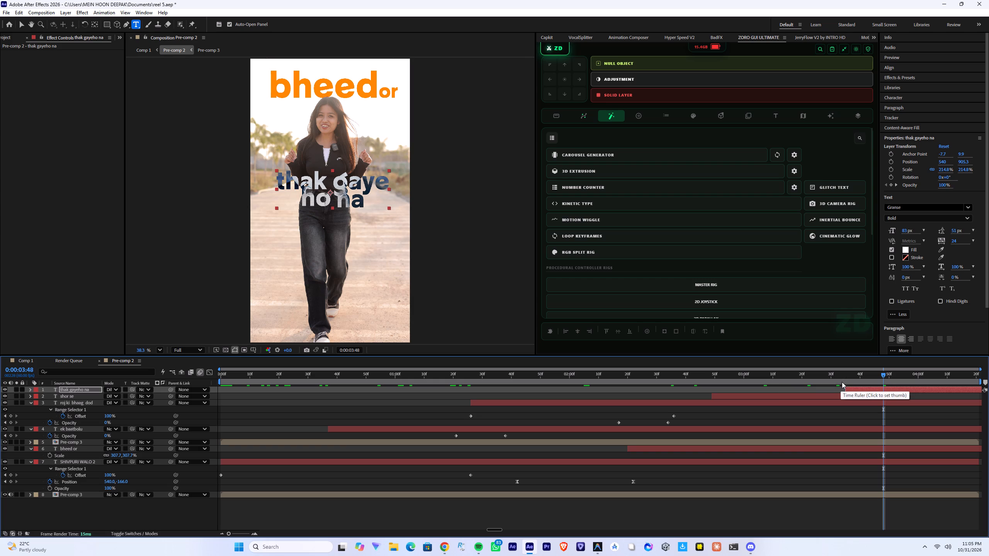
left_click(847, 387)
key("ctrl+z")
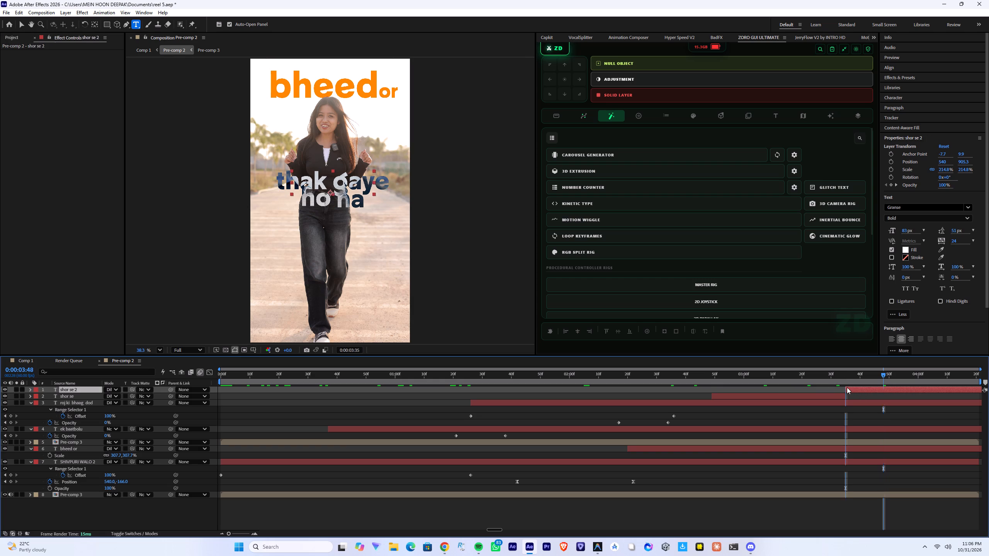
key("ctrl+z")
Duplicate the full "shor se" layer and shift the duplicate to start at 3:35.
key("ctrl+d")
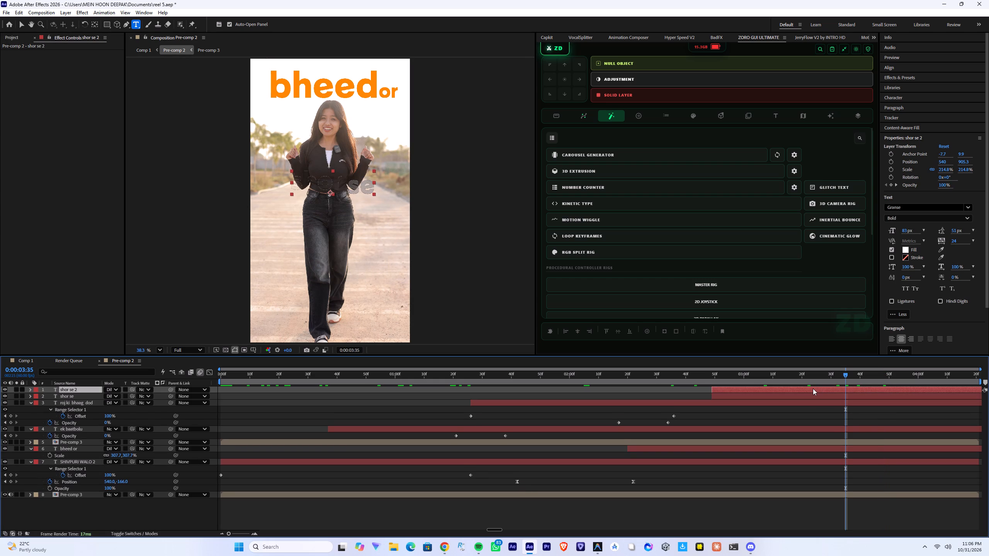
left_click_drag(813, 388, 952, 382)
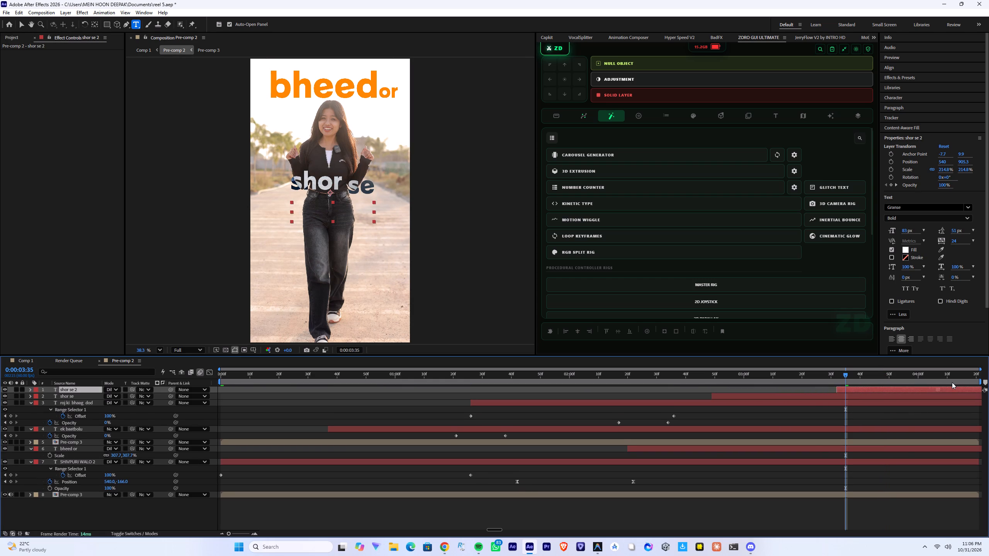
left_click_drag(952, 382, 945, 382)
Paste the copied fade-out opacity keyframes onto the original "shor se" layer at 3:35, playing back around that point to check timing.
left_click(819, 378)
key("space")
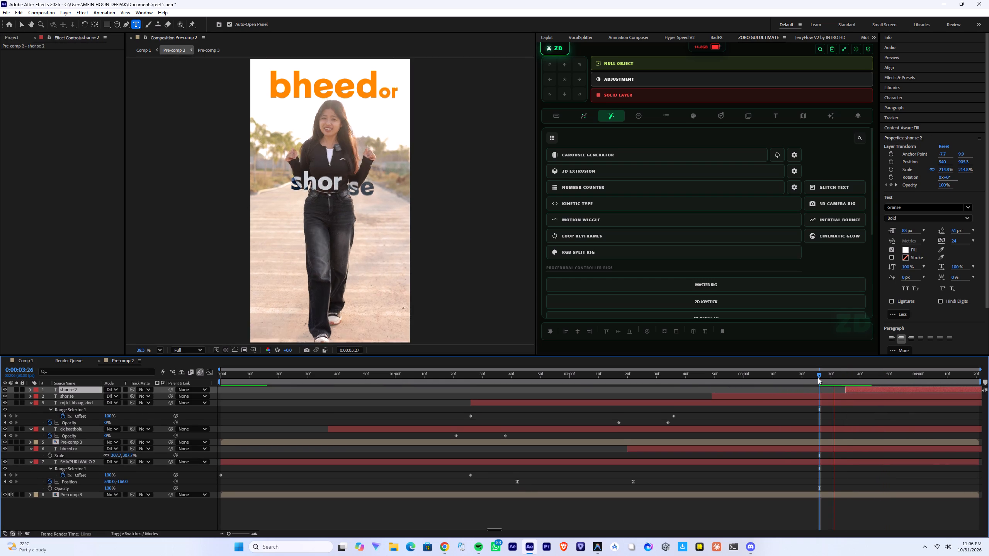
key("space")
left_click_drag(818, 378, 739, 383)
key("space")
key("space")
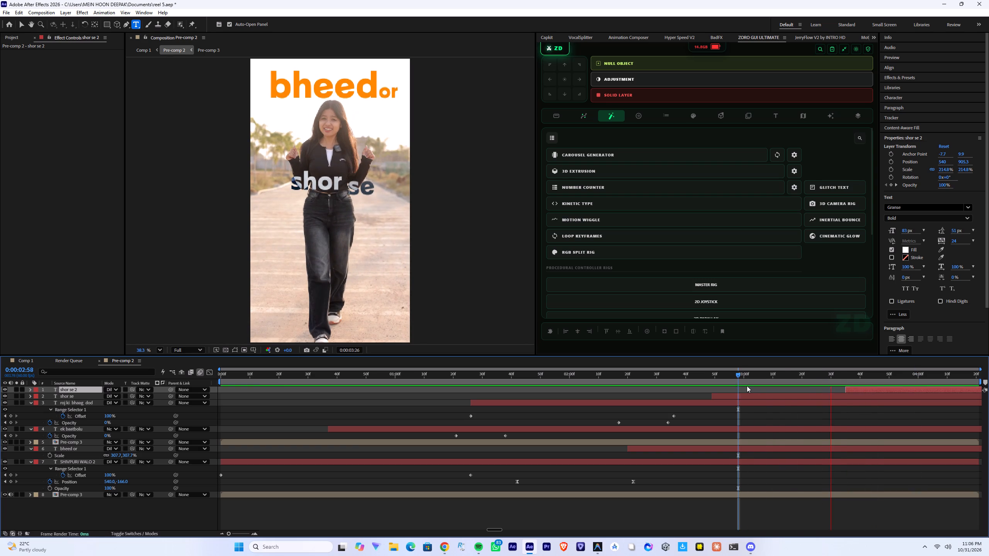
left_click(838, 397)
left_click_drag(840, 381, 846, 380)
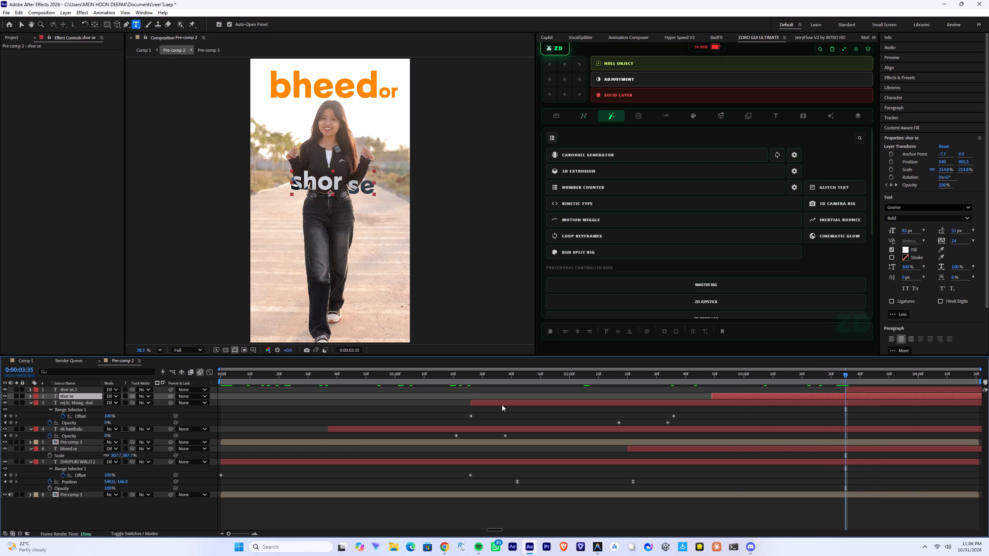
key("ctrl+v")
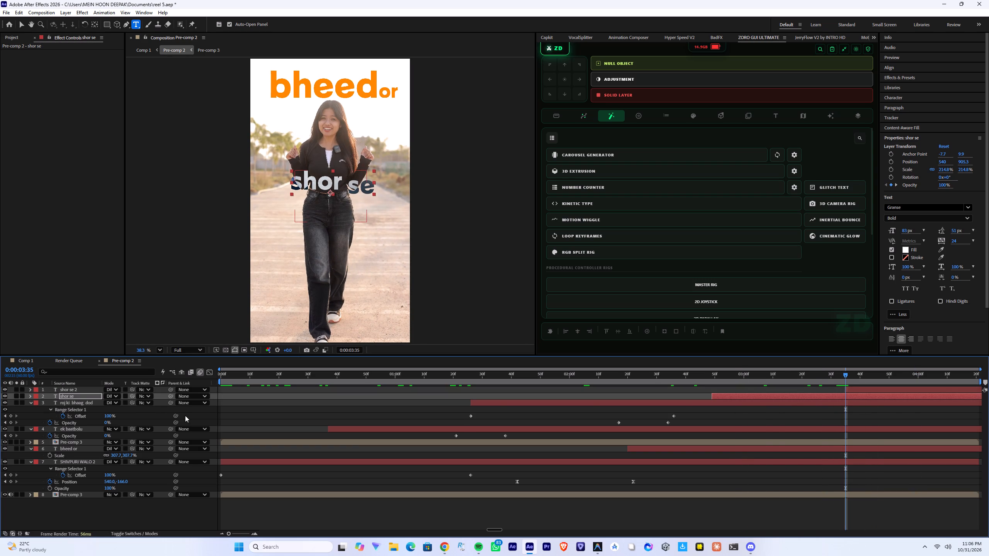
key("u")
key("space")
key("space")
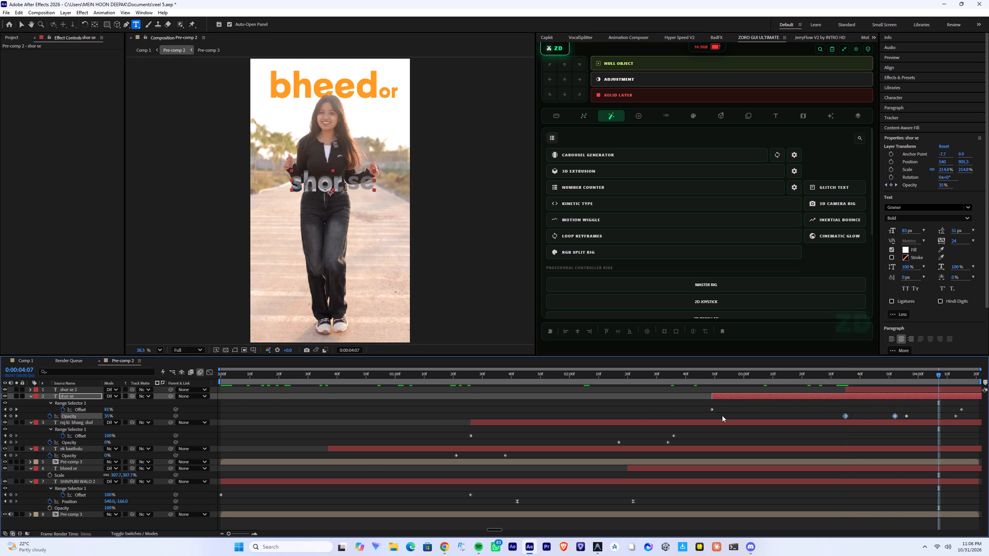
Replace the duplicate "shor se" layer's text with "thak gaye" and "ho na" on a second line.
double_click(849, 388)
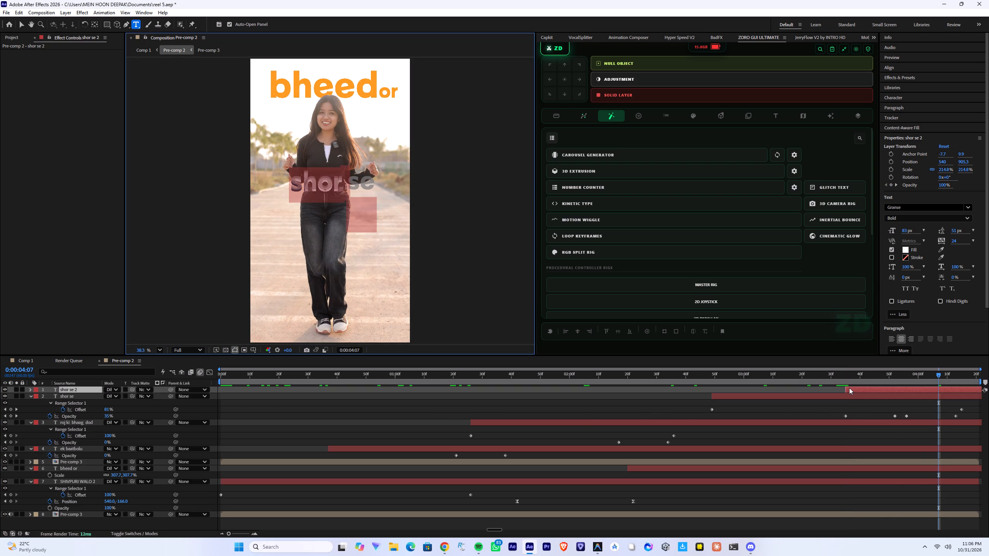
left_click_drag(871, 379, 907, 377)
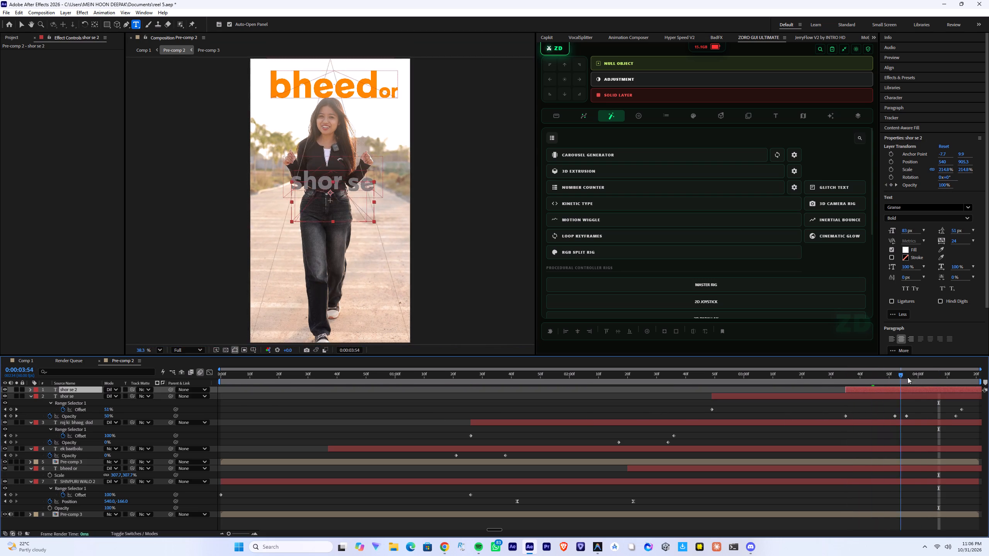
left_click_drag(907, 377, 964, 375)
triple_click(322, 186)
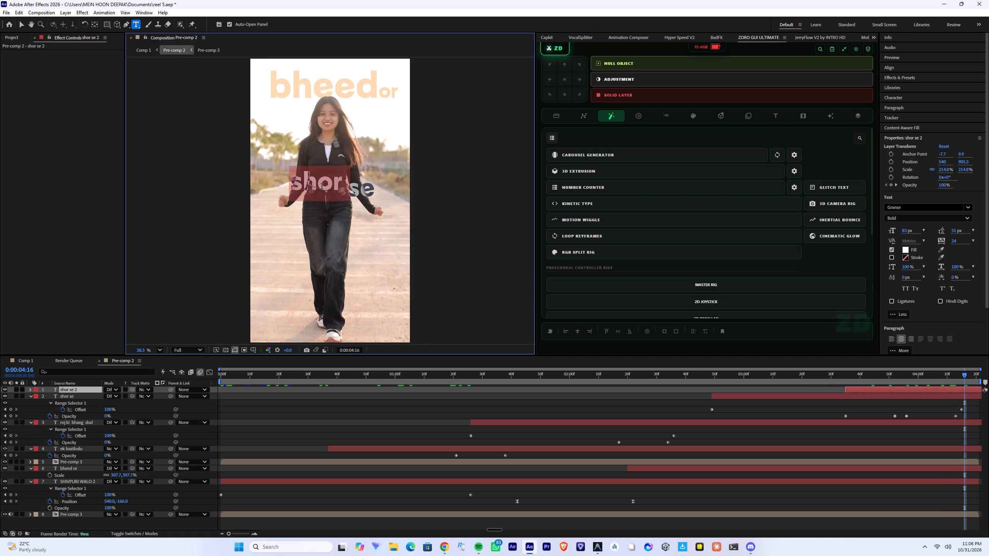
key("ctrl+a")
type("thak gaye")
key("shift+Return")
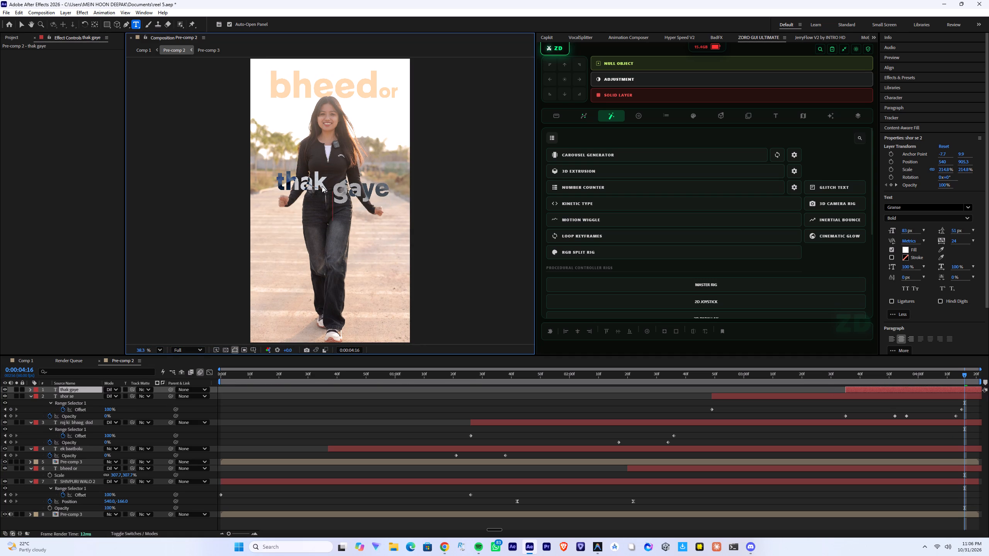
type("ho na")
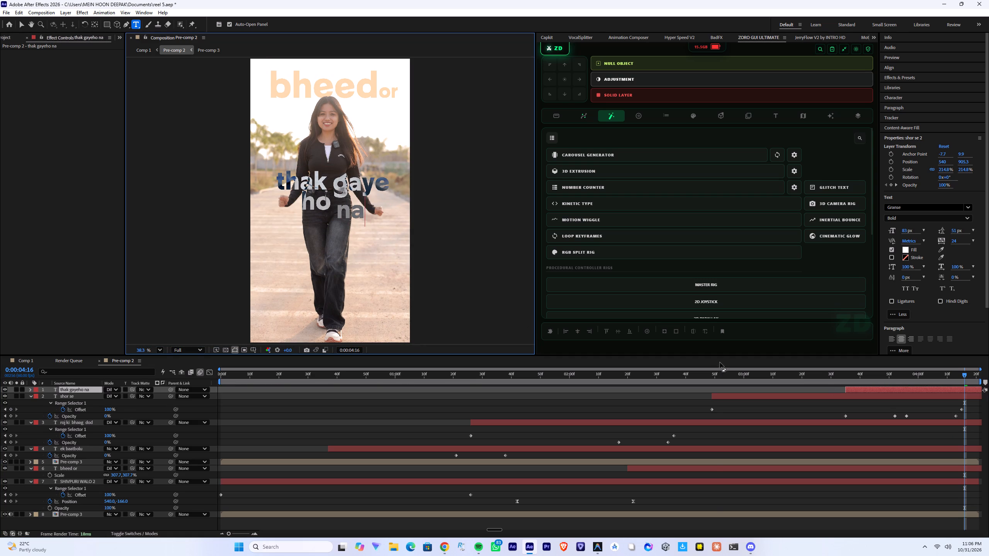
Play back repeatedly from about 2:50 to review how "shor se" fades as "thak gaye ho na" comes in.
left_click(715, 372)
key("space")
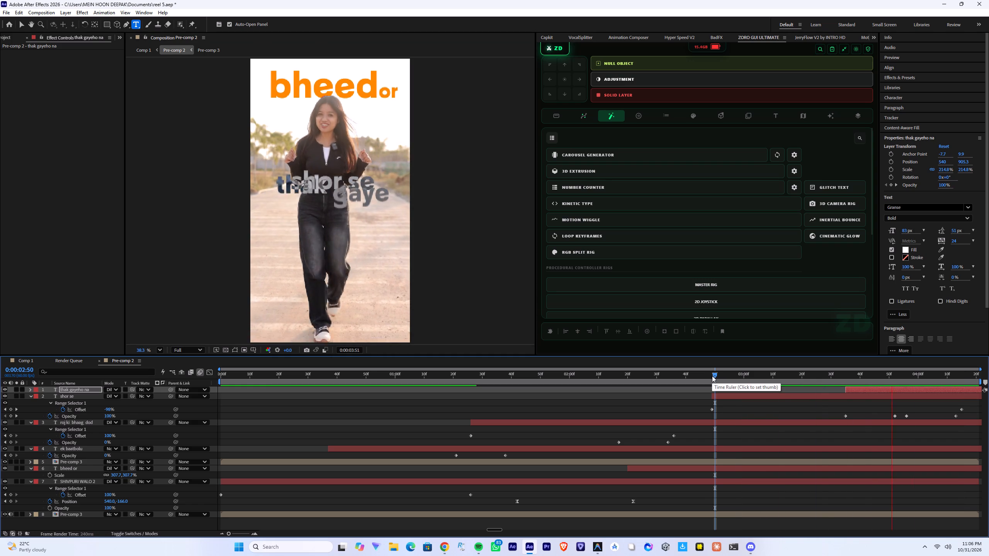
left_click(712, 376)
key("space")
key("space")
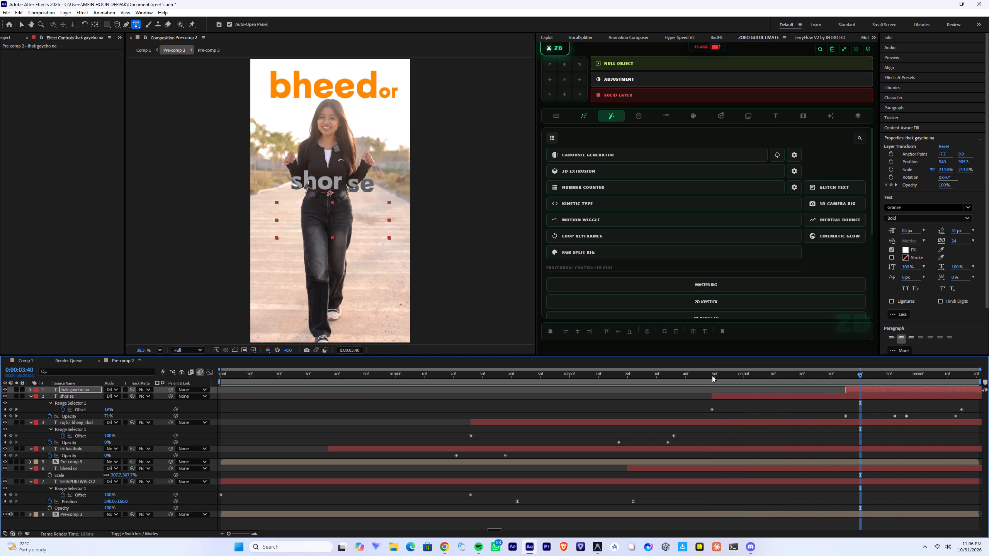
key("space")
key("space")
left_click(717, 375)
key("space")
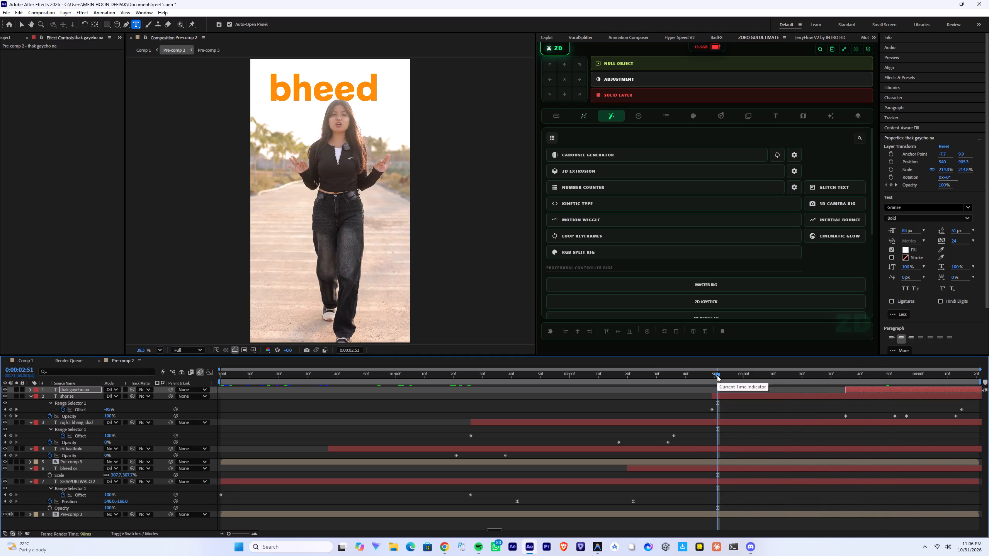
key("space")
key("space")
key("space")
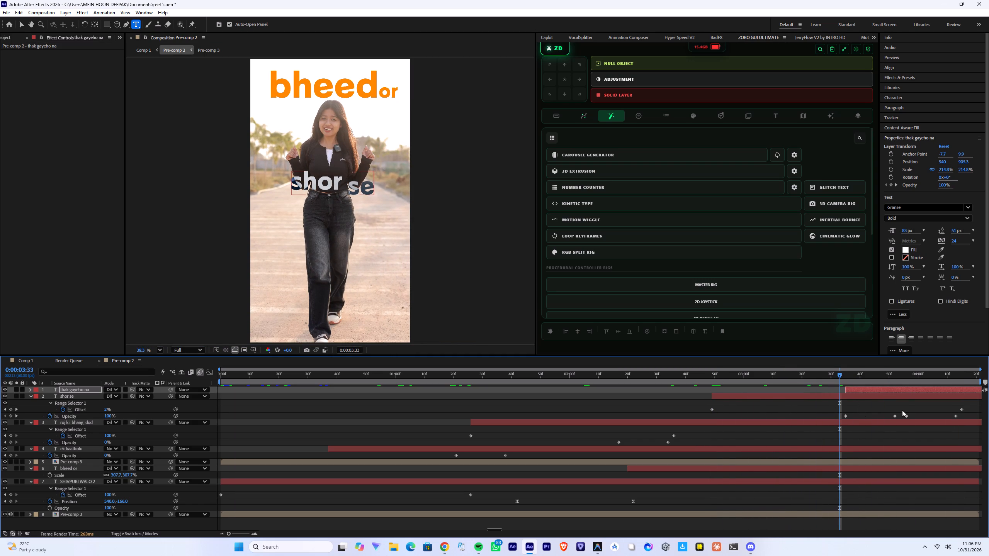
Move the first two opacity keyframes of "shor se" earlier, to about 3:20 and 3:34.
left_click_drag(900, 414, 880, 415)
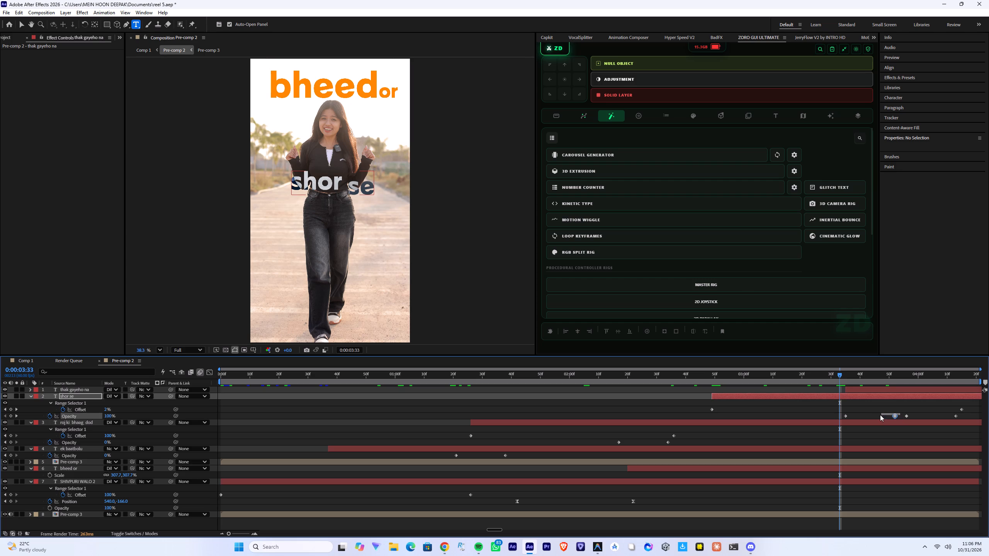
left_click_drag(880, 415, 870, 415)
left_click_drag(895, 415, 854, 419)
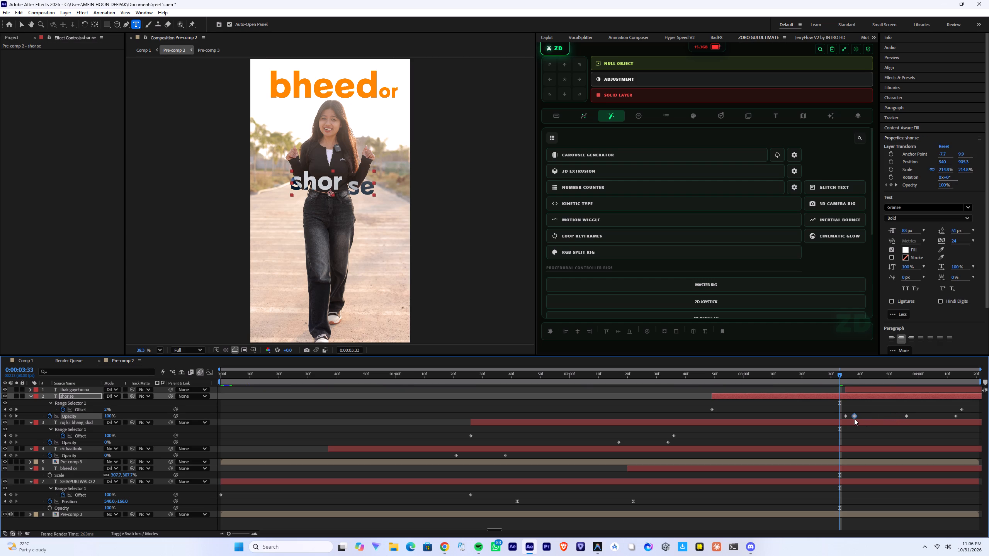
left_click_drag(854, 419, 871, 416)
left_click_drag(846, 417, 802, 420)
left_click_drag(872, 416, 847, 419)
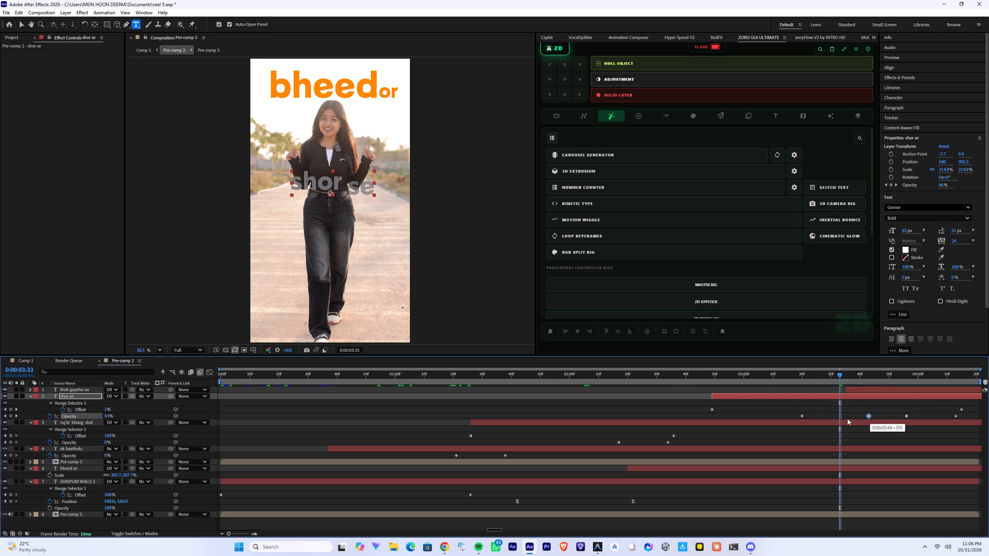
left_click_drag(847, 419, 841, 419)
Play back from 2:45 and 2:37 to review the earlier fade-out of "shor se".
left_click(700, 379)
key("space")
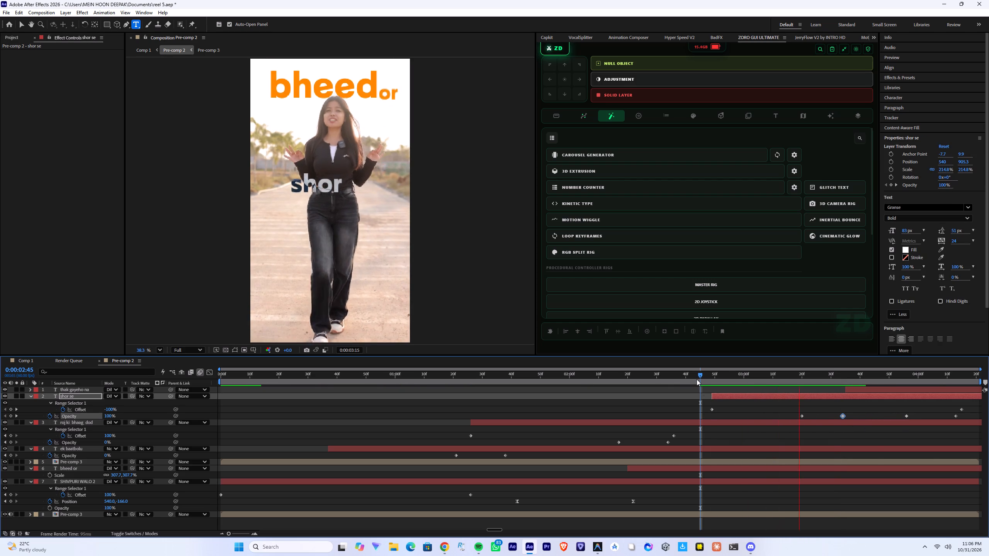
key("space")
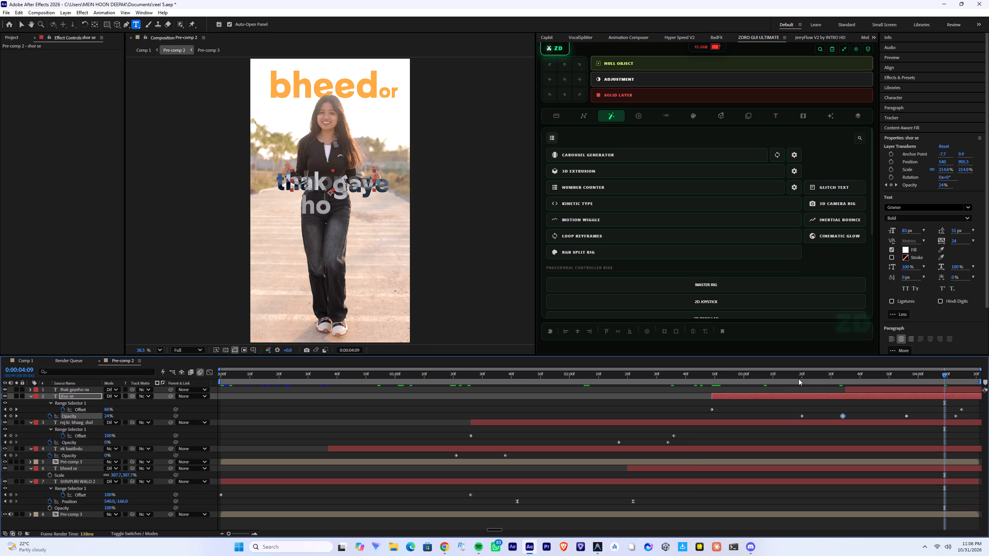
left_click(68, 396)
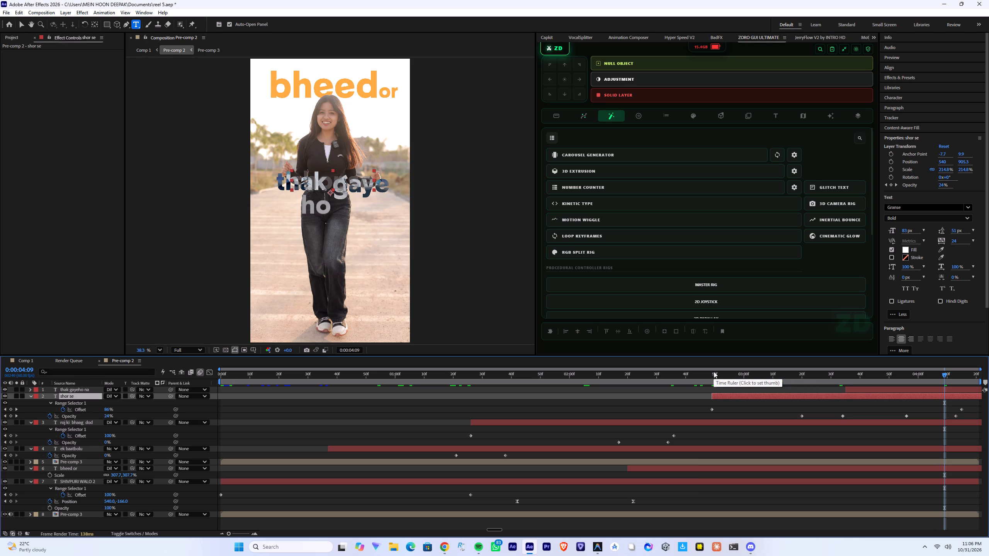
left_click(676, 371)
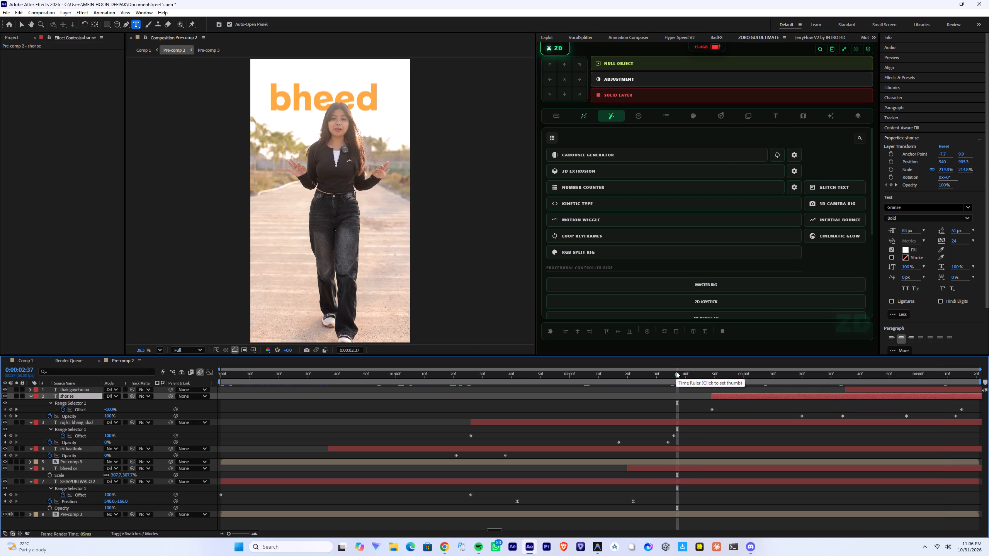
key("space")
key("space")
key("space")
key("space")
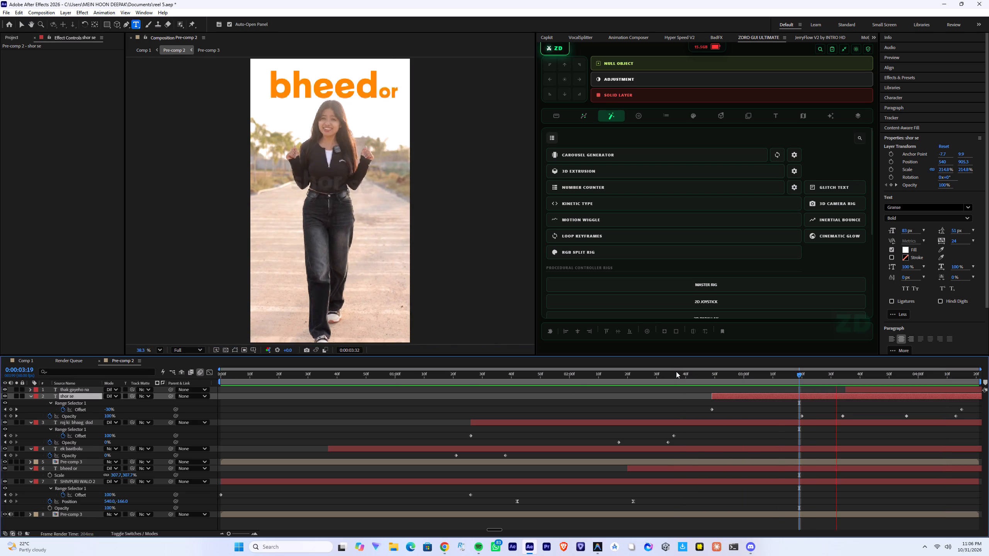
Delete the last two opacity keyframes of the "shor se" layer.
left_click_drag(902, 414, 902, 414)
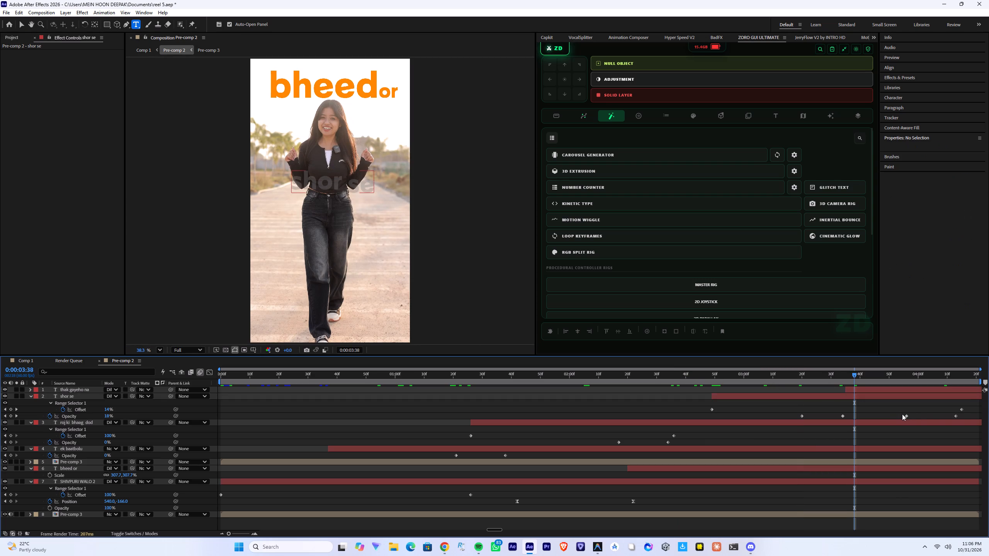
left_click_drag(902, 414, 984, 417)
key("Delete")
Play back the transition and shift both remaining "shor se" opacity keyframes to about 3:27 and 3:41.
left_click(794, 376)
key("space")
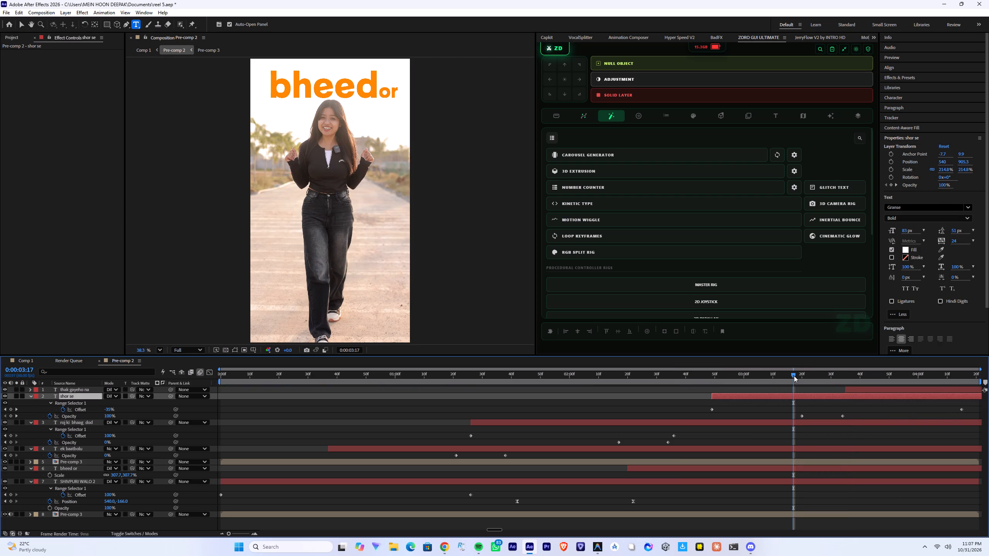
left_click_drag(794, 376, 783, 376)
key("space")
key("space")
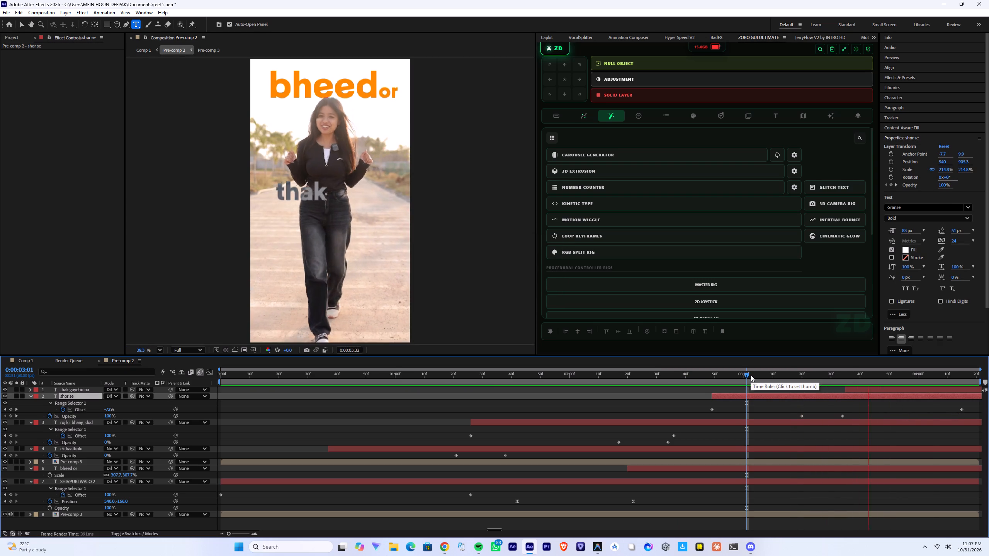
key("space")
left_click_drag(845, 414, 766, 418)
left_click_drag(843, 416, 849, 415)
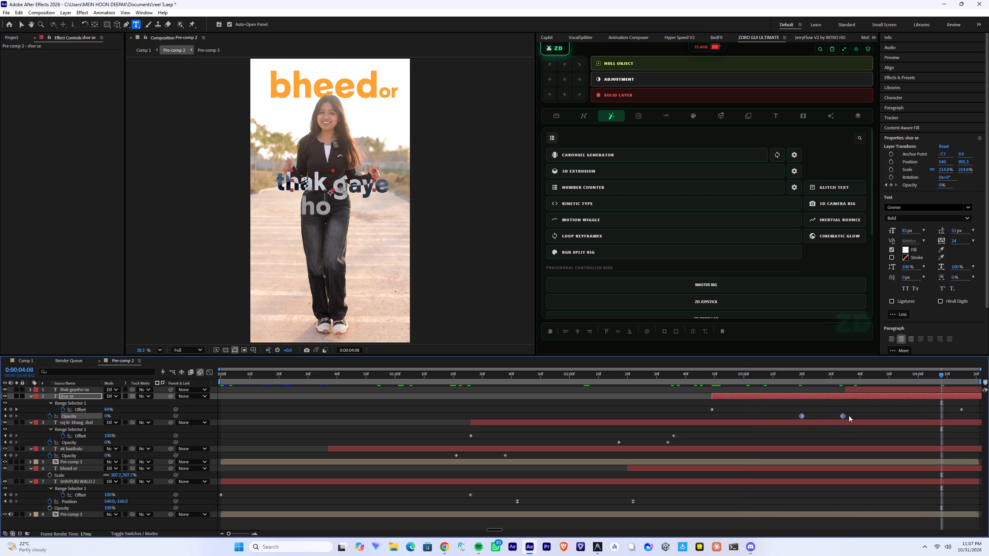
left_click_drag(849, 415, 863, 412)
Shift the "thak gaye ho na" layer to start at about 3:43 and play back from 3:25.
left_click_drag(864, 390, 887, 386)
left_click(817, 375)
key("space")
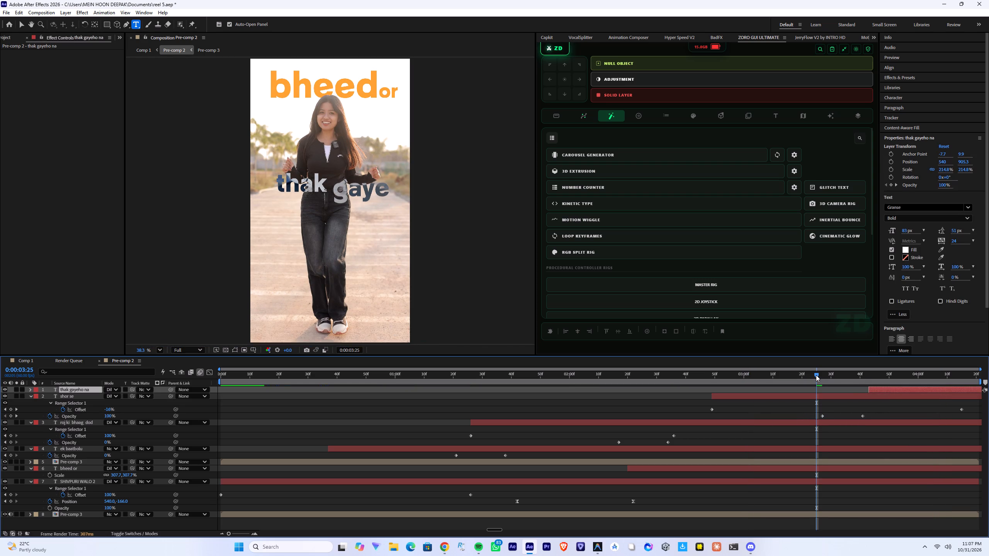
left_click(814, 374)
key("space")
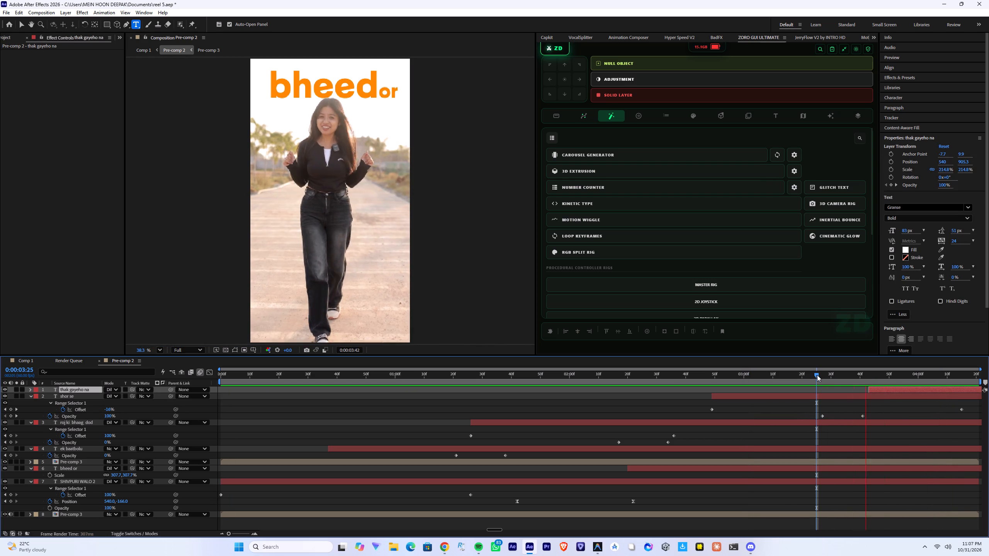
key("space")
Shift the "thak gaye ho na" layer to start at about 3:34 and play back from 3:22.
left_click_drag(876, 387, 851, 390)
left_click(808, 376)
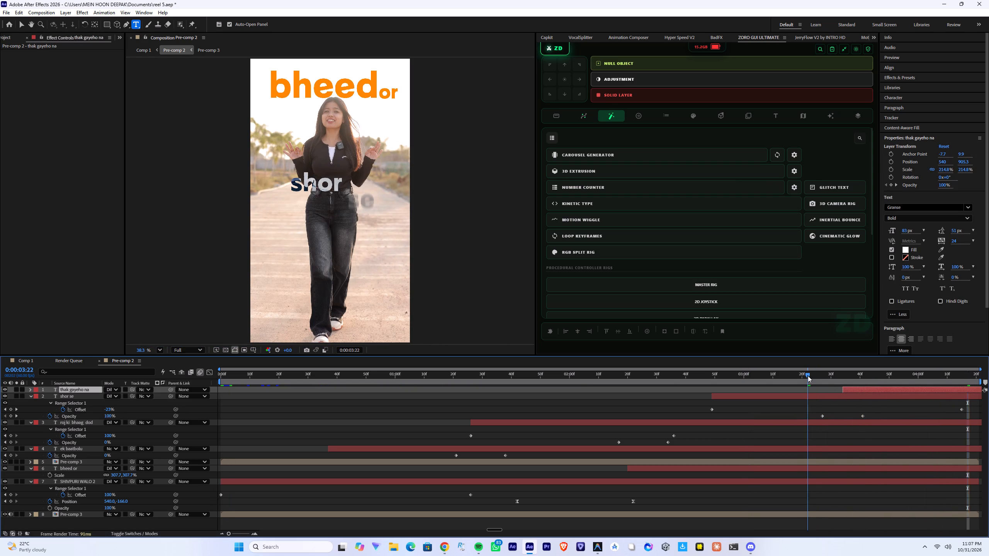
key("space")
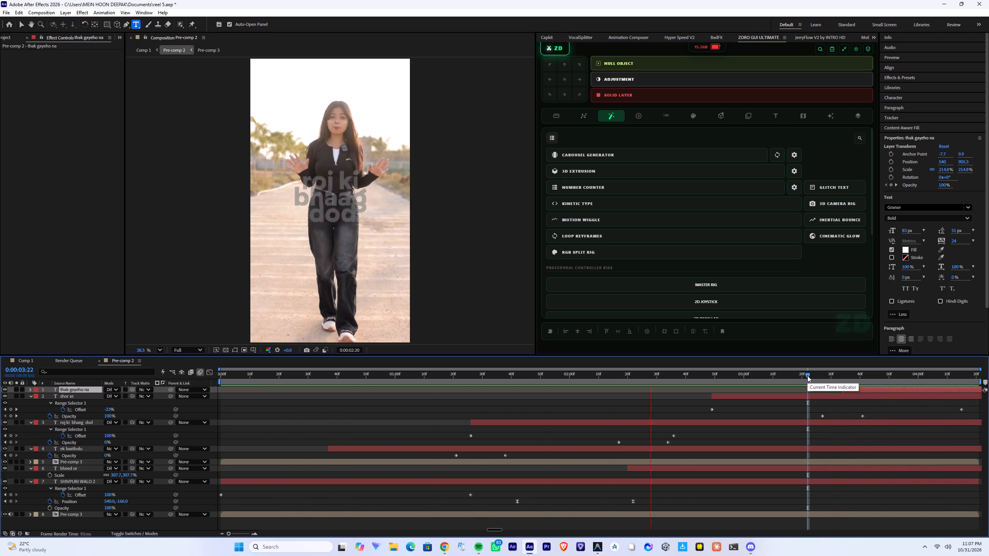
left_click(807, 376)
key("space")
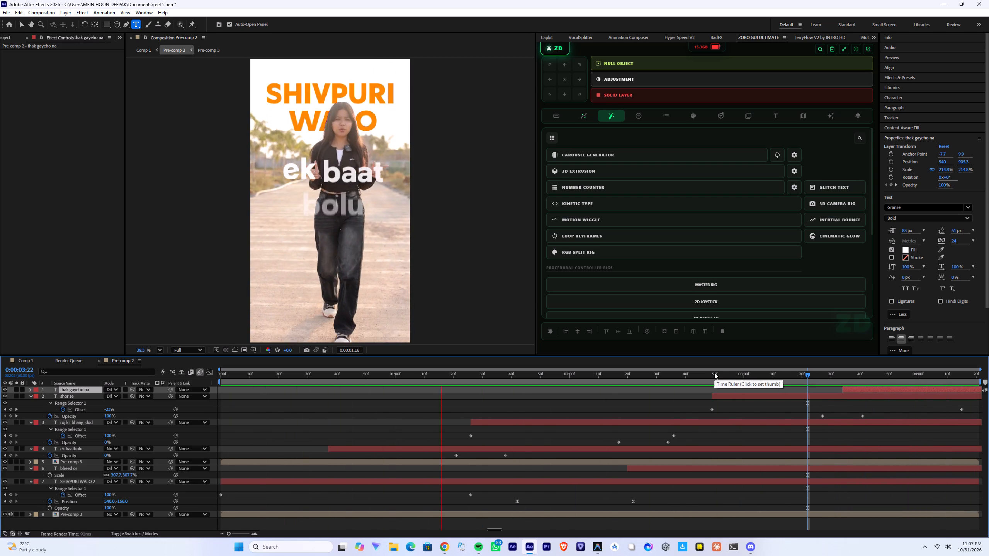
Save the project and play back the captions in Pre-comp 2 from the start.
key("ctrl+s")
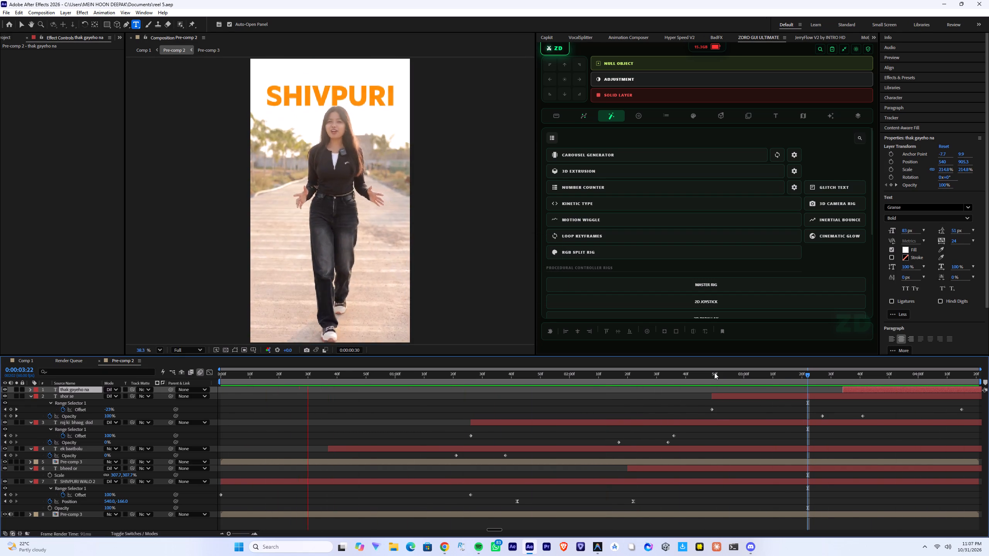
key("space")
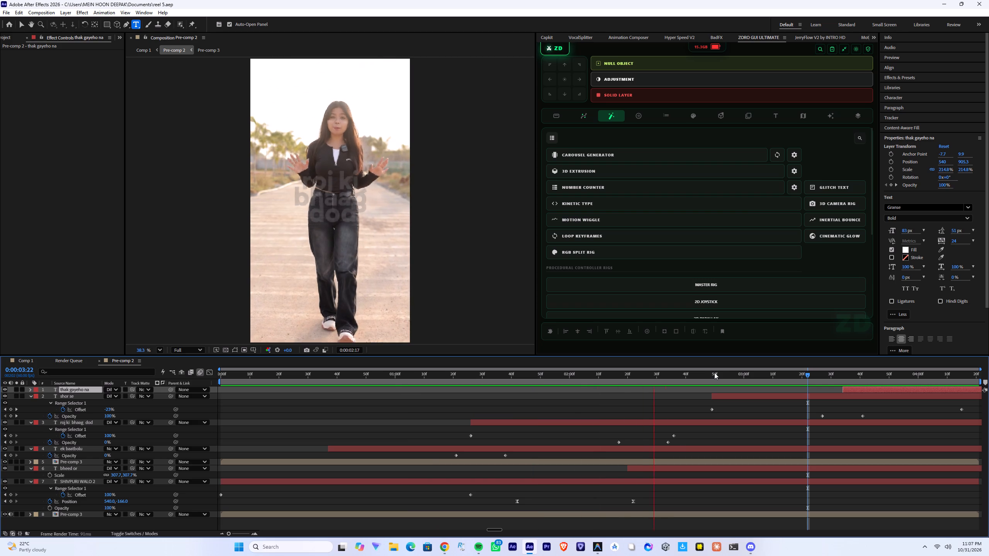
key("ctrl+s")
Collapse the layers' keyframed properties and pre-compose all eight layers of Pre-comp 2 into one layer.
left_click(287, 410)
key("u")
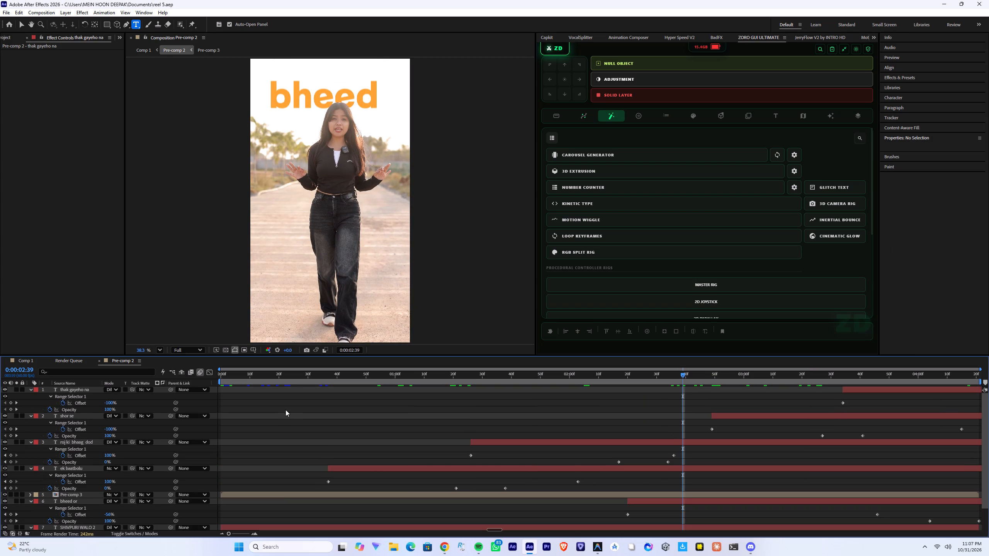
key("u")
key("ctrl+a")
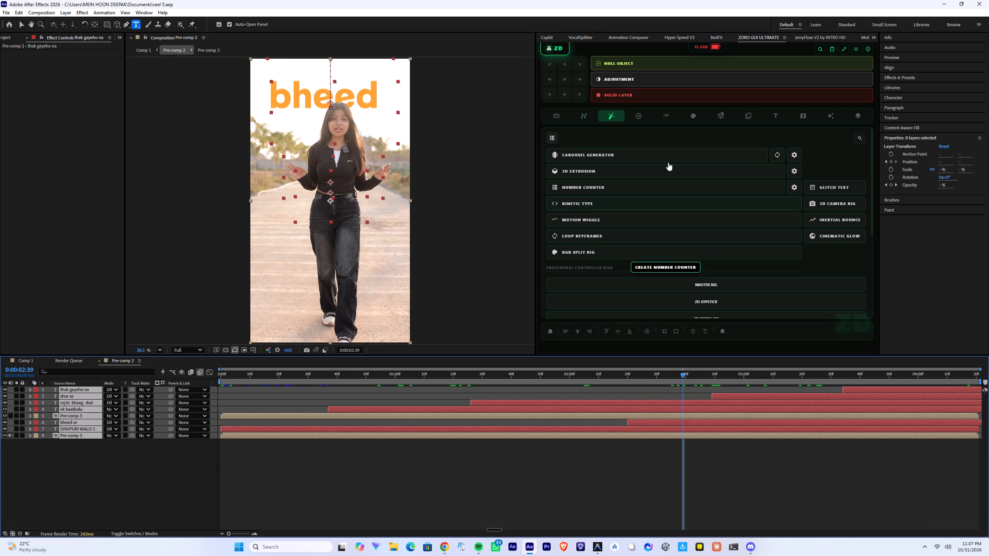
left_click(632, 38)
left_click(684, 40)
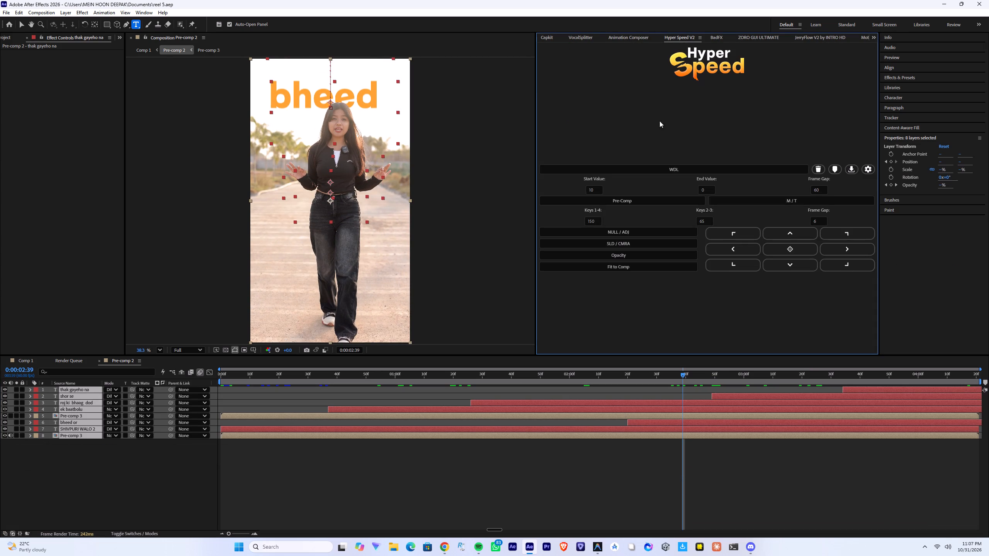
left_click(627, 196, "shift")
Start Stabilize Motion on the pre-composed layer at the first frame and enlarge the track point's search and feature regions.
left_click_drag(220, 380, 197, 386)
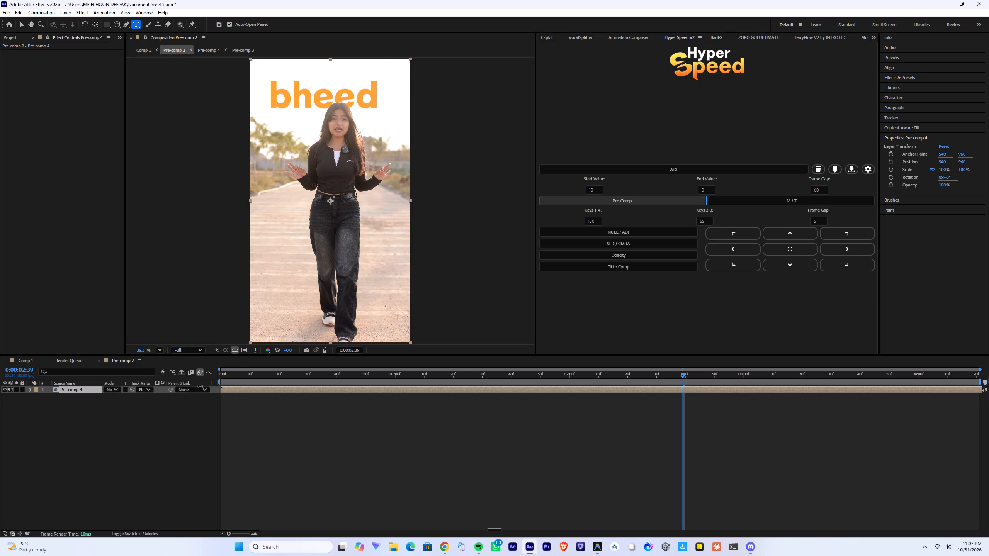
left_click_drag(197, 386, 168, 390)
left_click_drag(234, 380, 190, 392)
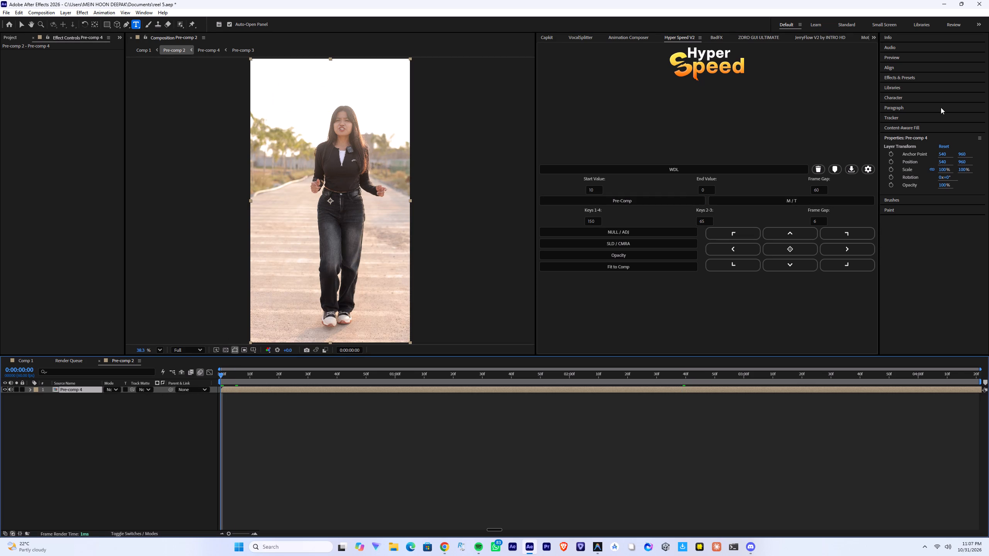
left_click(893, 116)
left_click(933, 140)
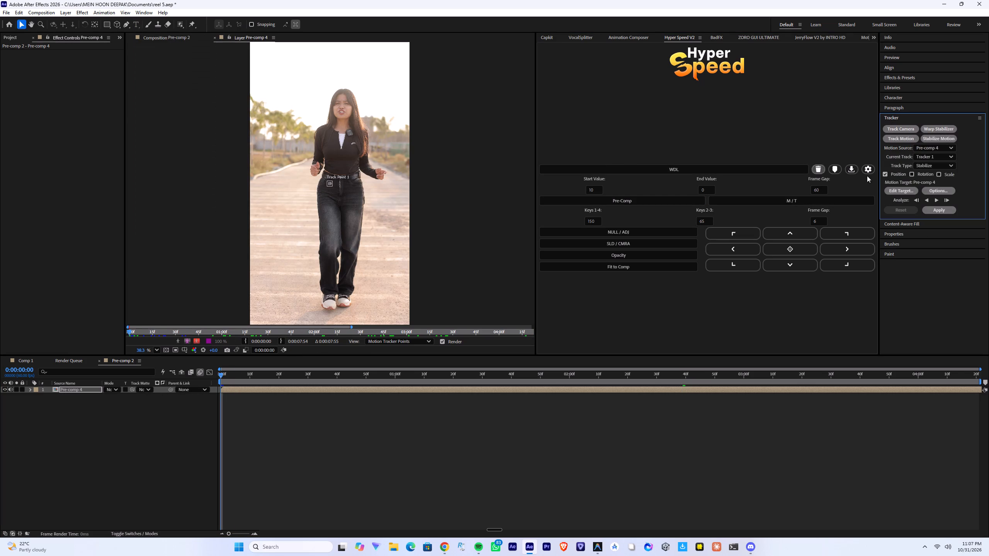
scroll(335, 182, "up", 7)
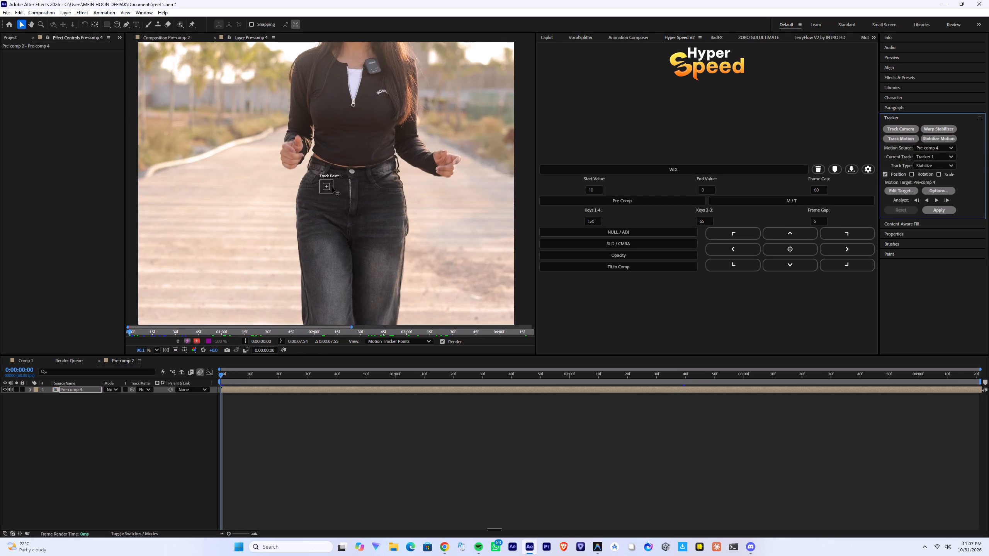
left_click_drag(333, 194, 337, 198)
left_click(330, 190)
Set the motion tracker options to the RGB channel and Adapt Feature On Every Frame.
left_click(939, 192)
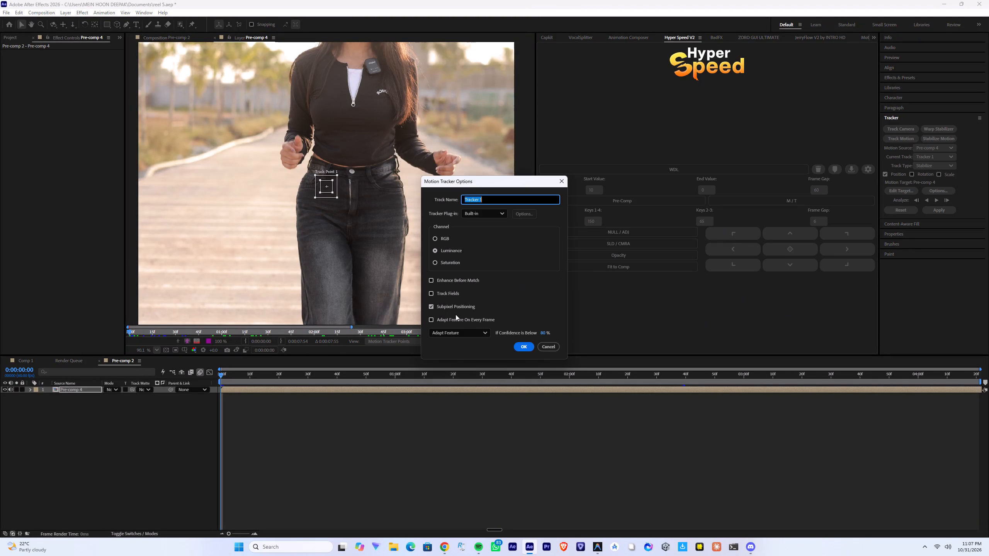
left_click_drag(455, 314, 450, 323)
left_click(437, 321)
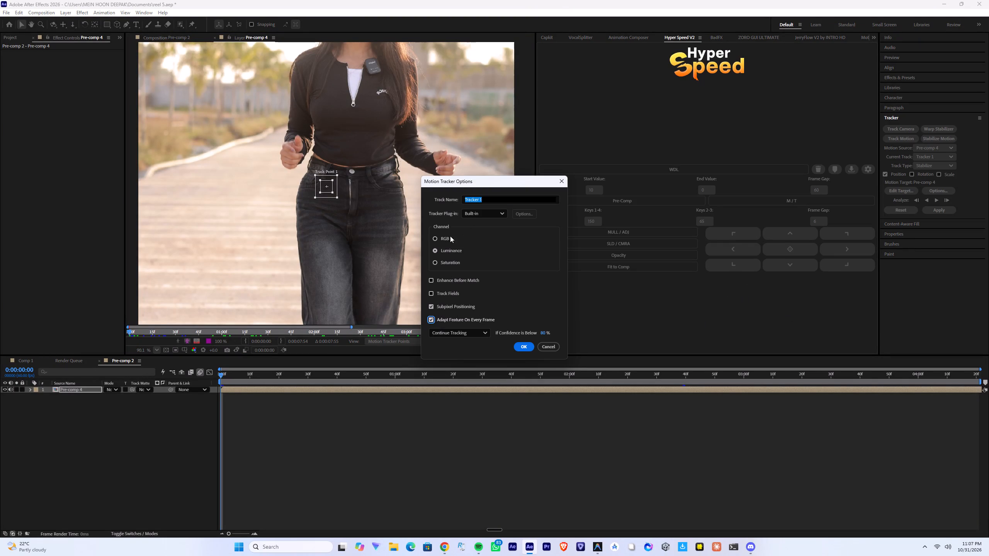
left_click(442, 239)
left_click(523, 347)
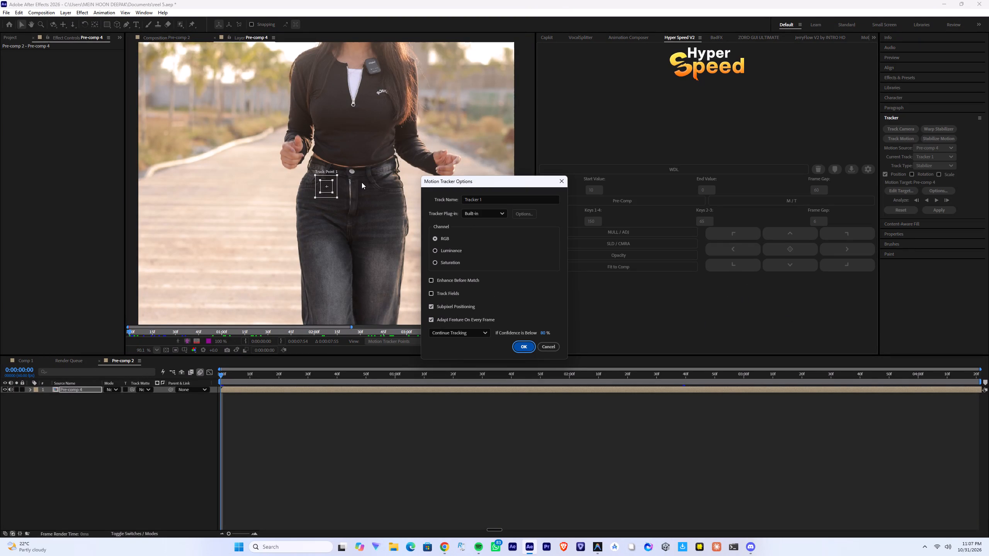
Move the track point onto the woman's nose and analyze forward, stopping at about 6:27.
scroll(386, 165, "down", 5)
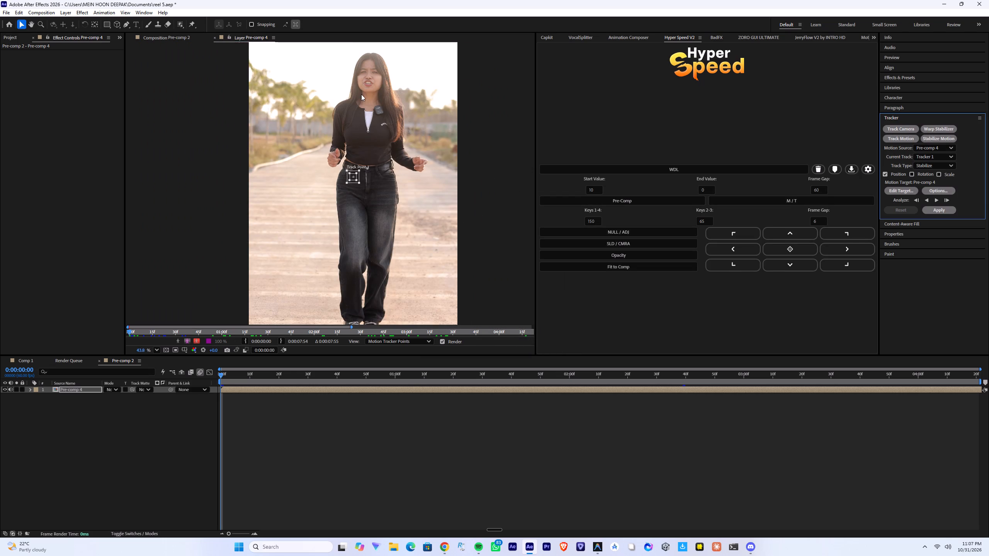
scroll(361, 94, "up", 4)
scroll(362, 172, "up", 1)
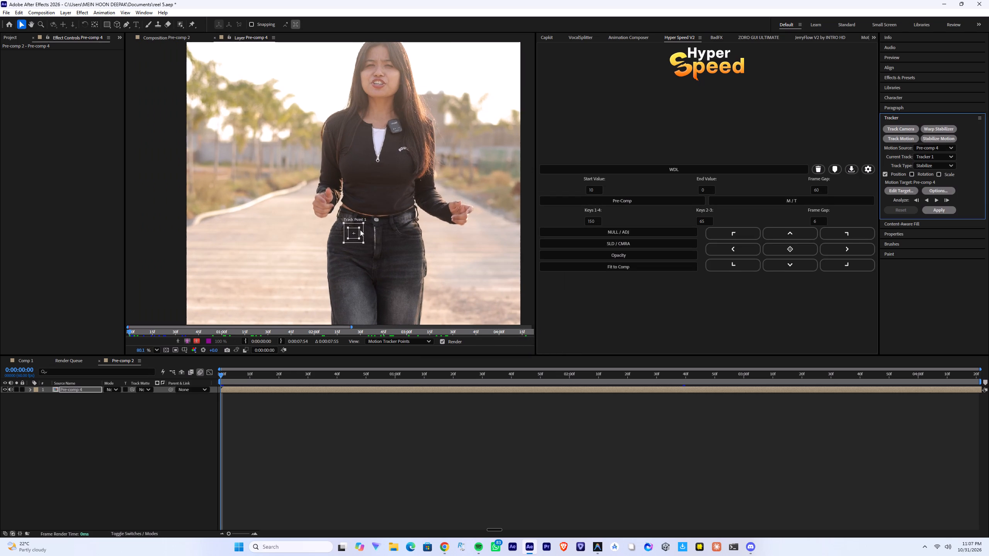
left_click_drag(361, 229, 387, 67)
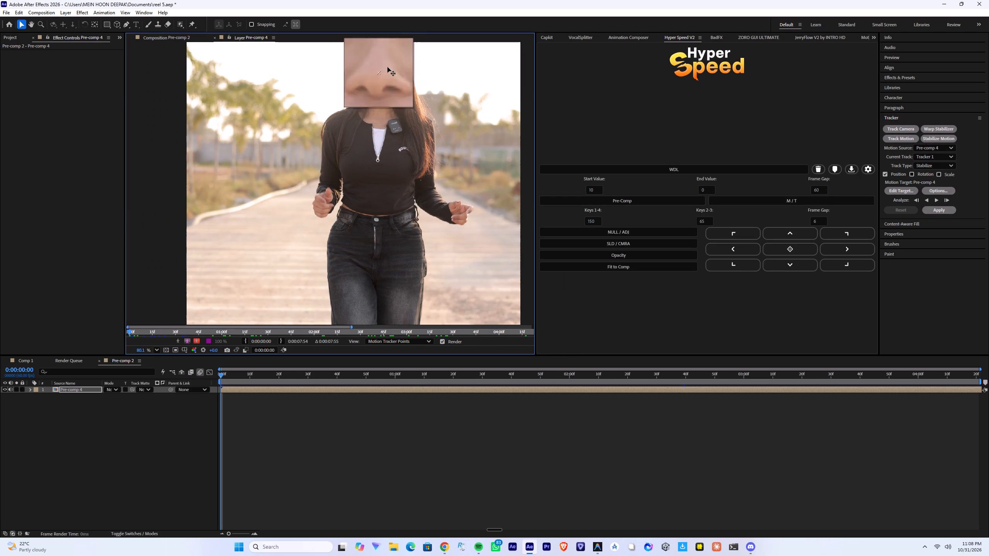
left_click_drag(387, 67, 388, 71)
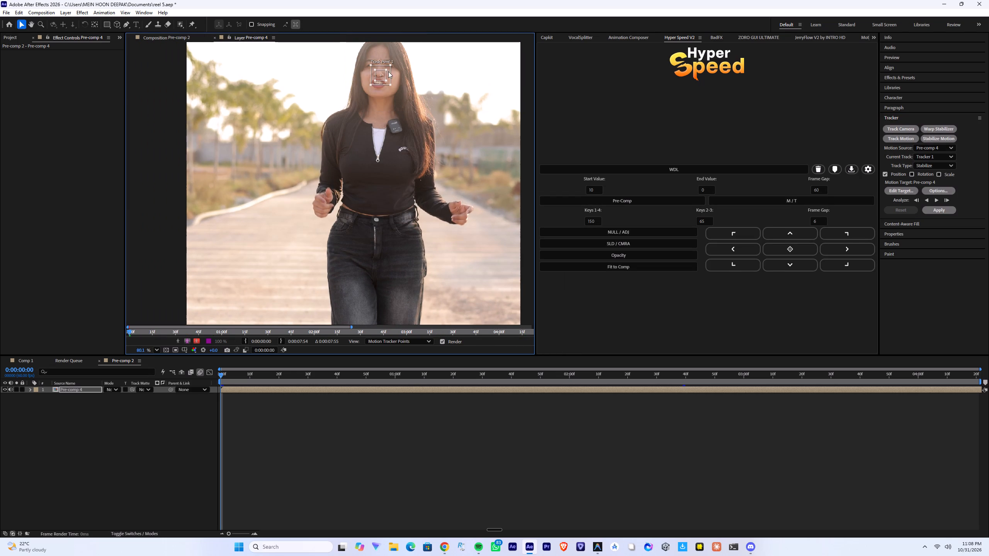
left_click(934, 200)
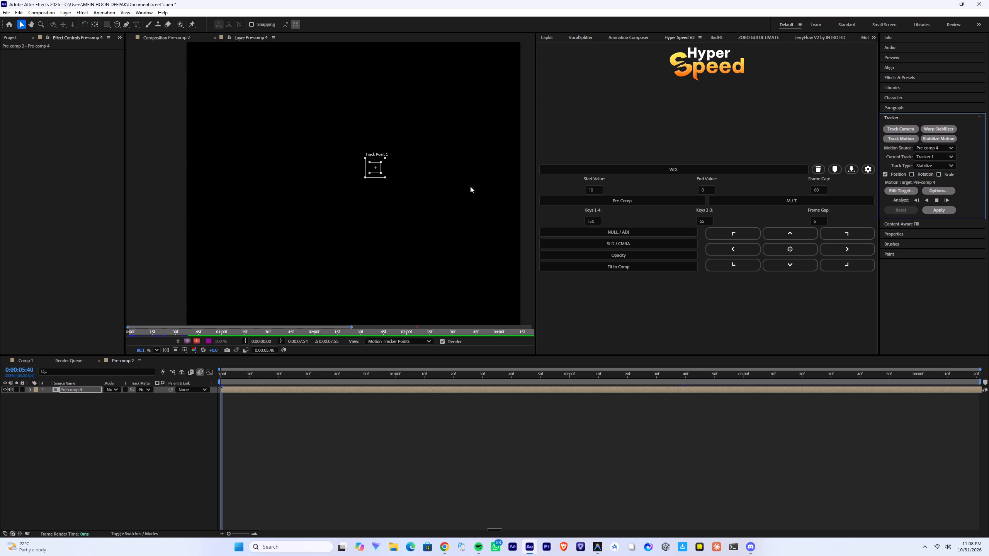
key("space")
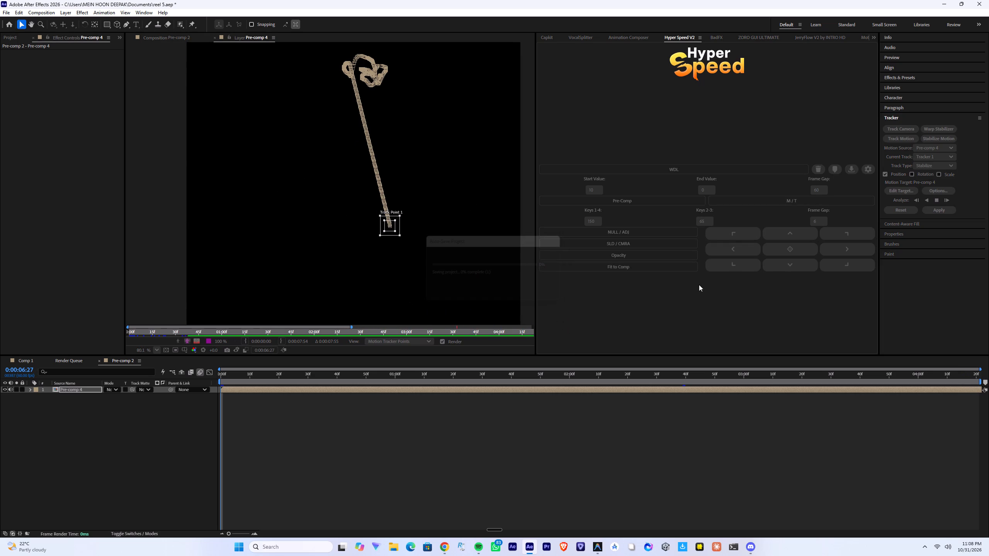
Apply the stabilization to the layer in the X and Y dimensions.
left_click(936, 211)
left_click(493, 278)
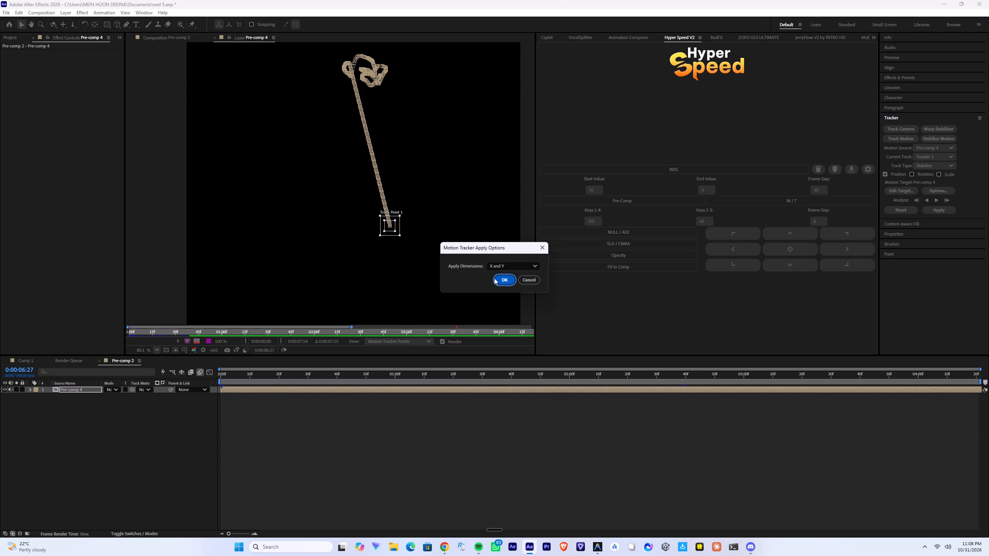
left_click(501, 278)
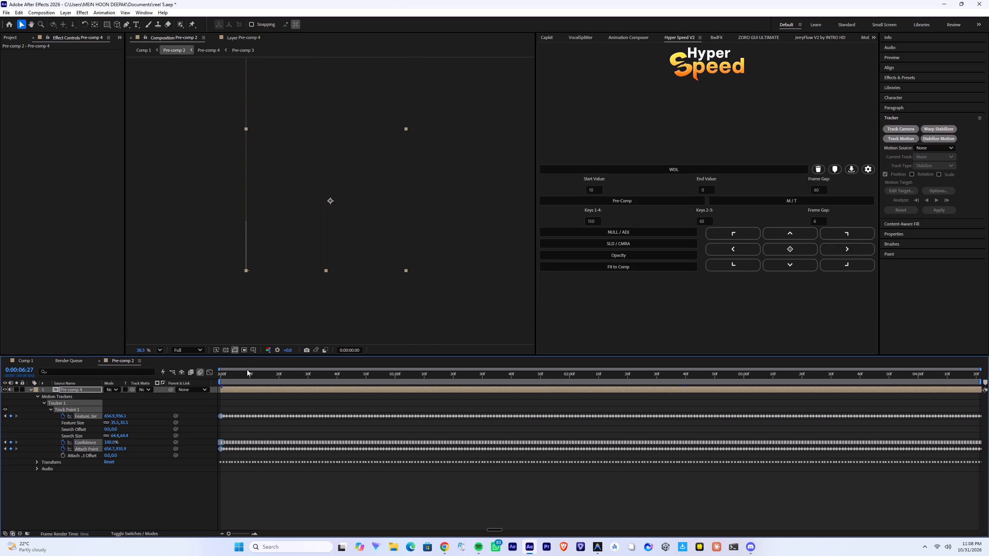
Scrub back and forth through the stabilized shot to examine its framing and edges.
left_click_drag(243, 376, 464, 381)
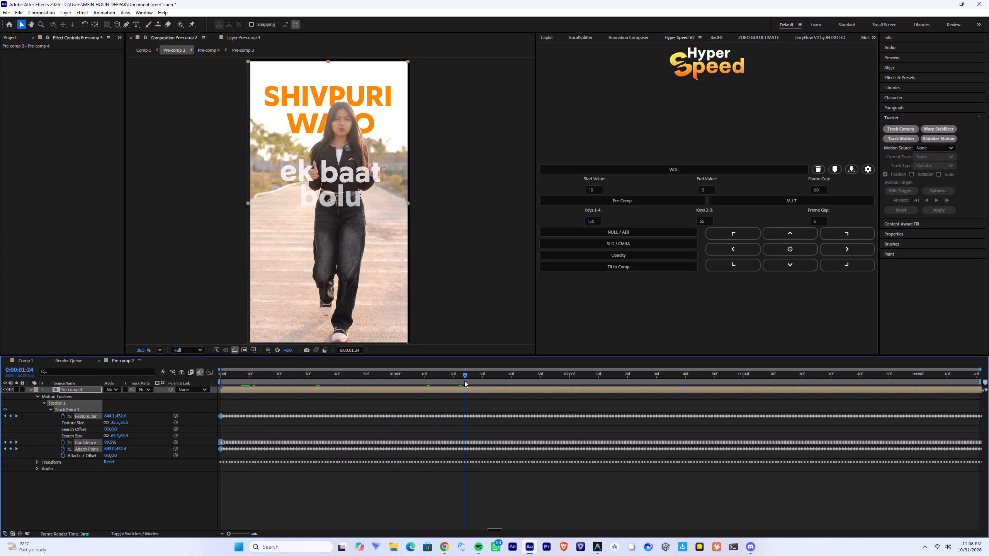
left_click_drag(464, 381, 593, 374)
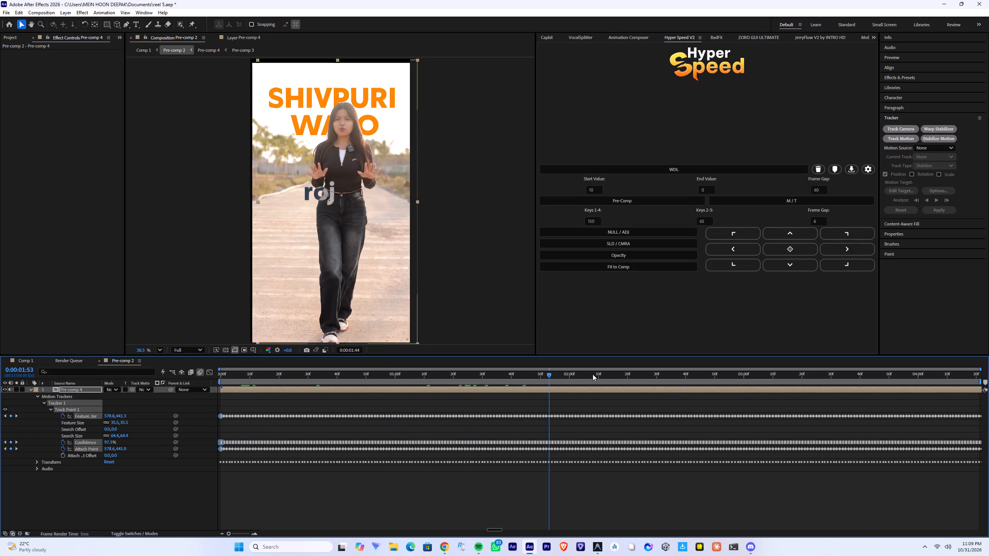
left_click_drag(593, 374, 876, 367)
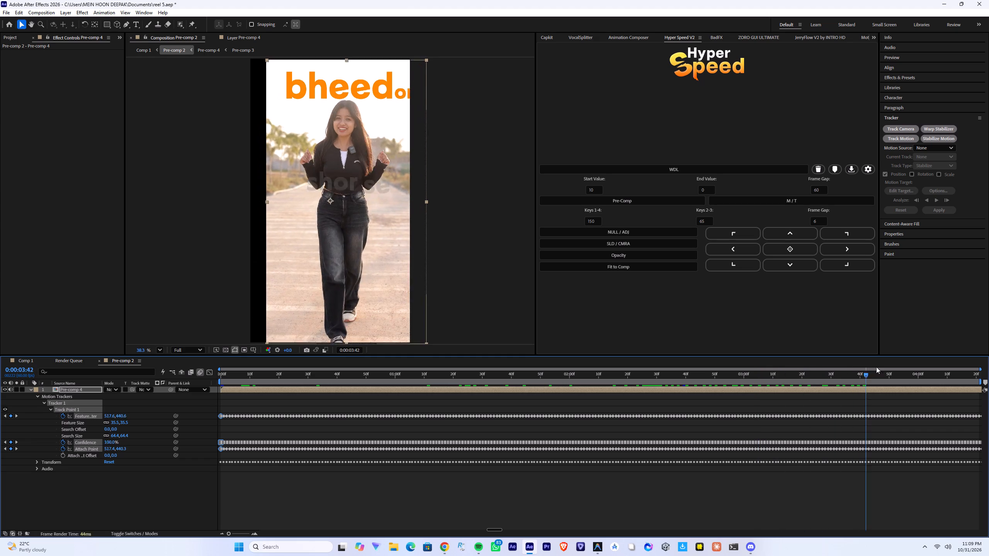
left_click_drag(876, 367, 853, 366)
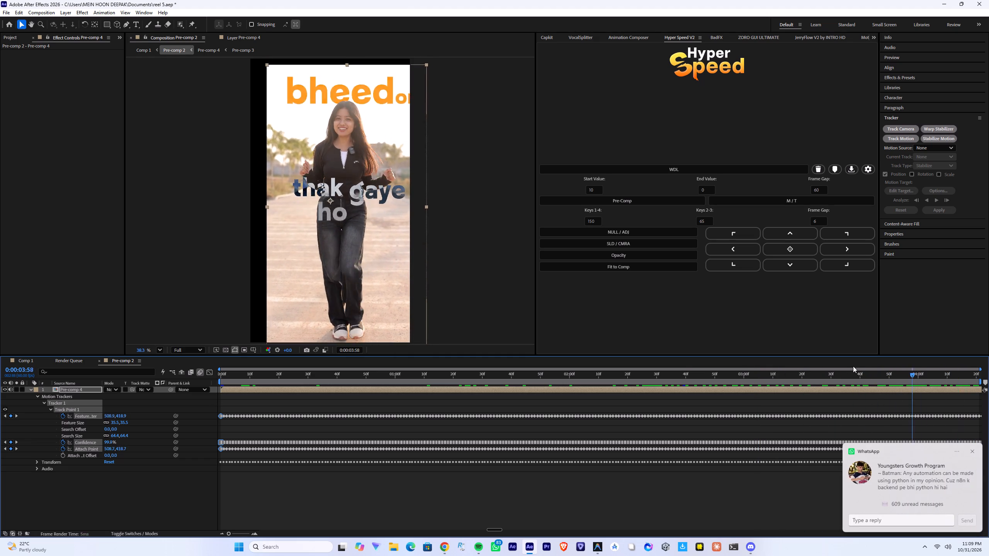
left_click_drag(853, 366, 204, 344)
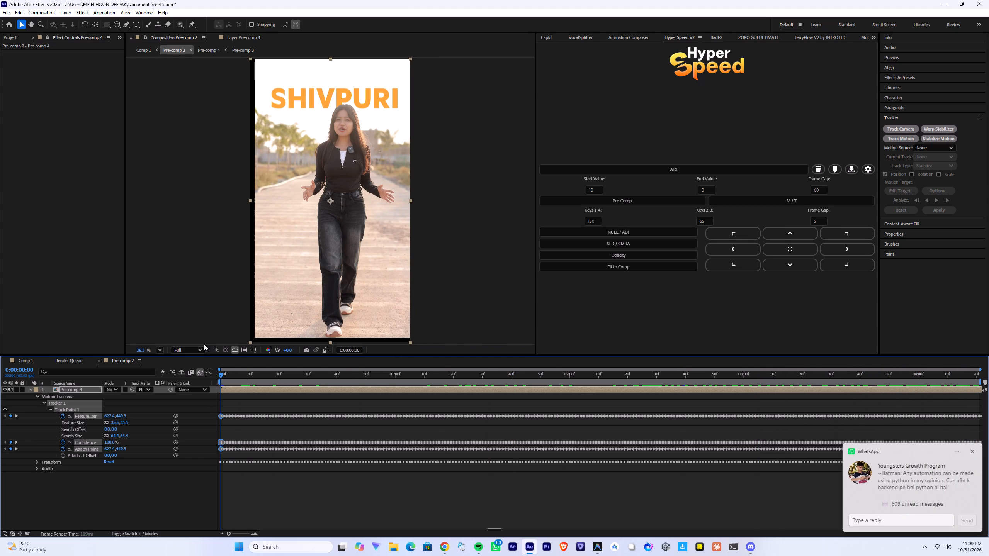
left_click_drag(204, 344, 486, 312)
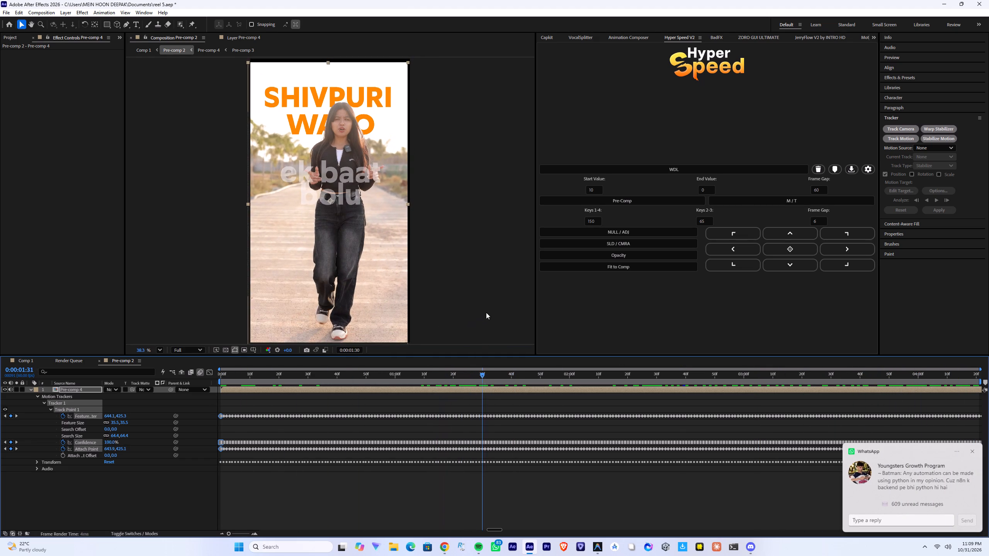
left_click_drag(486, 312, 494, 310)
Scale the stabilized layer up slightly at about 1:34 so it covers the composition frame.
scroll(393, 270, "down", 2)
left_click_drag(404, 328, 406, 328)
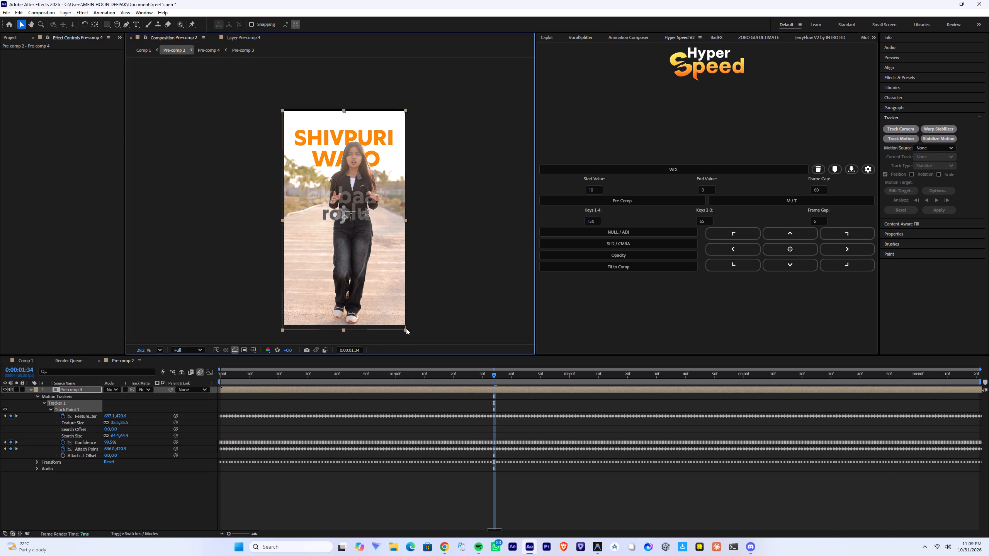
left_click_drag(406, 328, 410, 328)
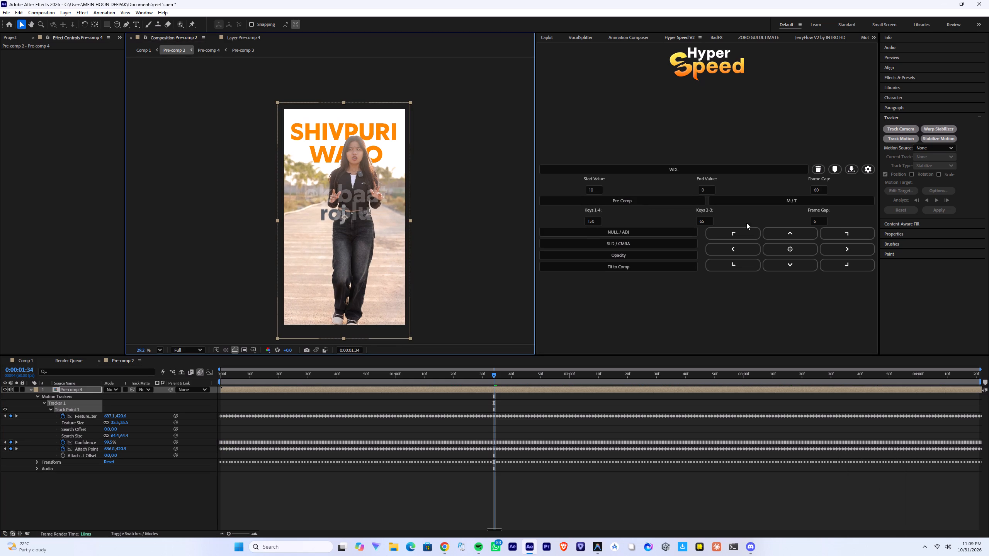
Apply Motion Tile to the stabilized layer with output width and output height set to 150.
left_click(799, 202, "shift")
left_click(75, 77)
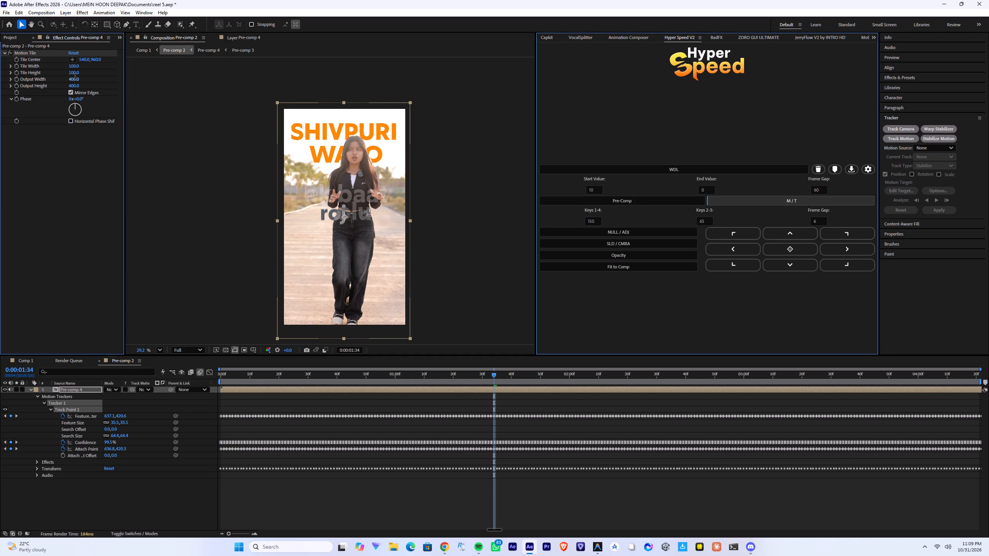
type("15")
key("0")
key("ctrl+a")
key("ctrl+c")
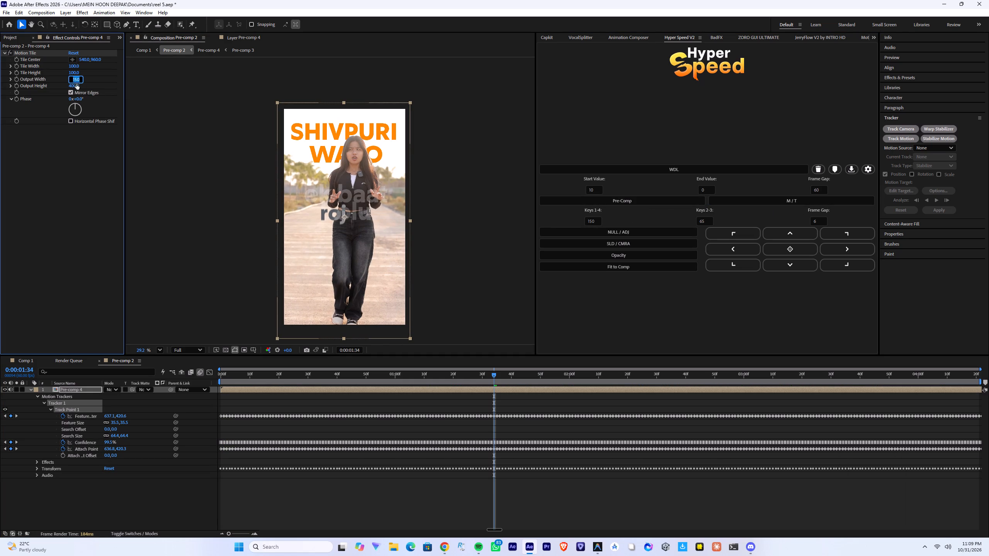
left_click(76, 84)
key("ctrl+v")
left_click(94, 85, "ctrl")
Play back the stabilized shot from the first frame to check the motion and edges.
left_click_drag(492, 378, 32, 368)
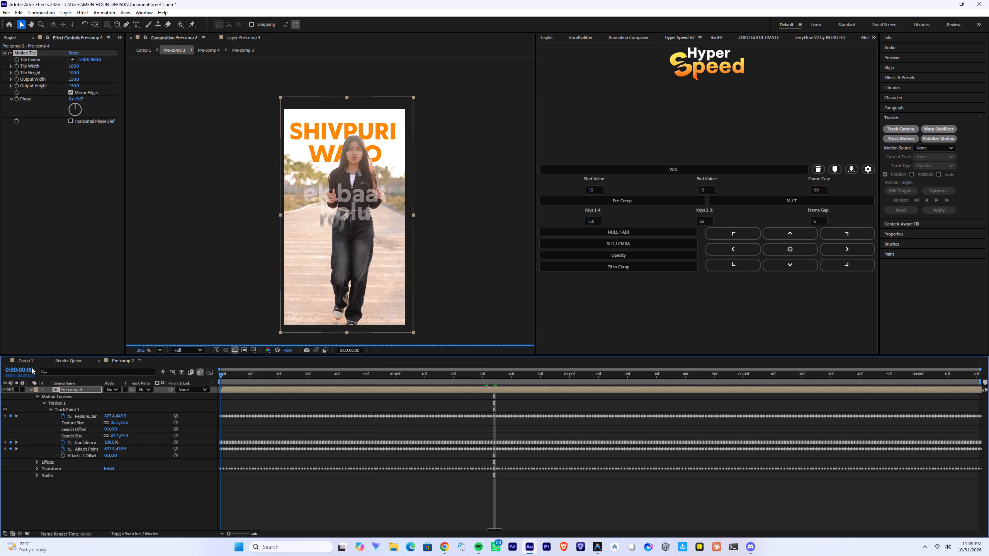
left_click_drag(32, 368, 20, 368)
key("space")
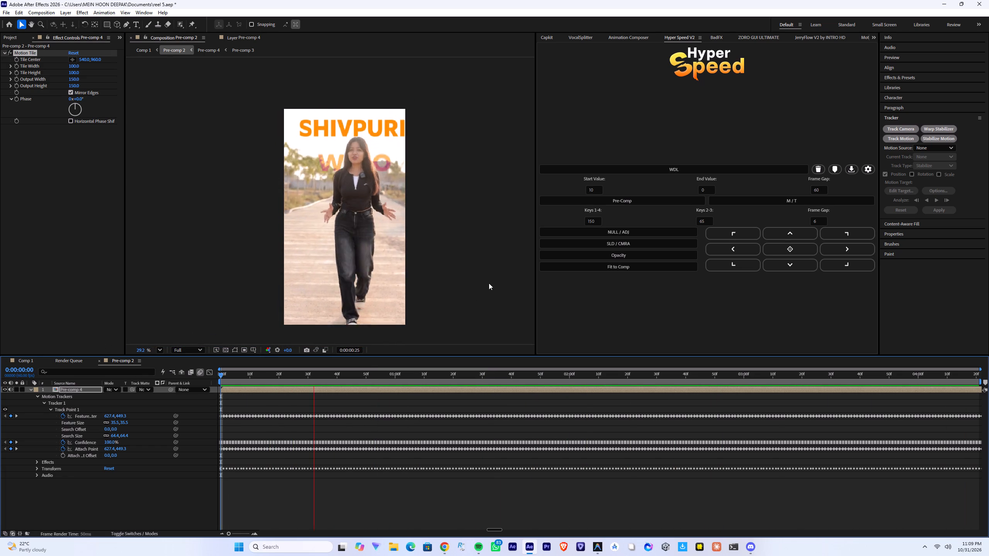
key("space")
Nudge the stabilized layer slightly to the left at about 1:13 and resume playback.
left_click_drag(372, 240, 366, 239)
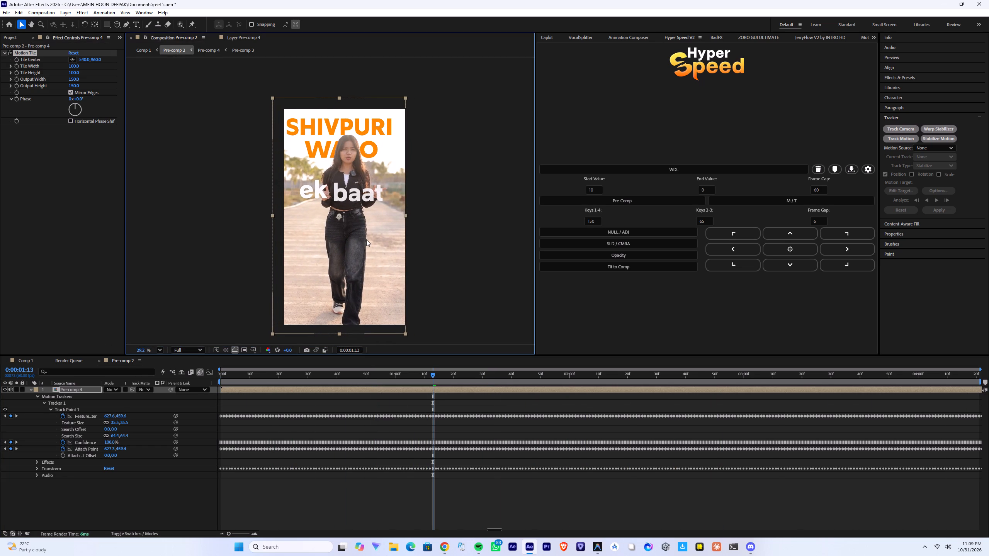
left_click_drag(366, 239, 368, 239)
key("space")
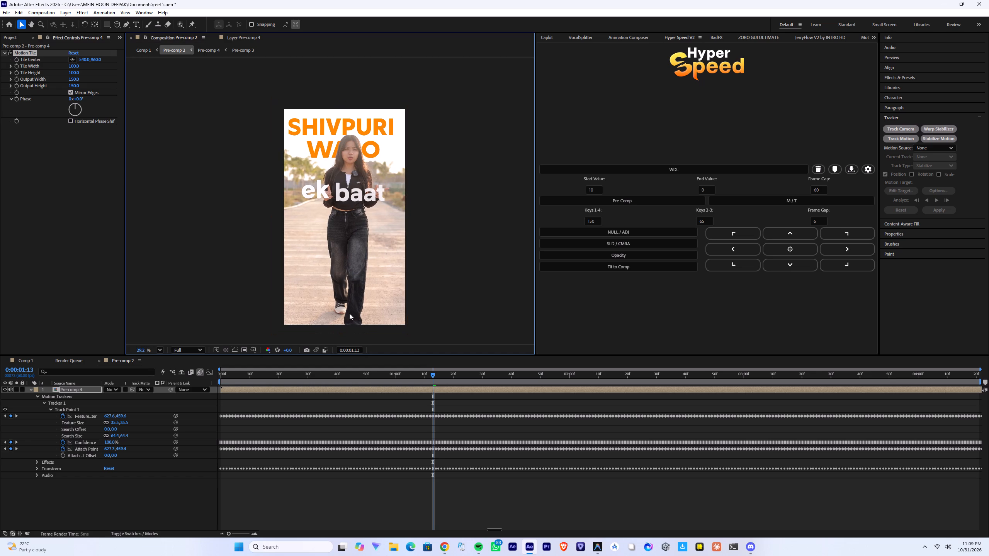
Play back the stabilized shot in Pre-comp 2 from the first frame to check its motion and framing.
left_click_drag(285, 384, 257, 383)
left_click_drag(251, 378, 182, 388)
key("space")
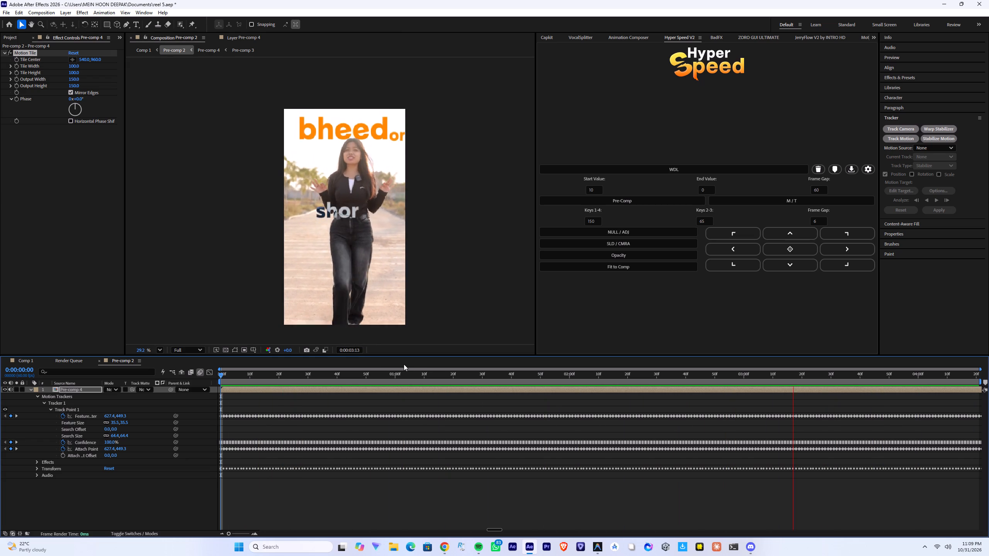
scroll(345, 360, "down", 1)
key("space")
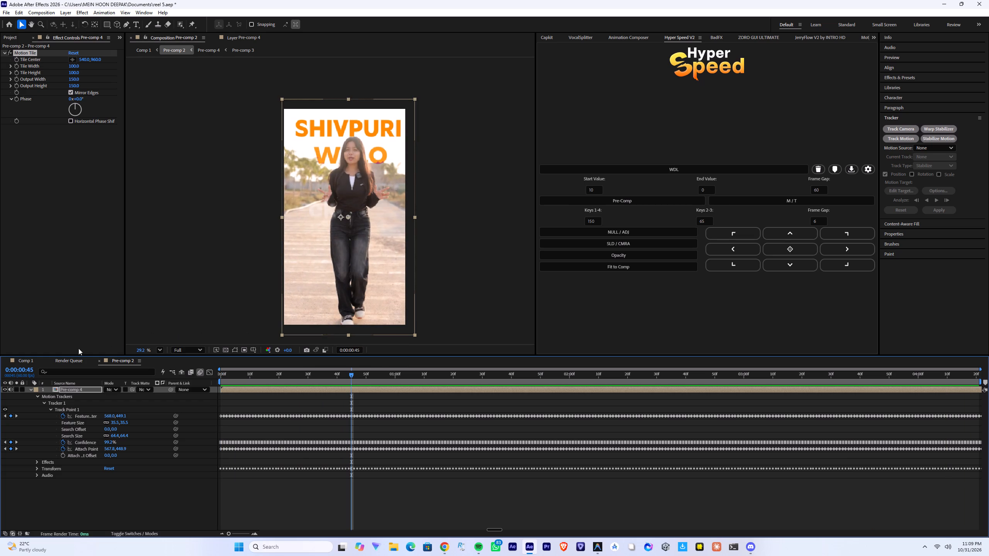
Save the project, close the Render Queue and Pre-comp 2, and return to the main composition Comp 1.
key("ctrl+s")
left_click(51, 362)
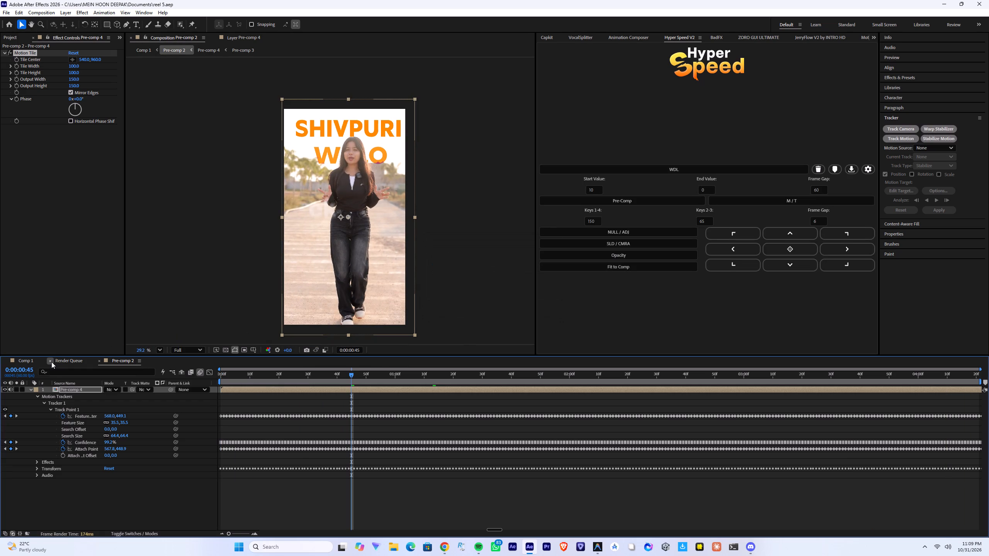
left_click_drag(51, 362, 127, 458)
left_click(115, 534)
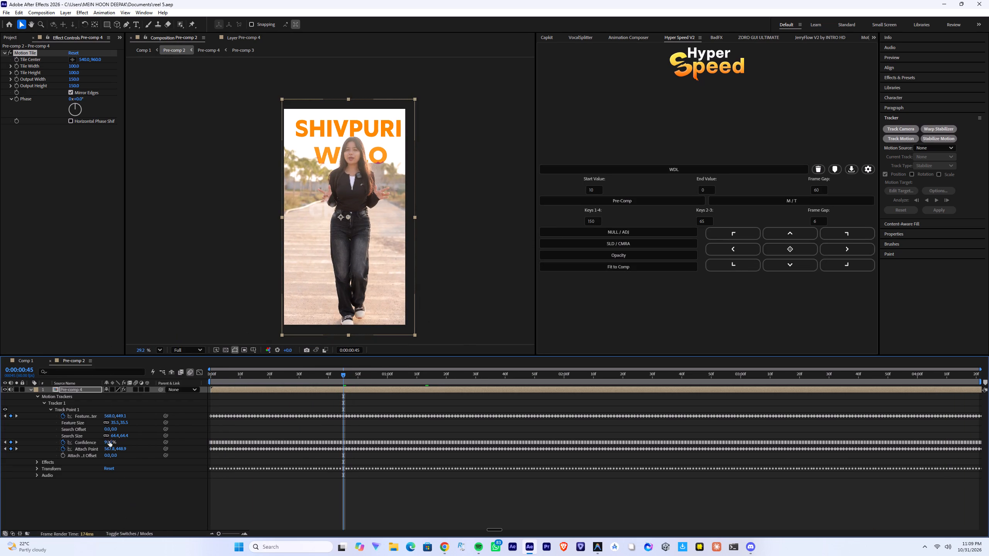
left_click(134, 387)
left_click(48, 359)
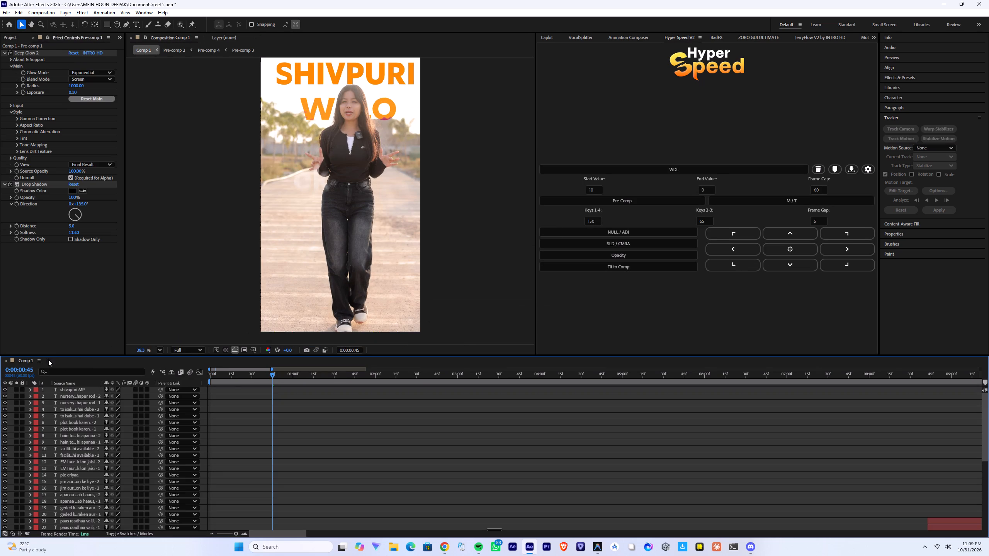
key("ctrl+s")
Play back the opening walking shot in Comp 1 from the first frame to review its captions.
scroll(257, 409, "down", 17)
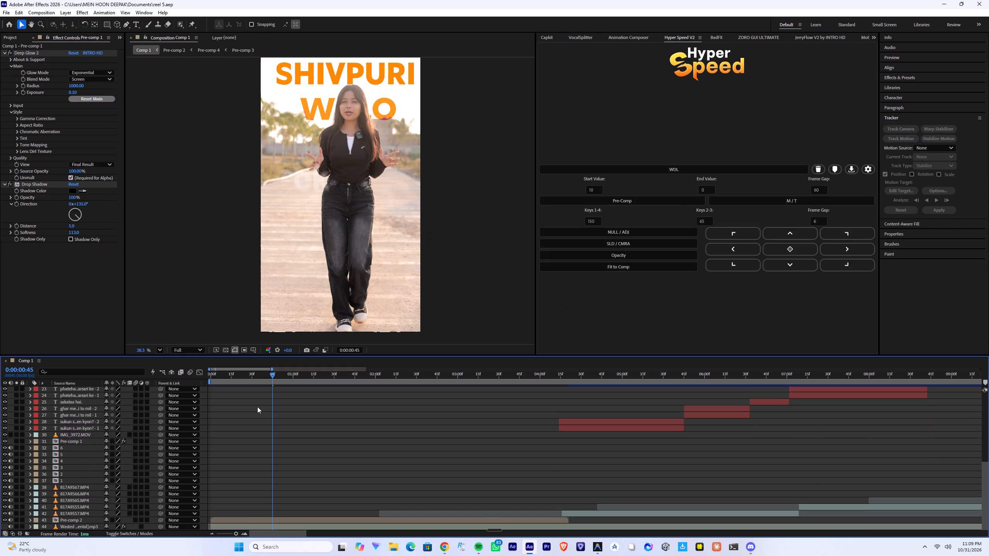
key("space")
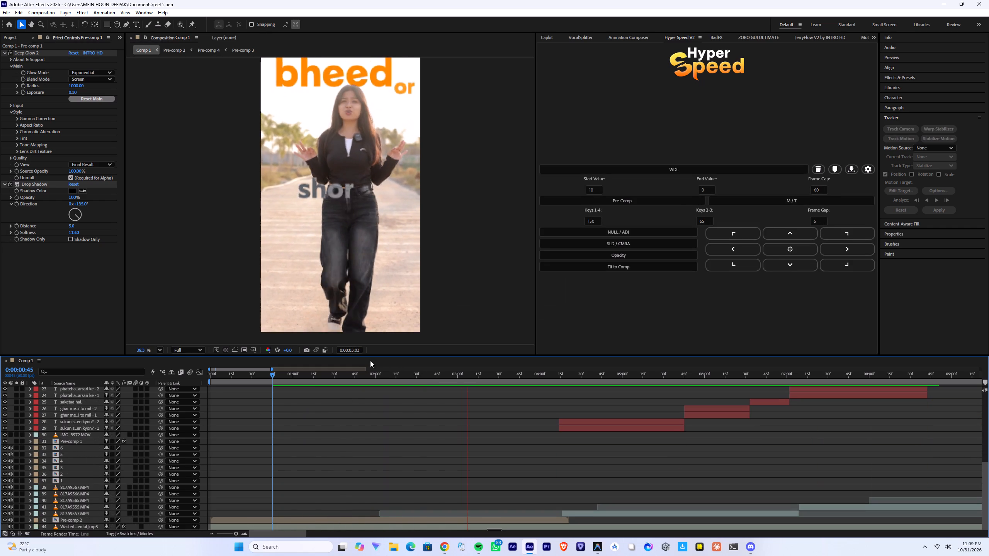
left_click_drag(288, 378, 180, 379)
left_click_drag(246, 376, 169, 378)
key("space")
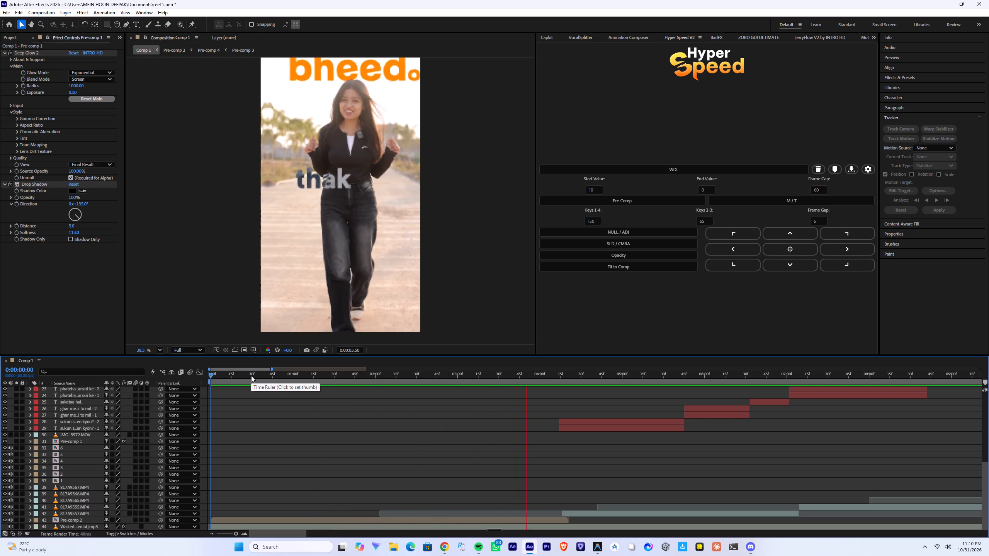
Play back the tea shot and the outdoor shot after it in Comp 1, up to about 9:42, to review their captions.
left_click(488, 374)
key("space")
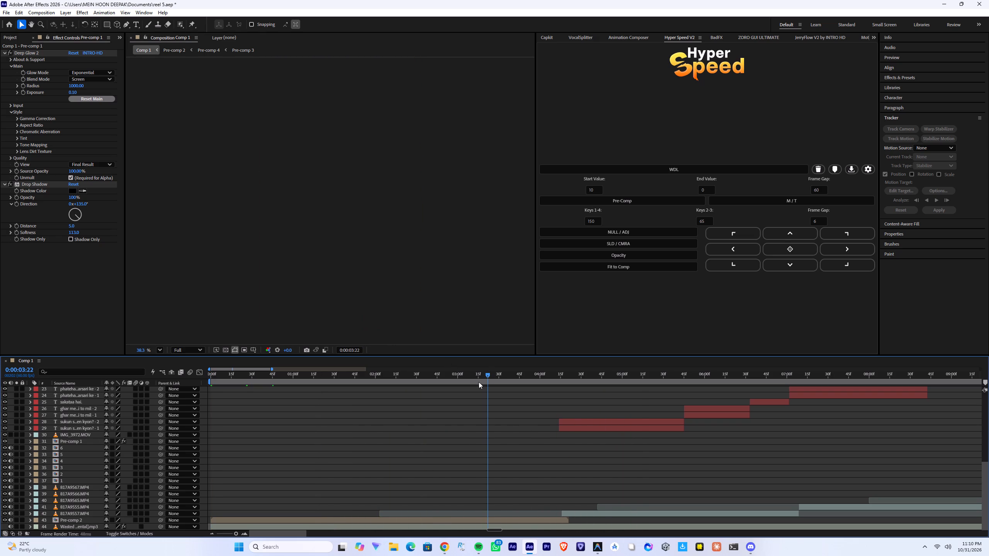
scroll(487, 399, "down", 2, "alt")
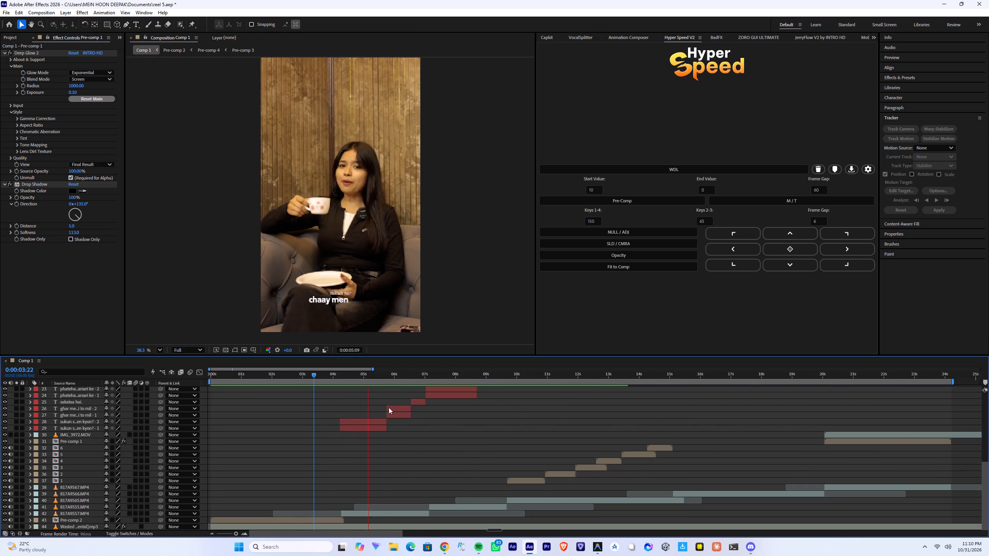
scroll(360, 407, "up", 1, "alt")
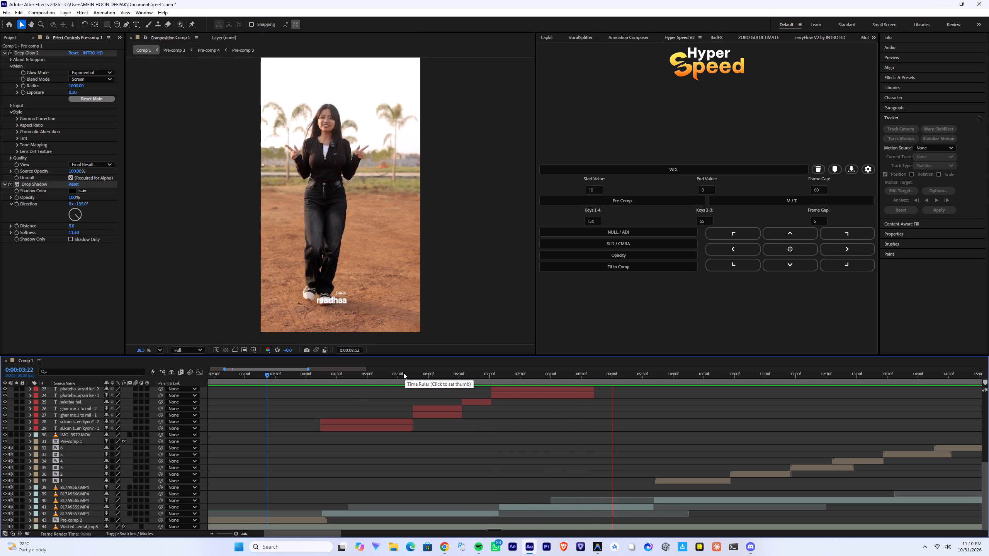
key("space")
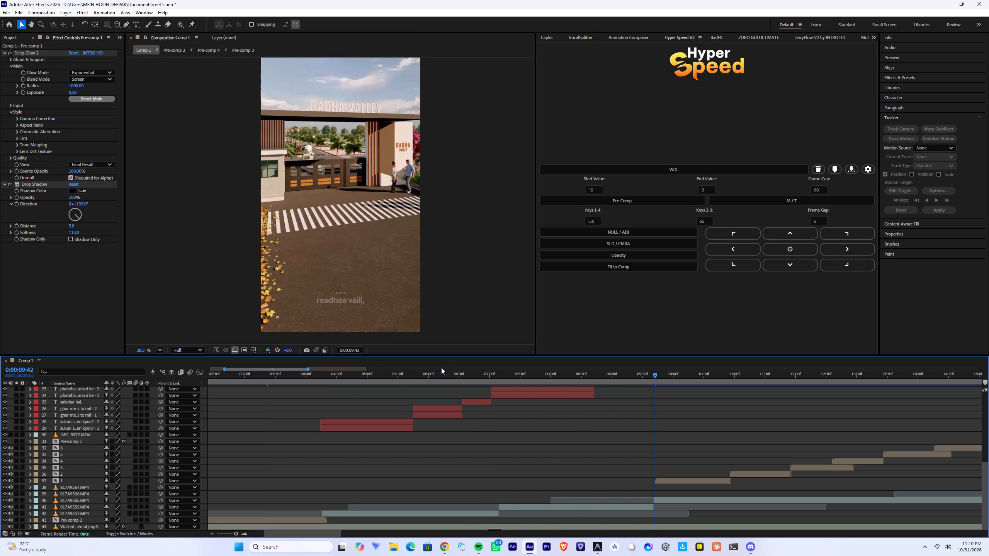
left_click(459, 373)
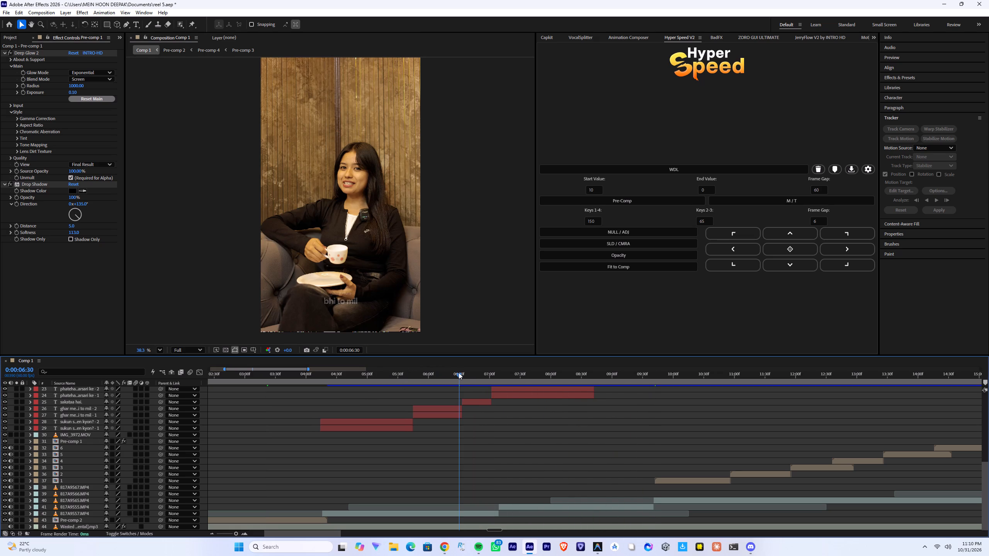
key("space")
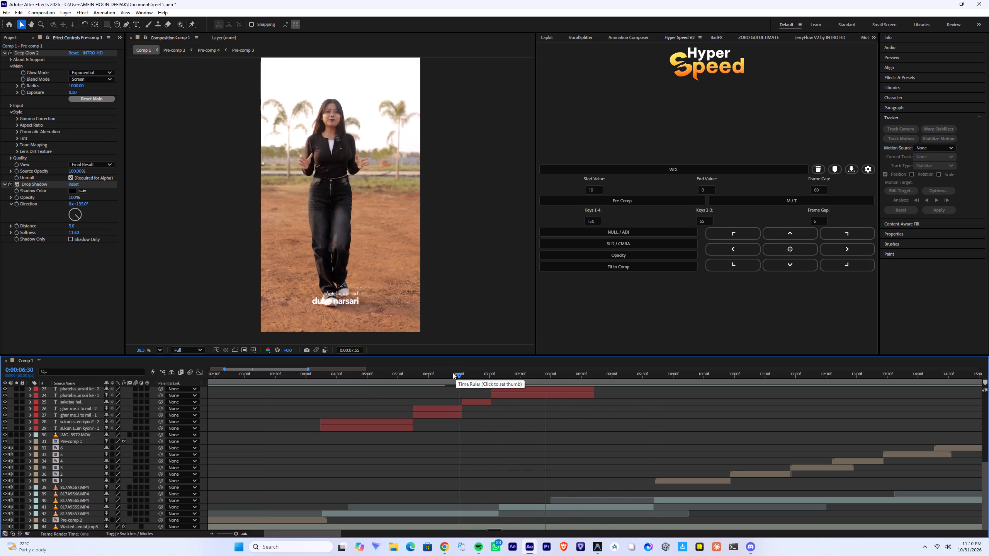
left_click(408, 375)
key("space")
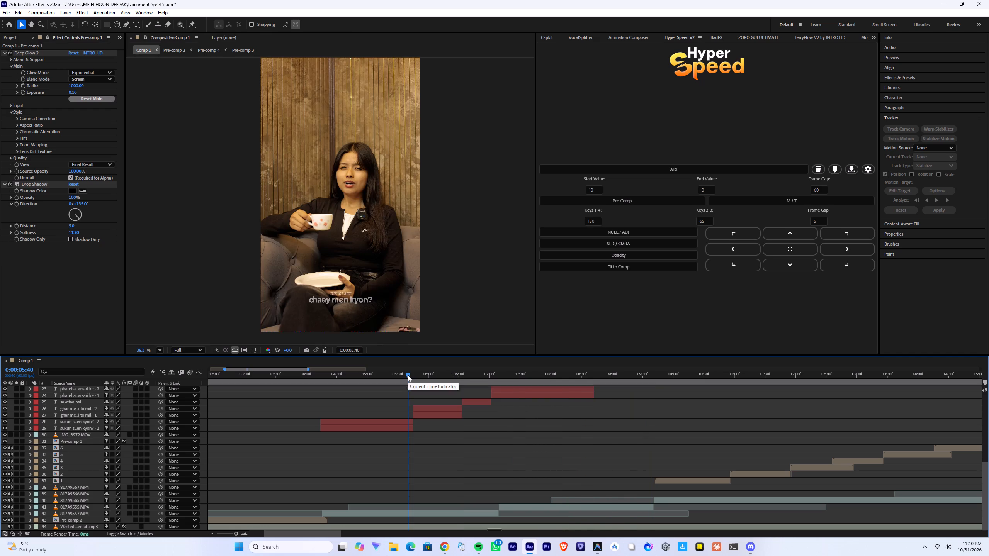
key("space")
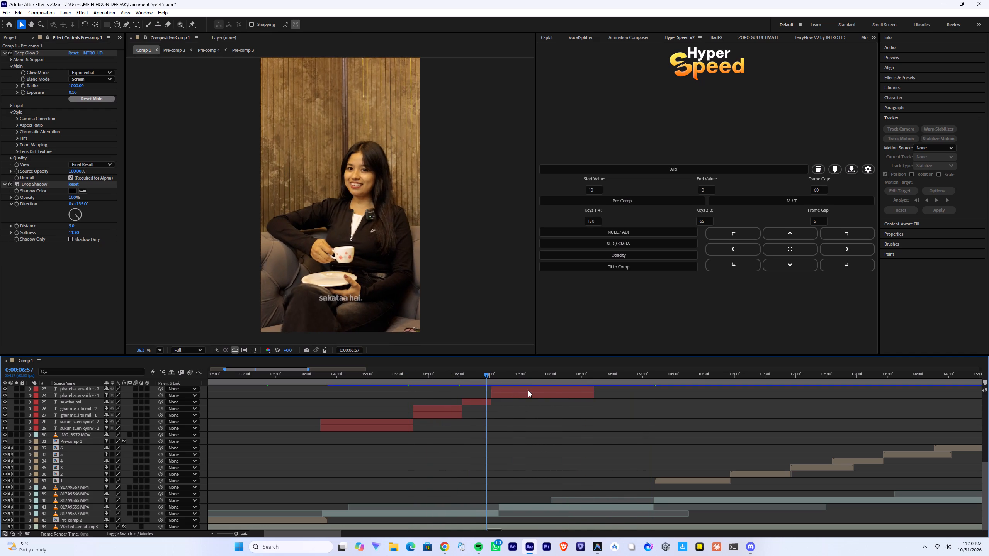
Delete the four outdoor-shot caption layers between about 7:00 and 9:40: the "narsari ke" pair and the "paas raadhaa vaili" pair.
left_click(528, 390)
left_click(524, 395, "shift")
key("Delete")
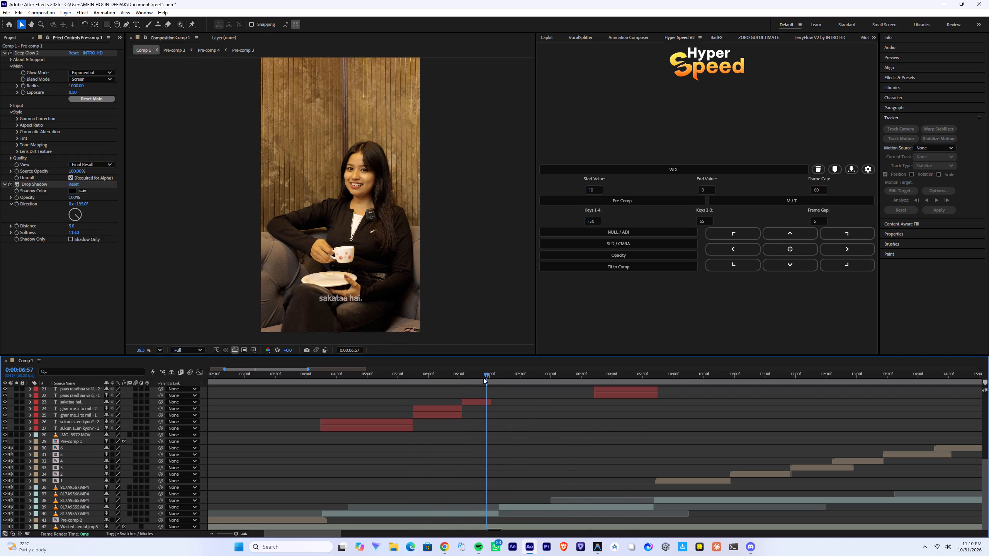
scroll(562, 401, "up", 3)
scroll(564, 405, "down", 3)
key("space")
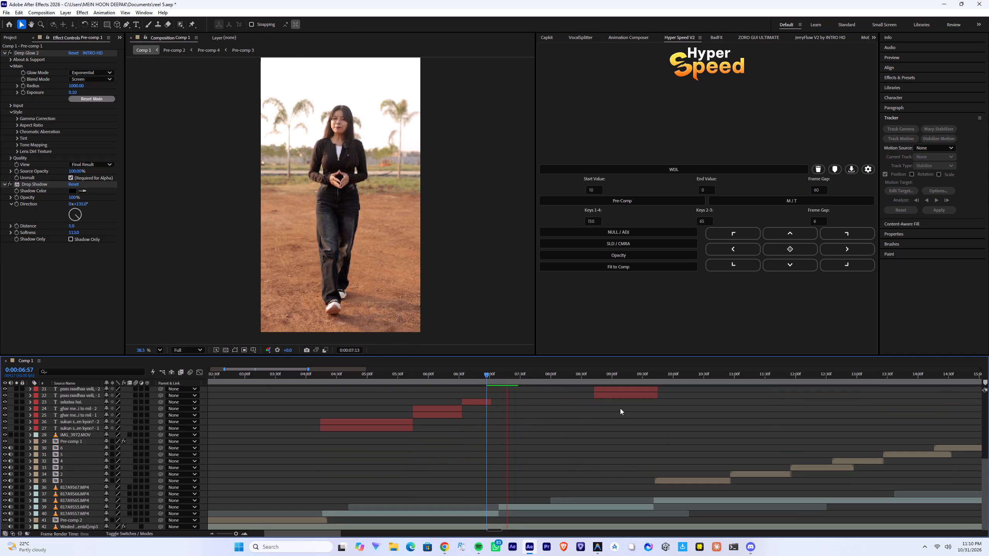
scroll(623, 409, "up", 2)
left_click(616, 428)
key("Delete")
left_click(612, 429)
key("Delete")
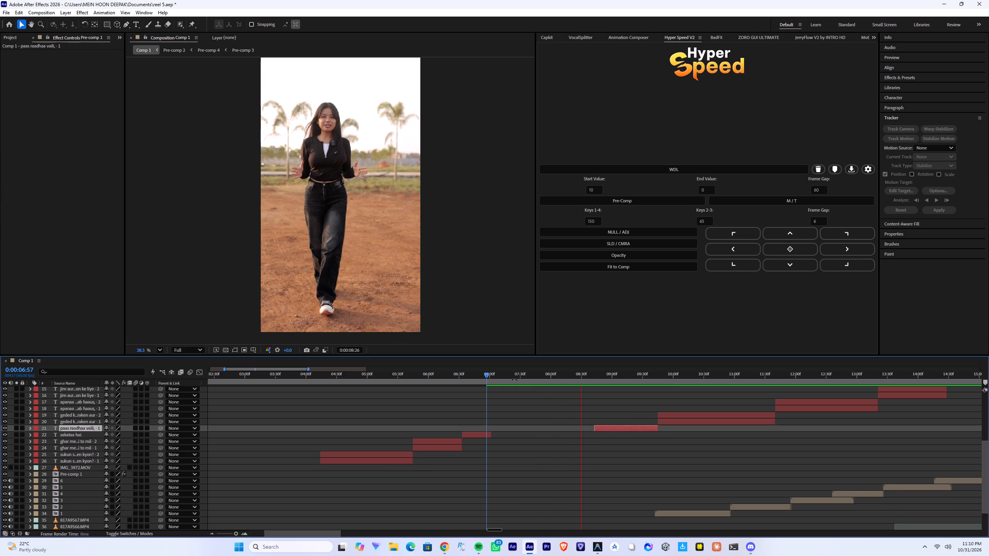
Play back the tea shot from about 4:03 to check the position and timing of its remaining captions.
left_click_drag(465, 374, 326, 384)
key("space")
scroll(337, 435, "up", 1, "alt")
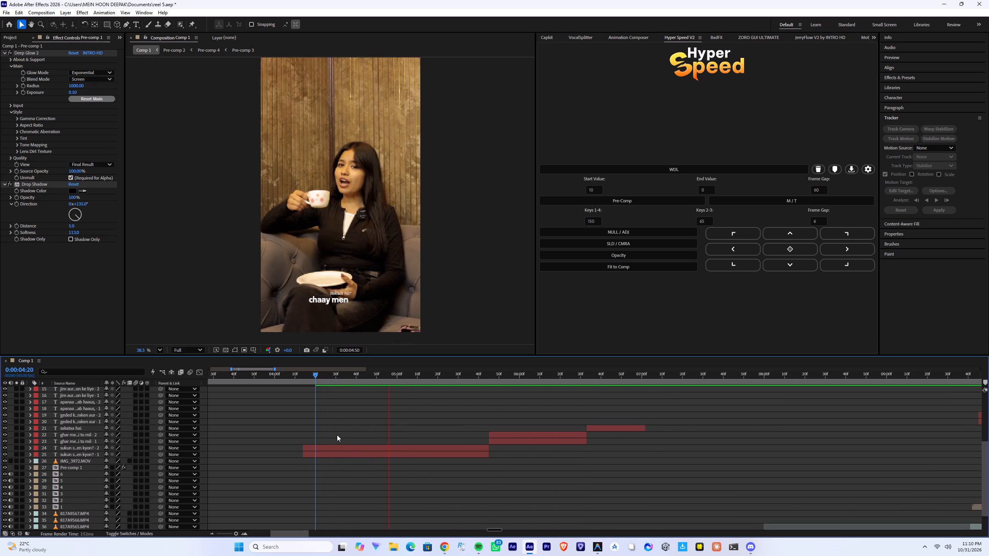
scroll(340, 426, "down", 2, "alt")
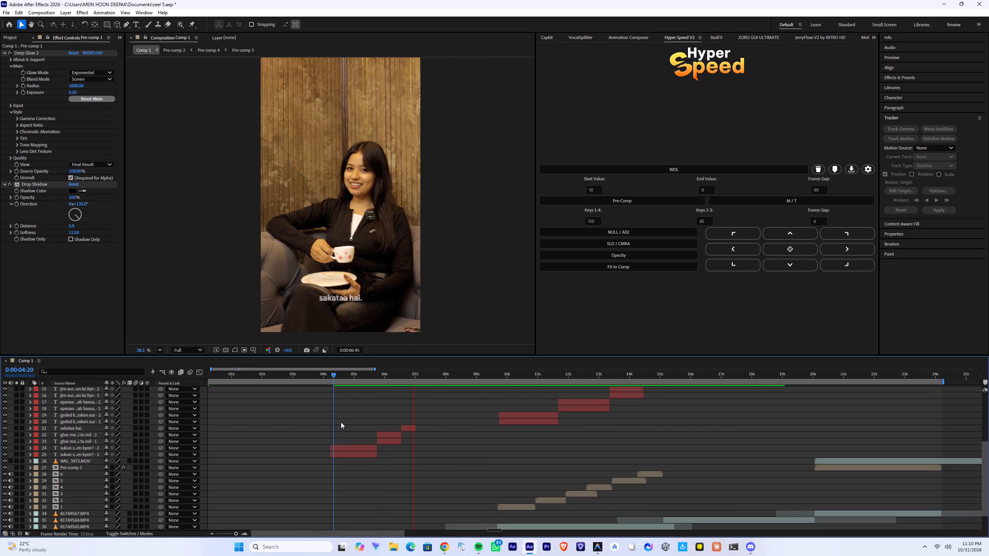
key("space")
key("space")
left_click(325, 378)
key("space")
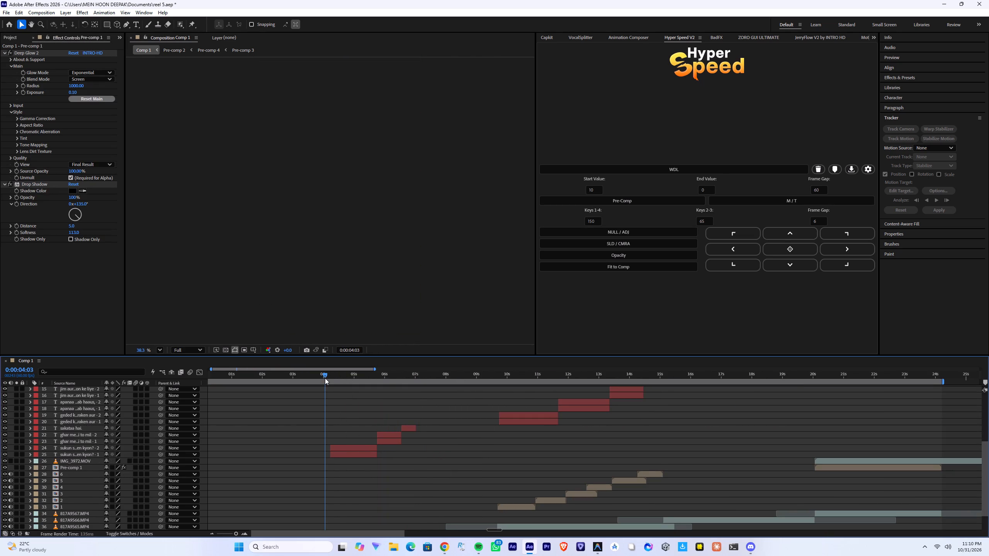
scroll(332, 427, "up", 1, "alt")
key("space")
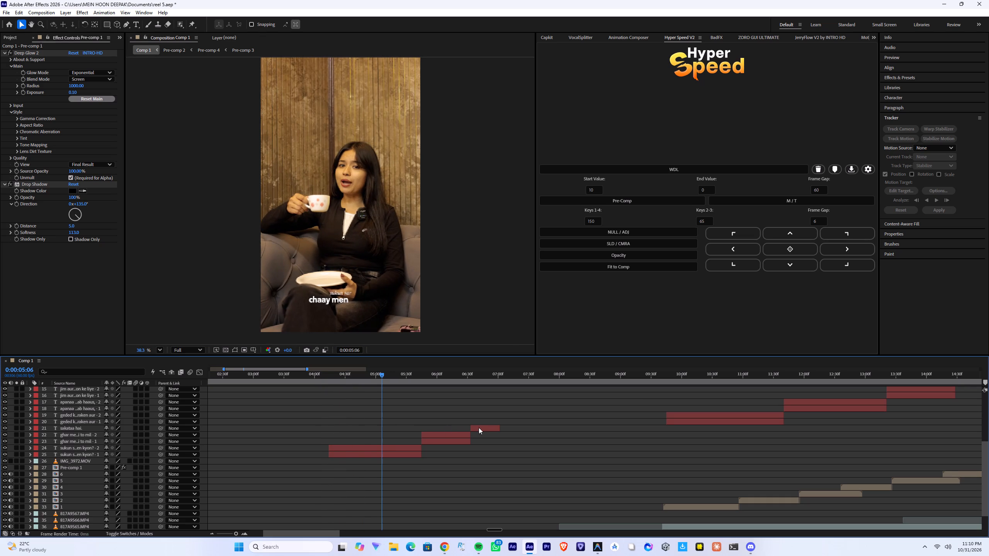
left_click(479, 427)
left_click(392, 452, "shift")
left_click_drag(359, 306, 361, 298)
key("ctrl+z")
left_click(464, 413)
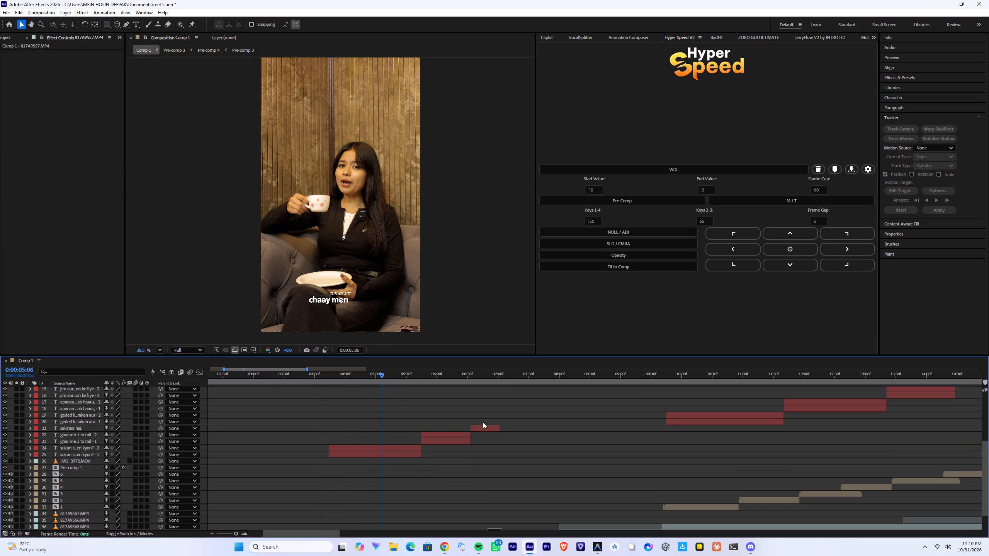
Move the five tea-shot caption layers, from "sakataa hai" to "sukun sar", up together onto the wooden wall above the woman's head.
left_click(485, 427)
left_click(387, 456, "shift")
left_click_drag(352, 300, 360, 242)
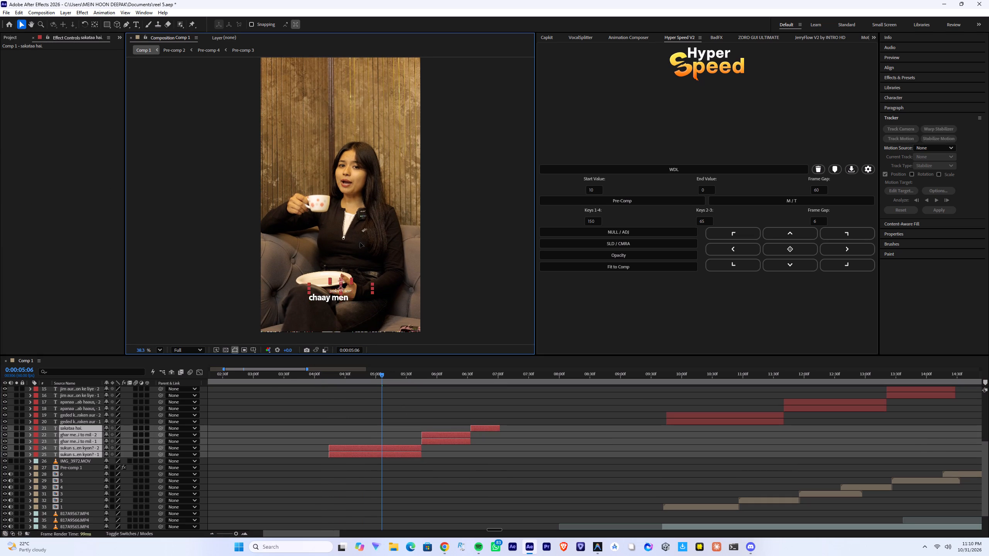
left_click_drag(360, 242, 365, 113)
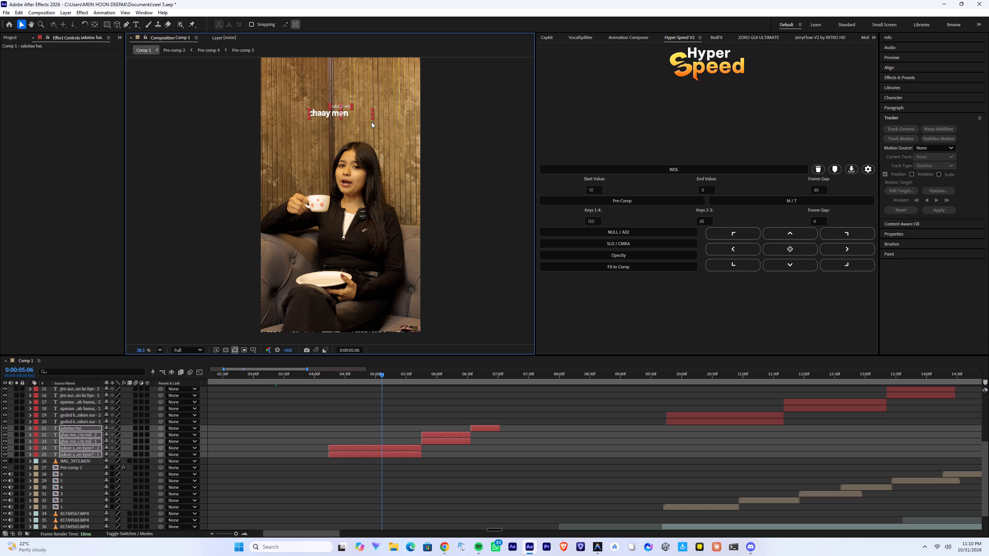
Pre-compose the five tea-shot caption layers, enlarge the resulting layer to about 150%, and shift it slightly down.
left_click(591, 205, "shift")
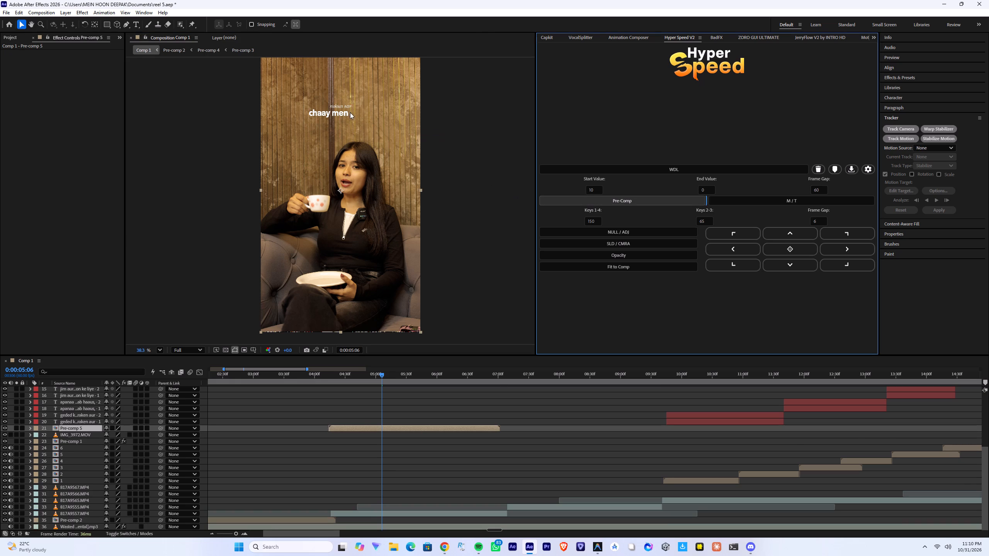
left_click_drag(421, 191, 435, 191)
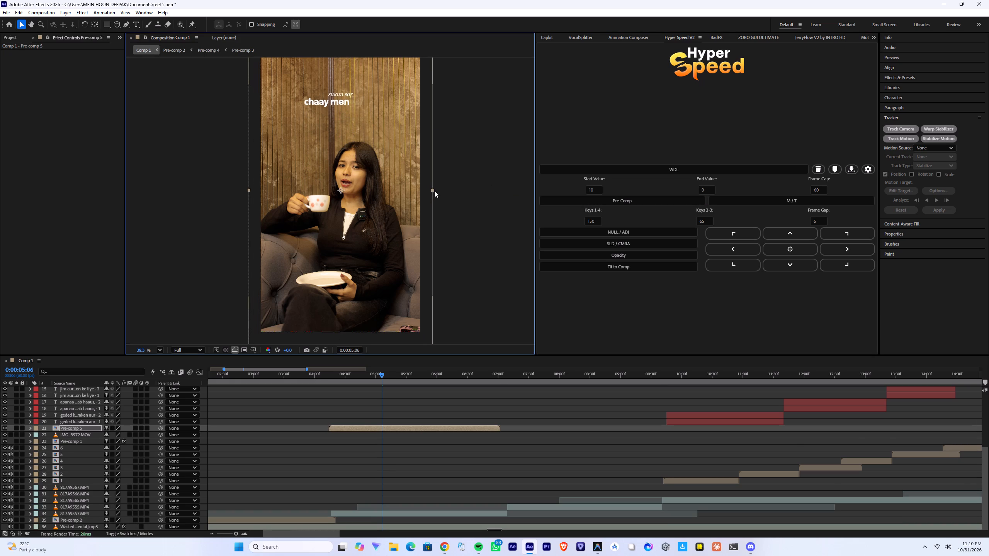
left_click_drag(435, 191, 463, 188)
left_click_drag(438, 176, 442, 202)
Play back the tea shot from about 3:57 to check the enlarged captions above the woman.
left_click(312, 378)
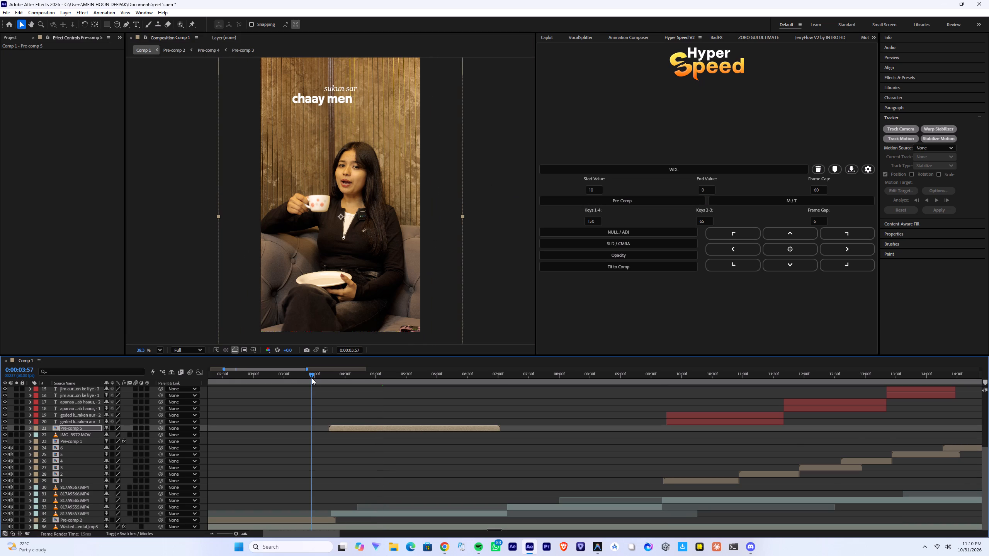
key("space")
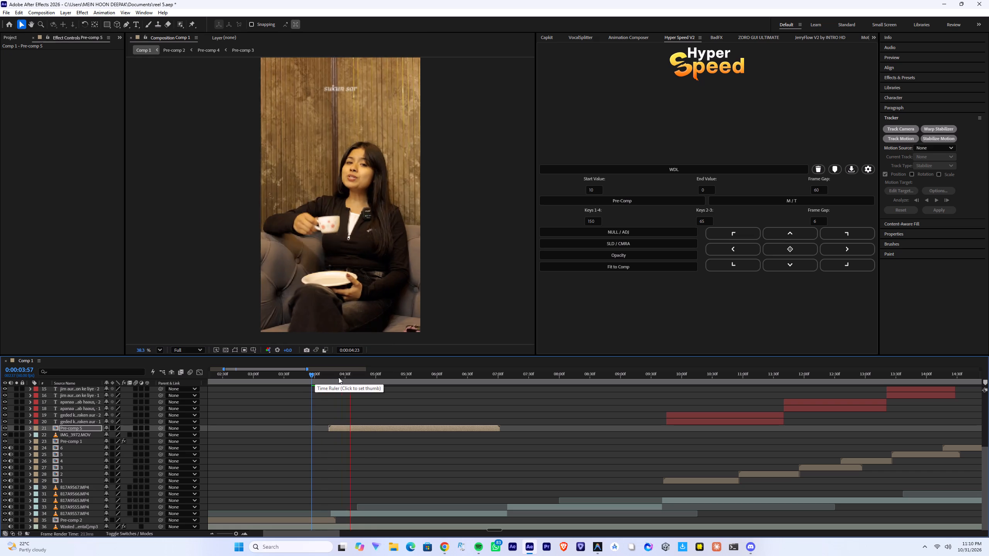
key("space")
left_click_drag(337, 375, 331, 376)
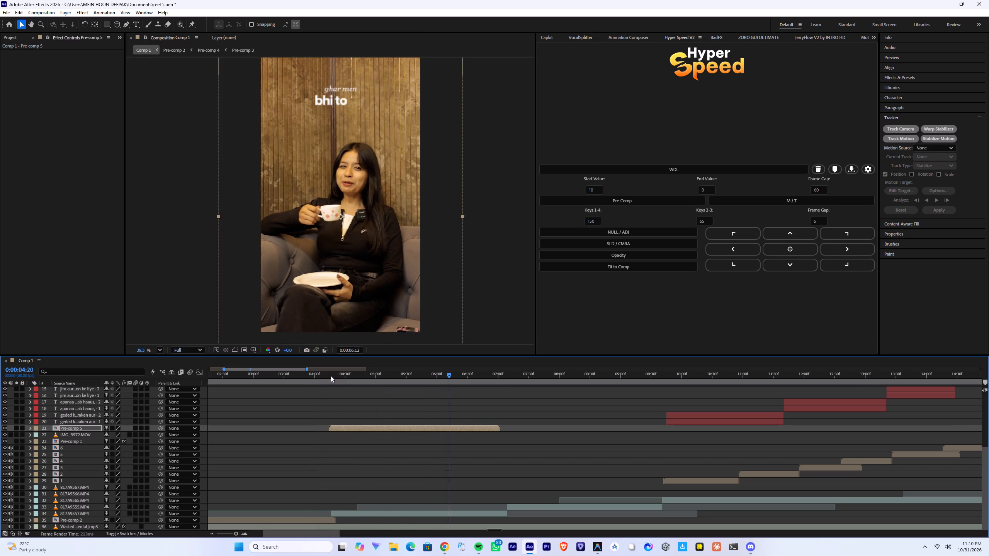
left_click_drag(331, 376, 331, 376)
key("space")
key("space")
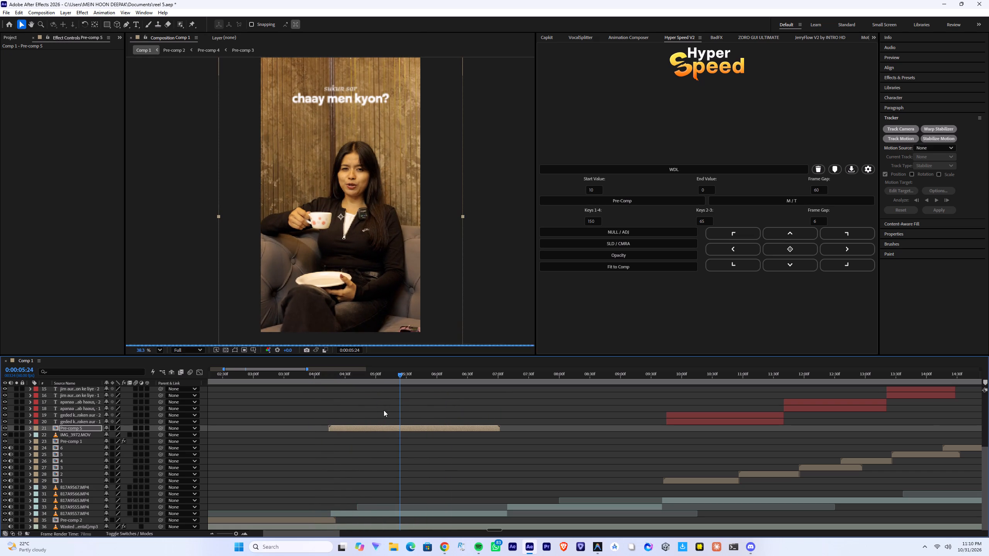
Open Pre-comp 5 and correct the word "chaay" to "chai" in the "men kyon?" caption.
double_click(389, 427)
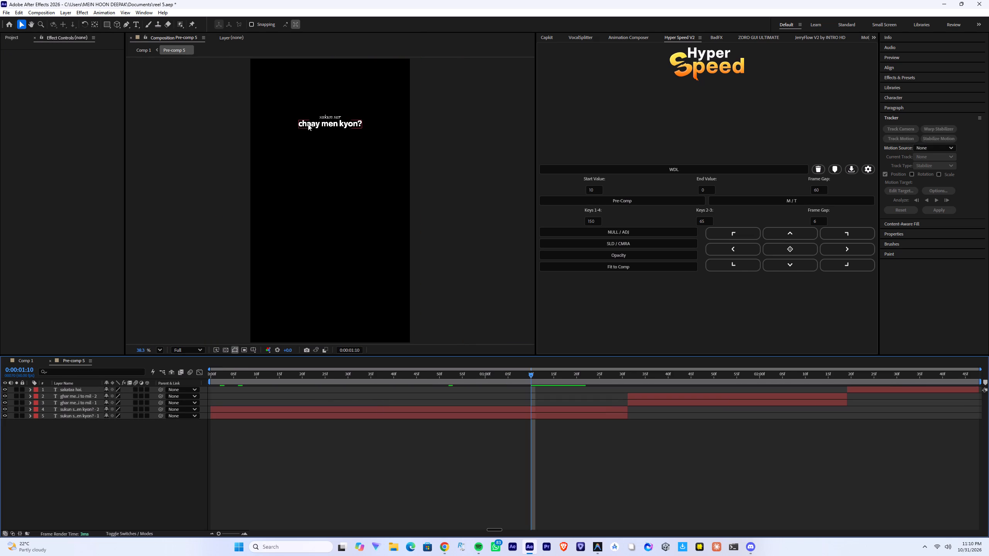
double_click(308, 124)
left_click(318, 124)
key("BackSpace")
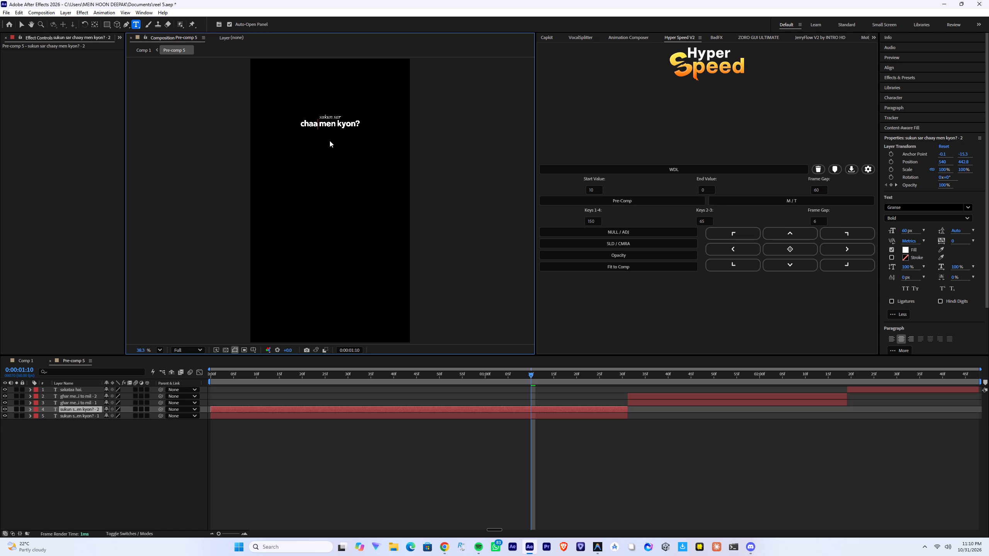
key("BackSpace")
key("i")
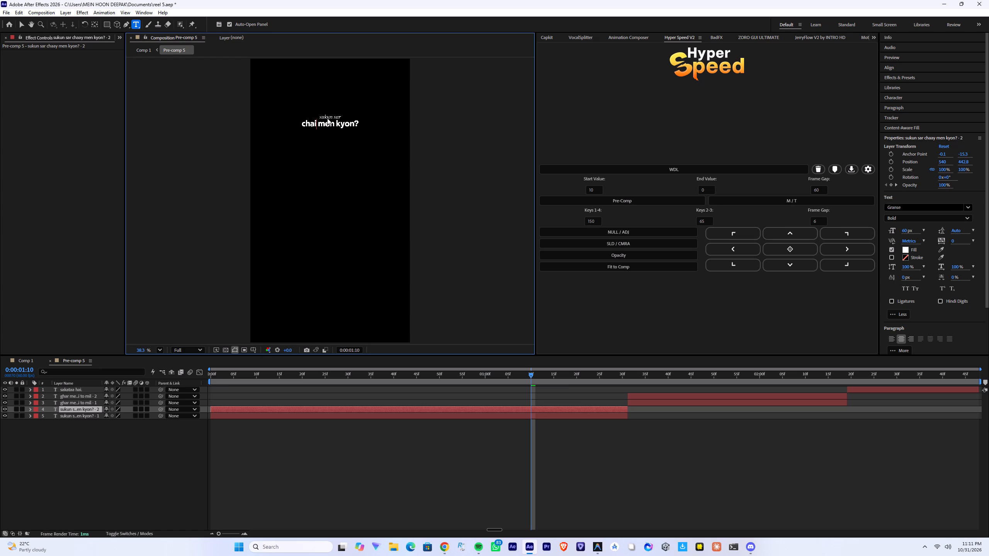
Correct "men" to "me" in the "chai men kyon?" caption and return to Comp 1.
left_click(333, 122)
key("BackSpace")
left_click(53, 361)
Play back the tea shot in Comp 1 with the preview fitted to the viewer to check the corrected captions' placement.
key("space")
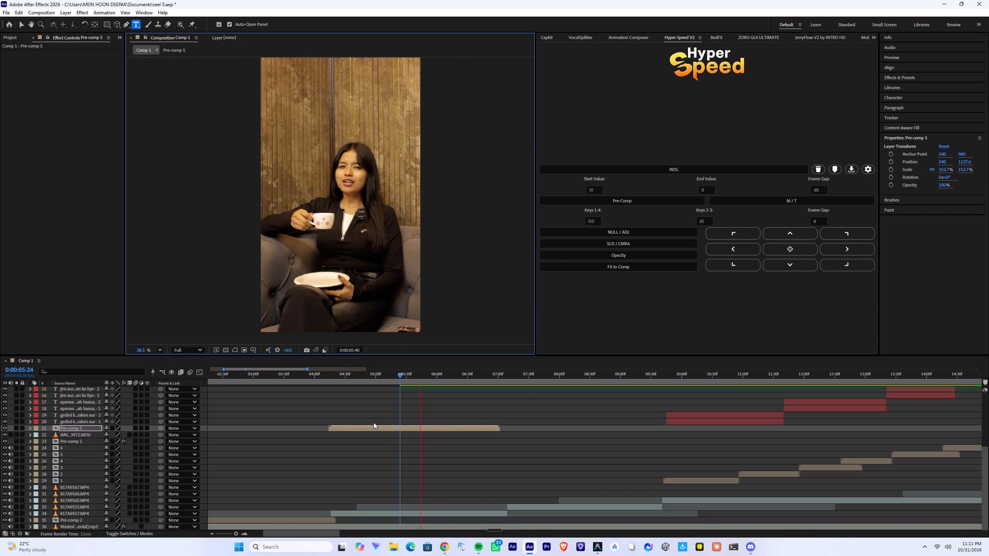
key("space")
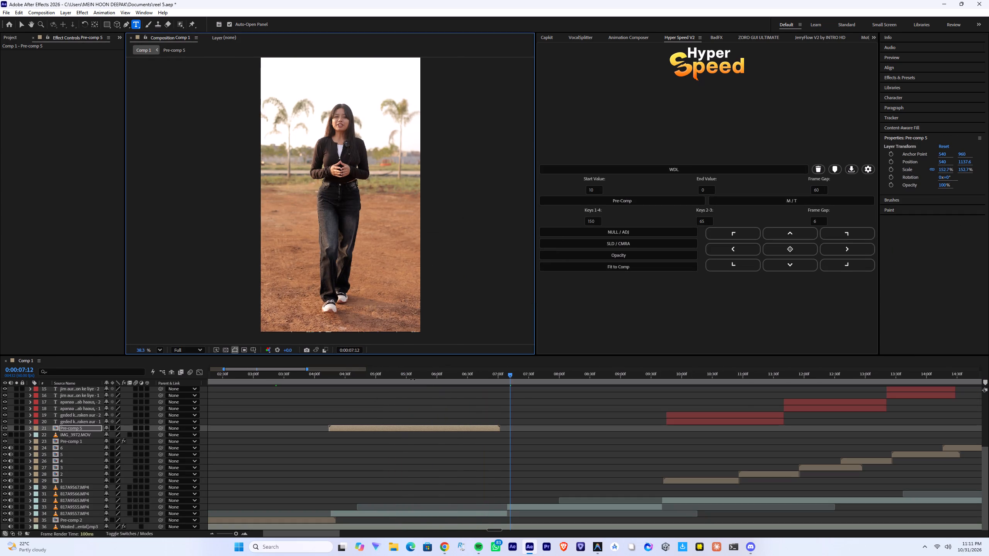
left_click(385, 375)
key("space")
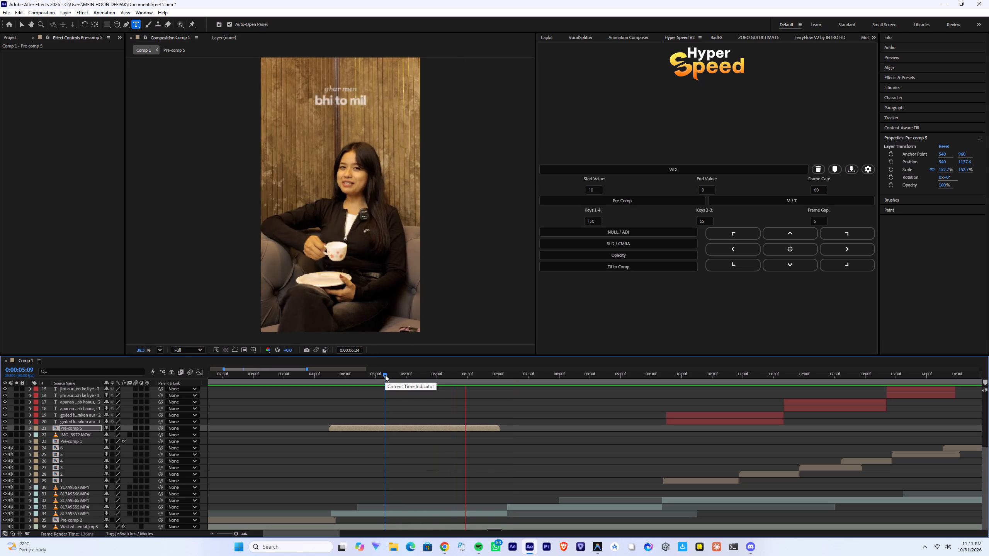
key("space")
left_click(159, 349)
left_click(163, 358)
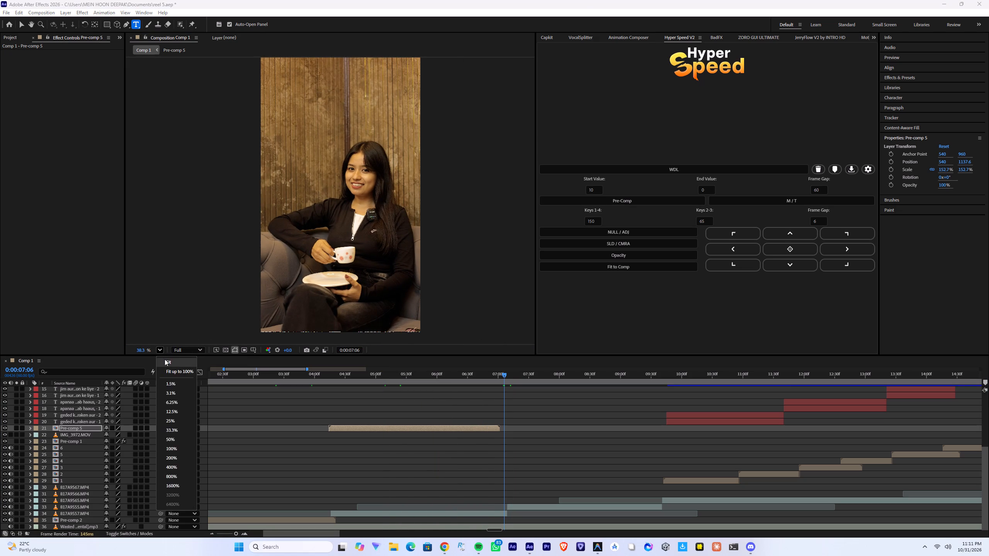
left_click(329, 374)
key("space")
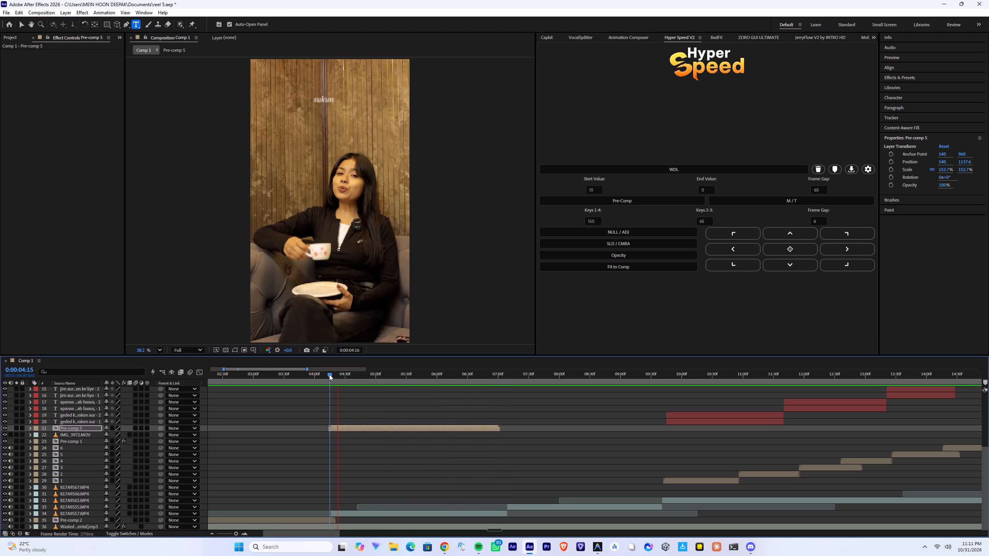
key("space")
Move the tea-shot caption pre-comp down to a vertical position of about 1292, closer to the woman's head.
left_click_drag(349, 177, 349, 192)
key("ctrl+z")
key("v")
left_click_drag(358, 174, 363, 192)
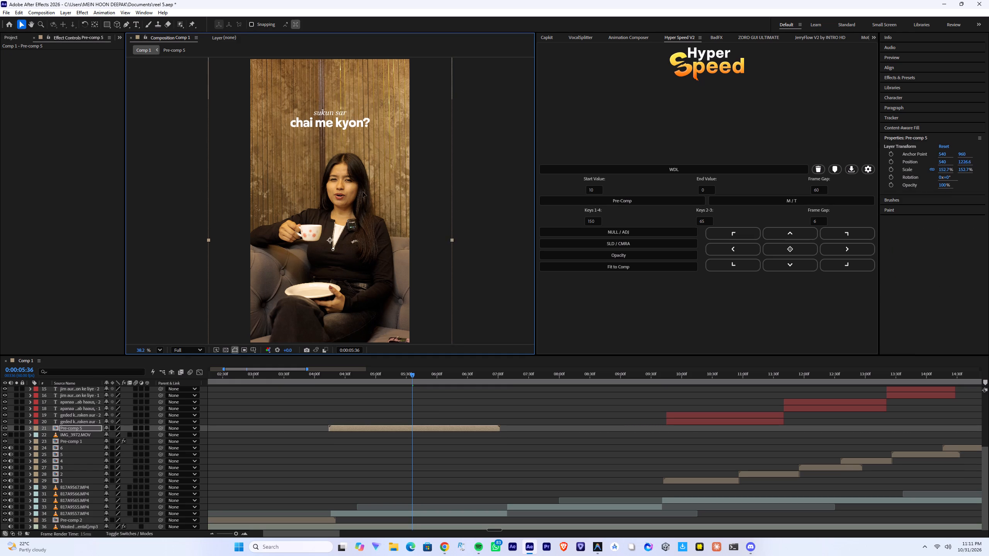
left_click_drag(363, 192, 363, 197)
Shift the Radha Valley gate clip, pre-comp 1, one frame earlier to start at 0:00:09:41, closing the gap before it.
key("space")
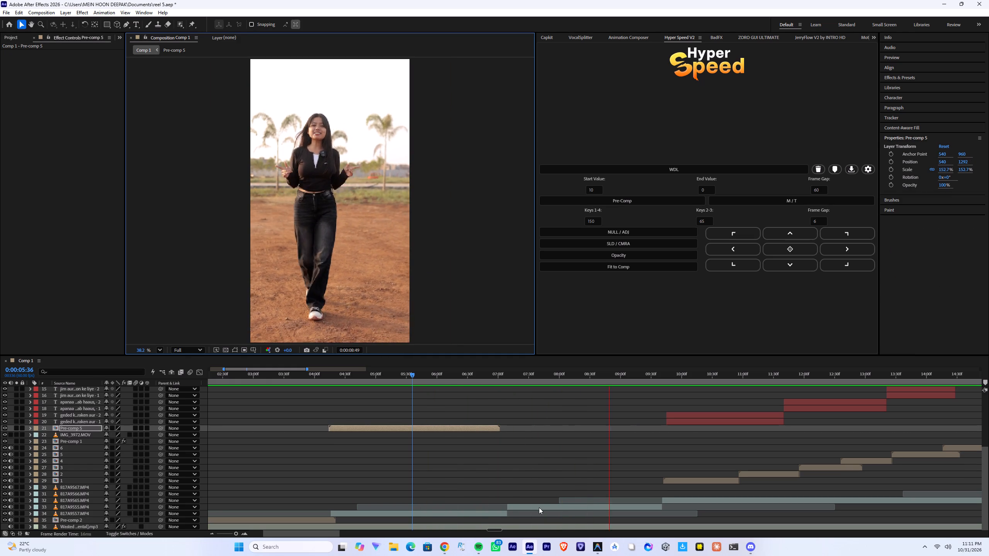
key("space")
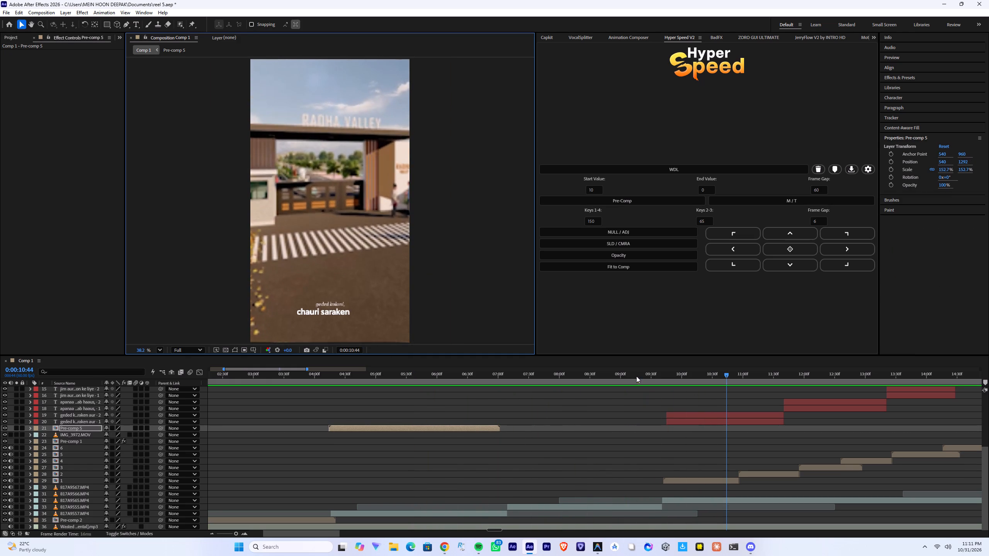
left_click_drag(646, 374, 662, 373)
scroll(674, 402, "up", 3, "alt")
left_click(583, 376)
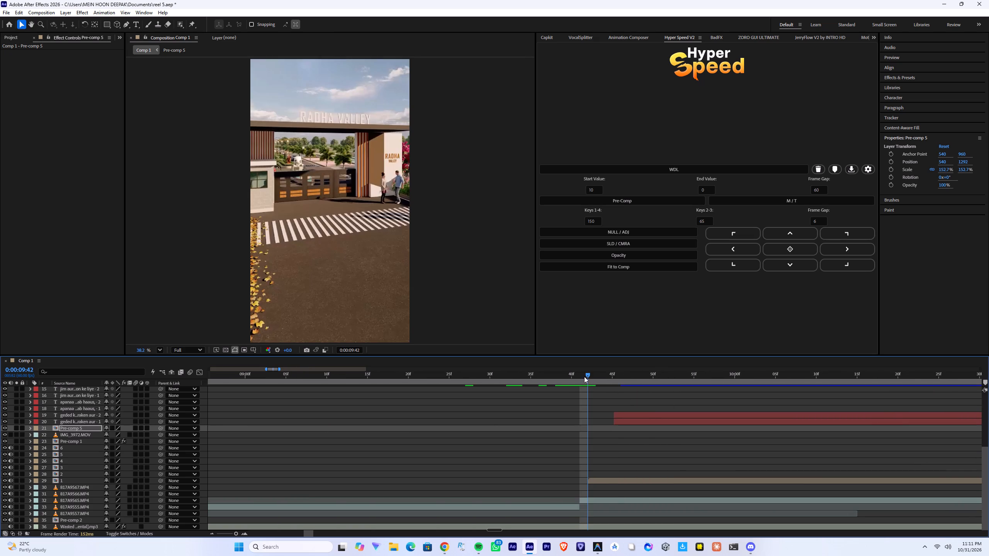
scroll(572, 414, "down", 1, "alt")
scroll(585, 466, "up", 1, "alt")
scroll(578, 473, "down", 1, "alt")
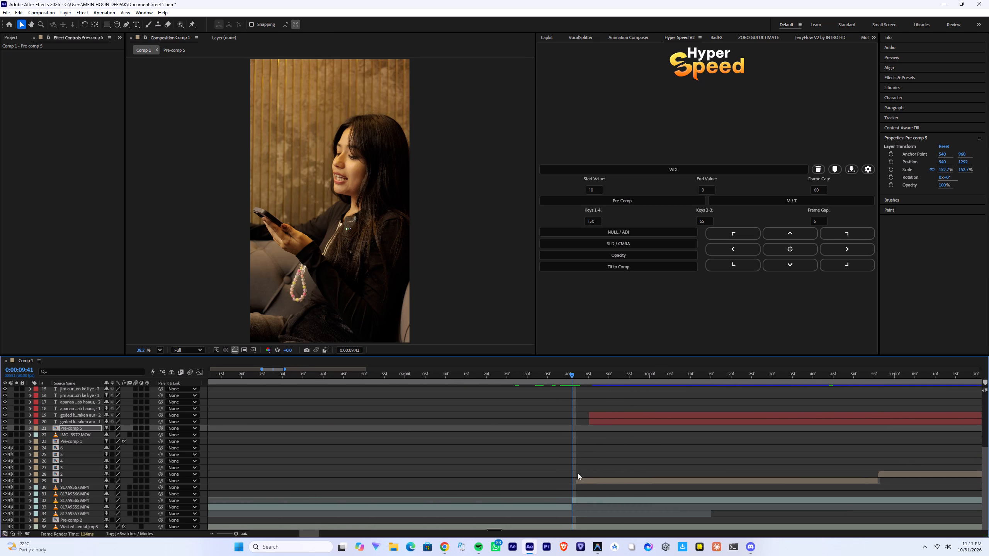
left_click_drag(587, 478, 583, 478)
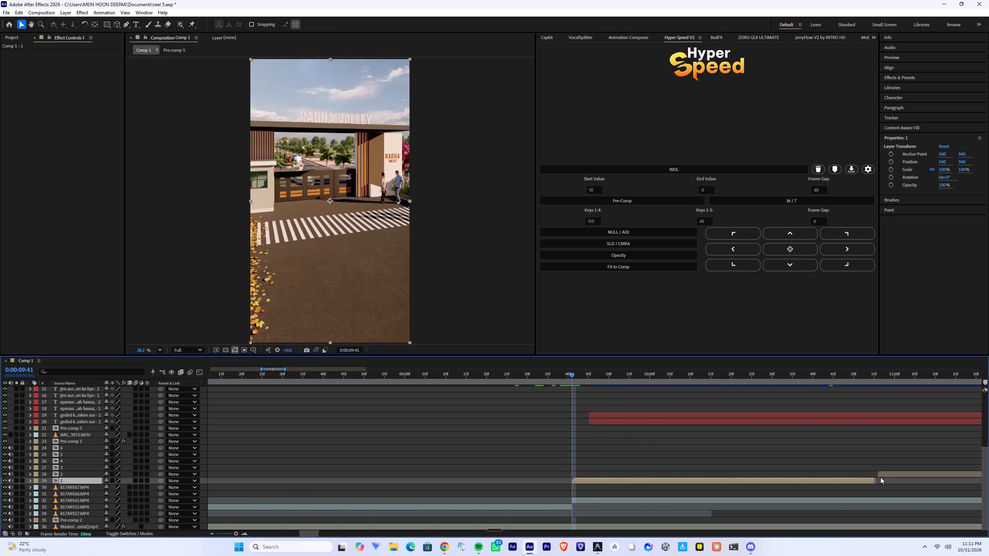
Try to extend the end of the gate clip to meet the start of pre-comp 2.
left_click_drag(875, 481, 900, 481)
Play back the property clips in Comp 1 from 0:00:09:41 to check the cuts and captions.
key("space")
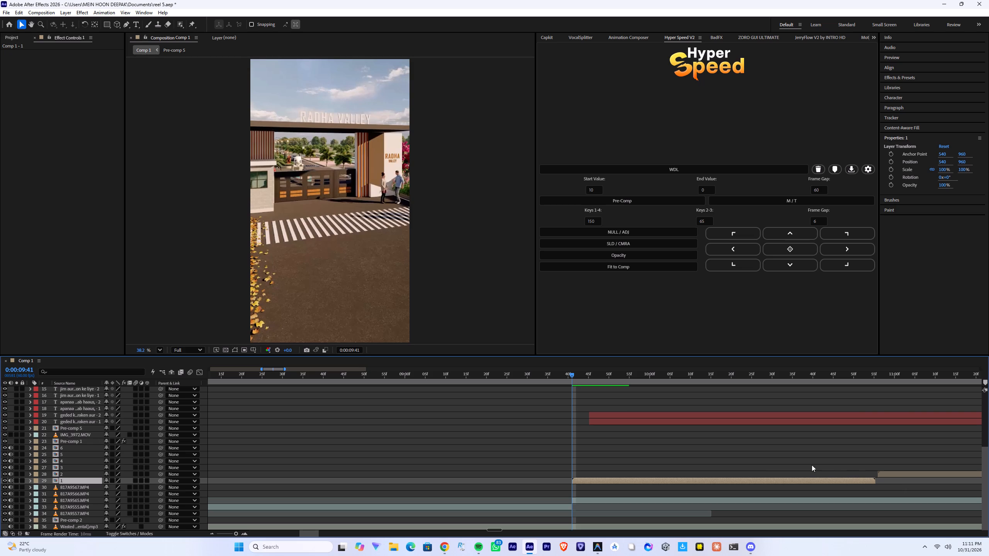
left_click(571, 373)
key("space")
scroll(562, 410, "down", 3, "alt")
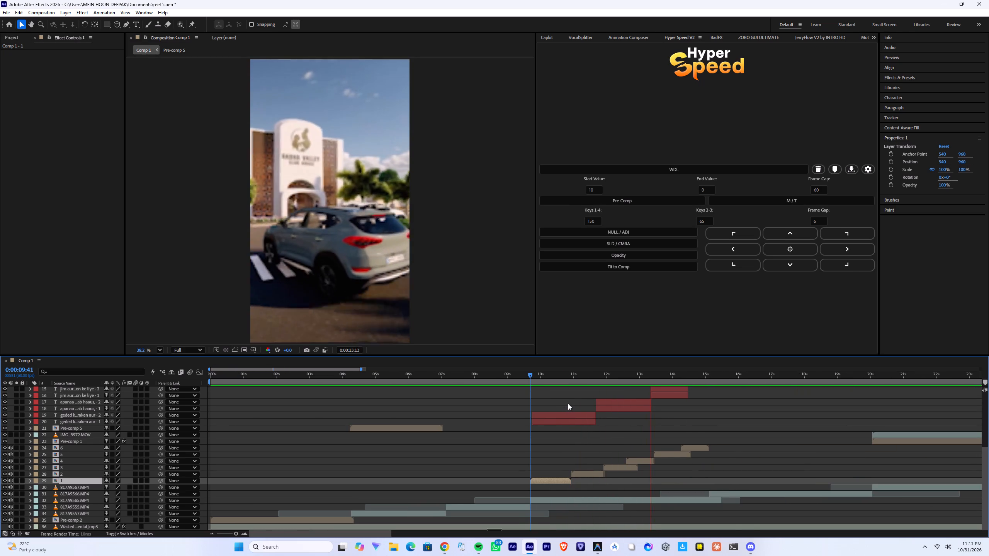
left_click_drag(559, 373, 570, 371)
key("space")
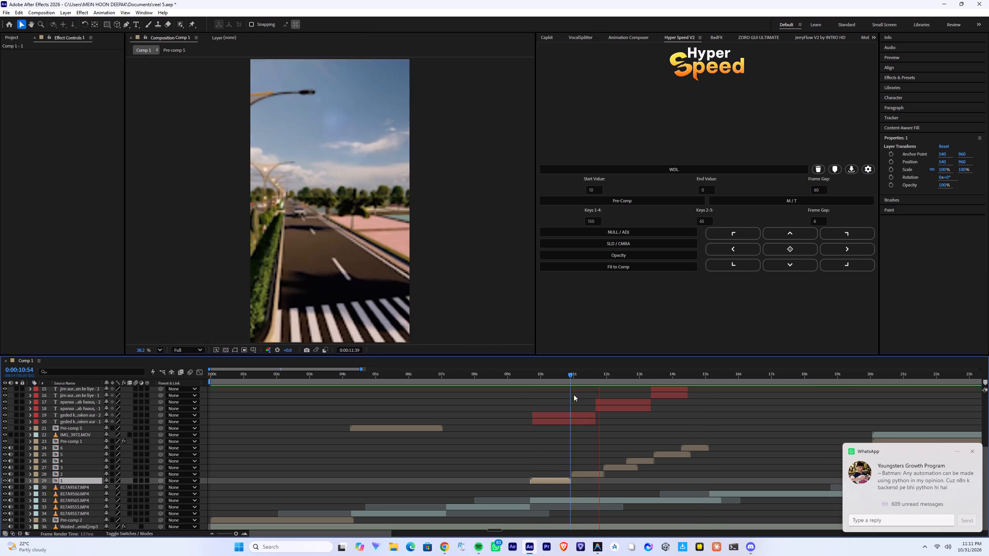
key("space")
Play back Comp 1 from the tea shot at 0:00:04:36 into the gate clip to review captions and cuts.
scroll(560, 432, "up", 6)
scroll(560, 432, "down", 7)
left_click(360, 384)
left_click(362, 376)
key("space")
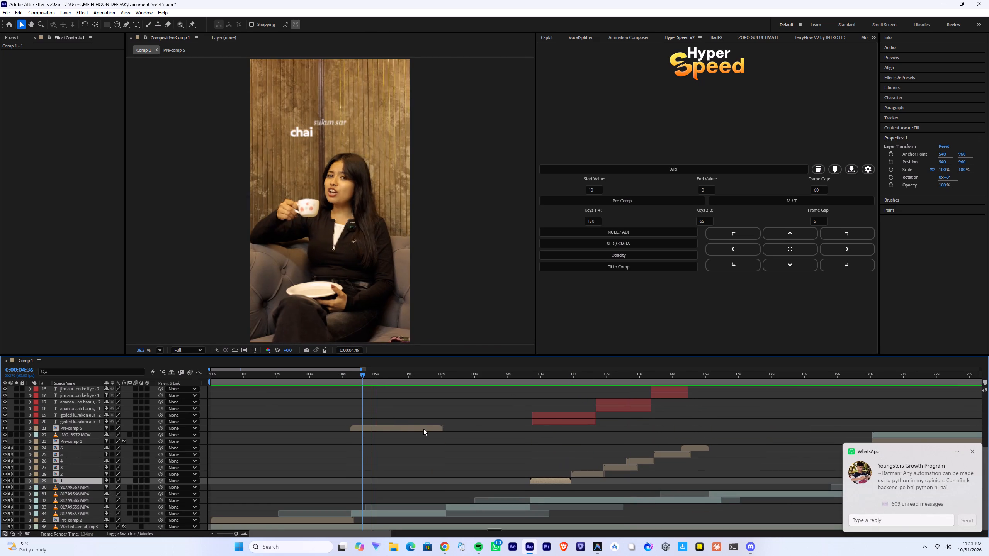
scroll(417, 434, "up", 2, "alt")
scroll(416, 434, "down", 2, "alt")
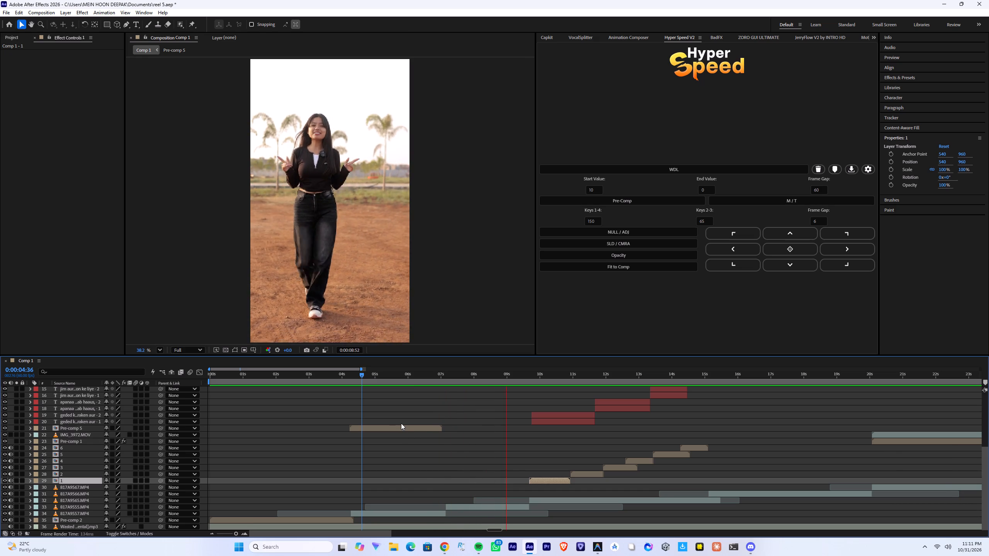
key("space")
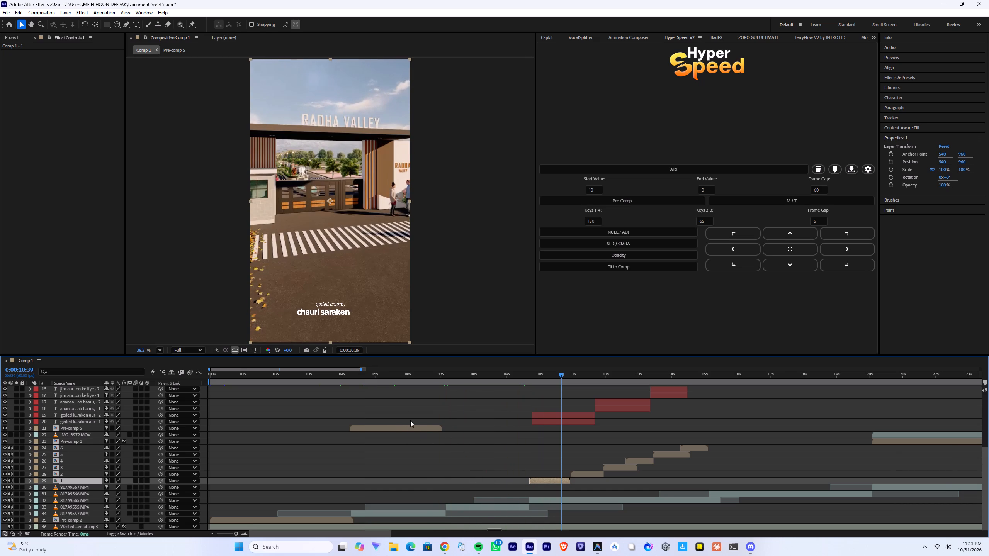
Replay Comp 1 from 0:00:06:14 through the walking shot to examine the part without captions.
left_click(411, 380)
left_click(416, 370)
left_click(415, 374)
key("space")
scroll(445, 425, "up", 2, "alt")
scroll(498, 424, "down", 2, "alt")
scroll(507, 441, "up", 2, "alt")
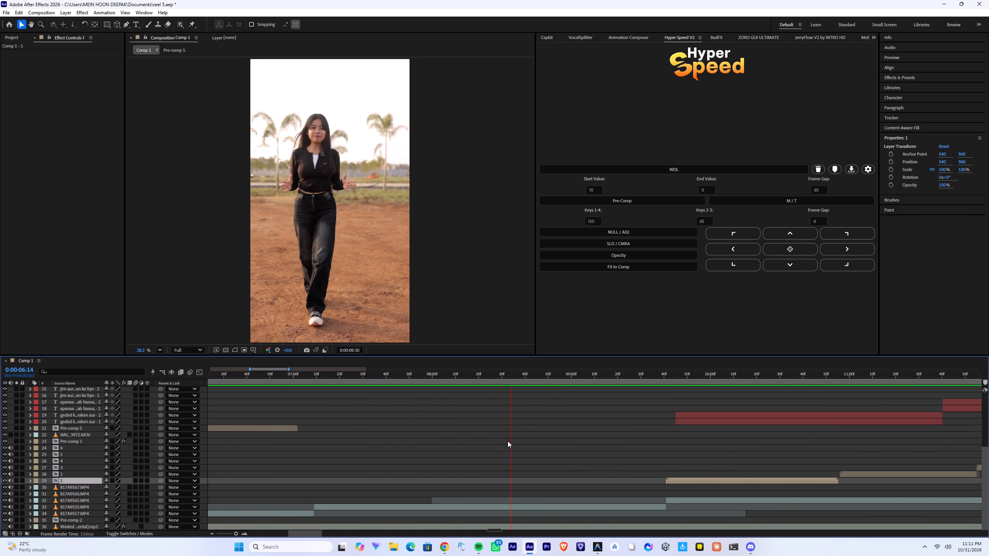
scroll(508, 441, "down", 2, "alt")
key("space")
Pre-compose the walking clip B17A9555.MP4, open the new composition, and pre-compose the clip again inside it.
left_click(485, 506)
left_click(628, 203)
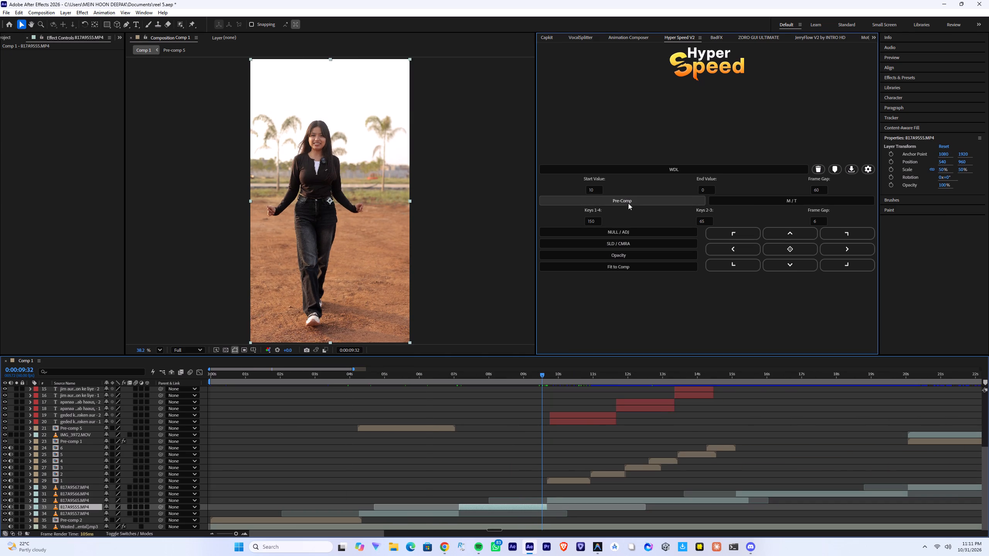
double_click(478, 507)
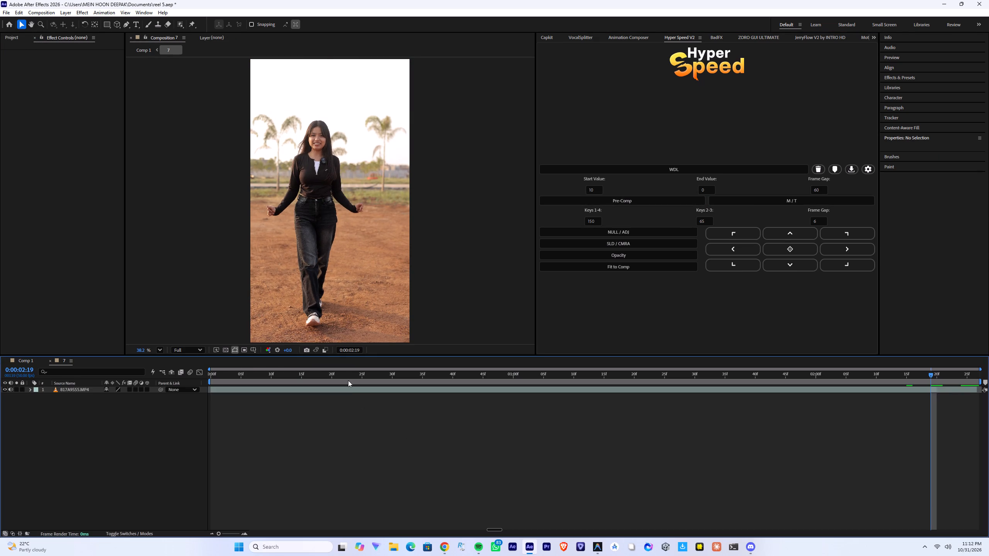
left_click(348, 388)
left_click_drag(348, 382, 51, 398)
left_click(598, 198)
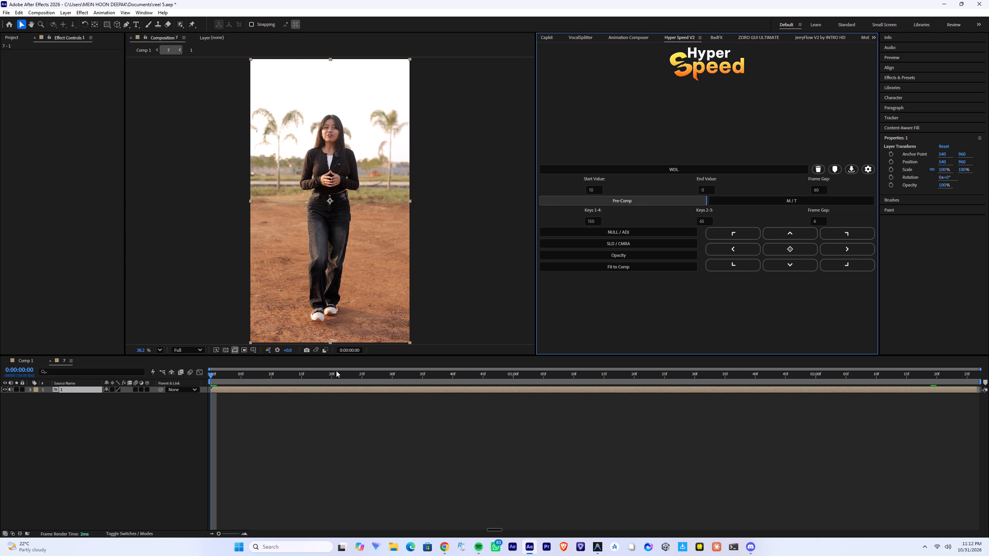
Start Stabilize Motion on the nested walking clip and enable Adapt Feature On Every Frame in the tracker options.
left_click(891, 119)
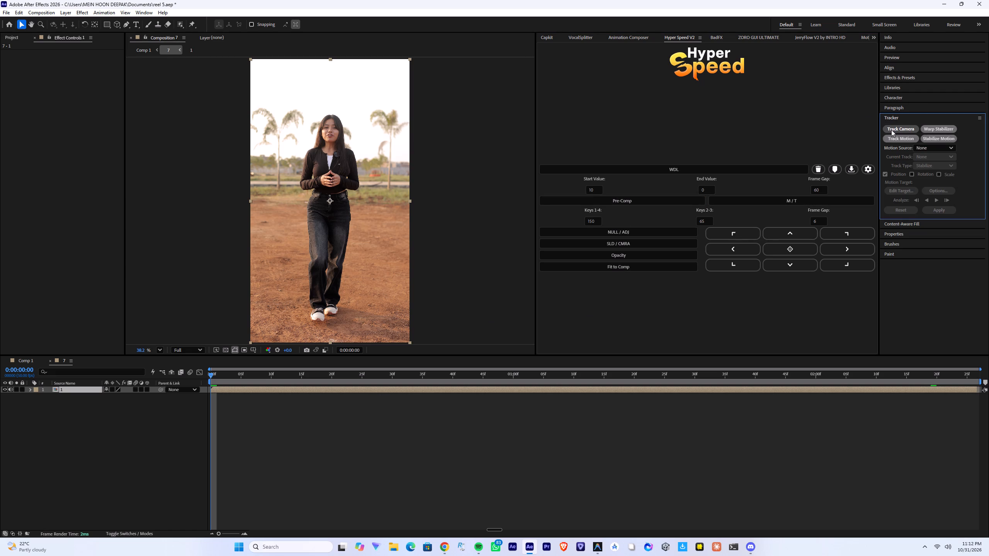
left_click(937, 140)
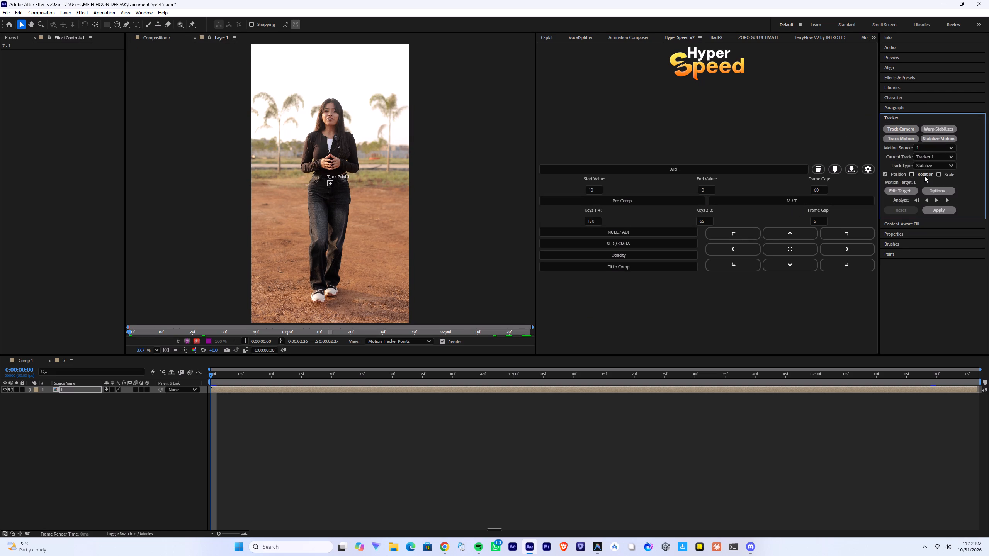
left_click(942, 190)
left_click(441, 320)
double_click(528, 352)
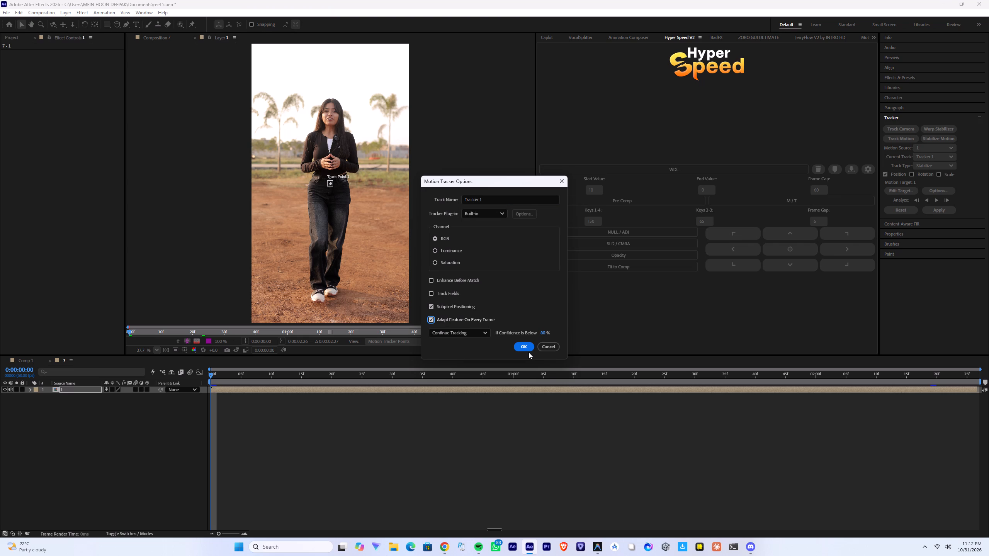
Enlarge the track point's regions, place it on the woman's nose, and analyze the walking clip forward.
scroll(330, 182, "up", 9)
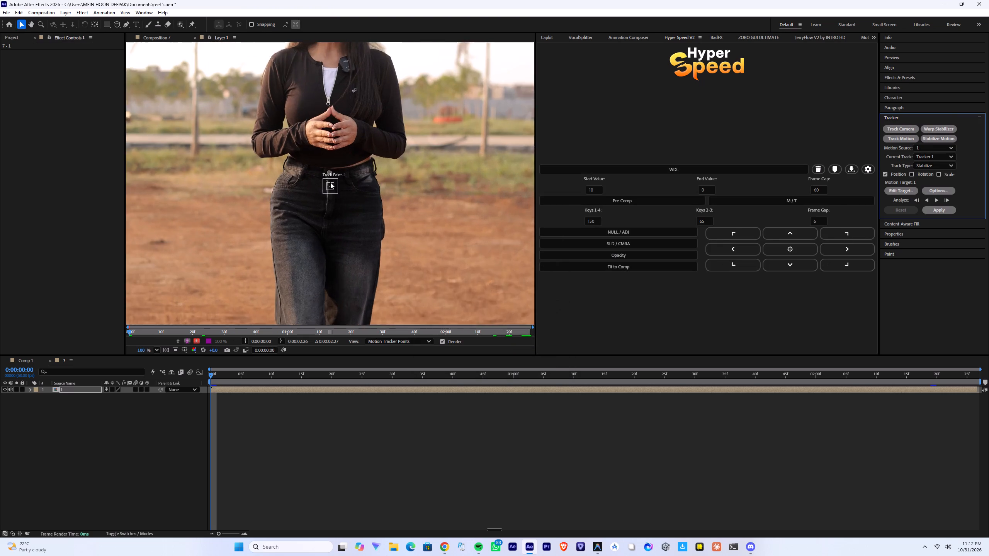
left_click_drag(338, 195, 345, 202)
left_click_drag(335, 189, 339, 193)
scroll(345, 199, "down", 6)
left_click_drag(341, 192, 341, 177)
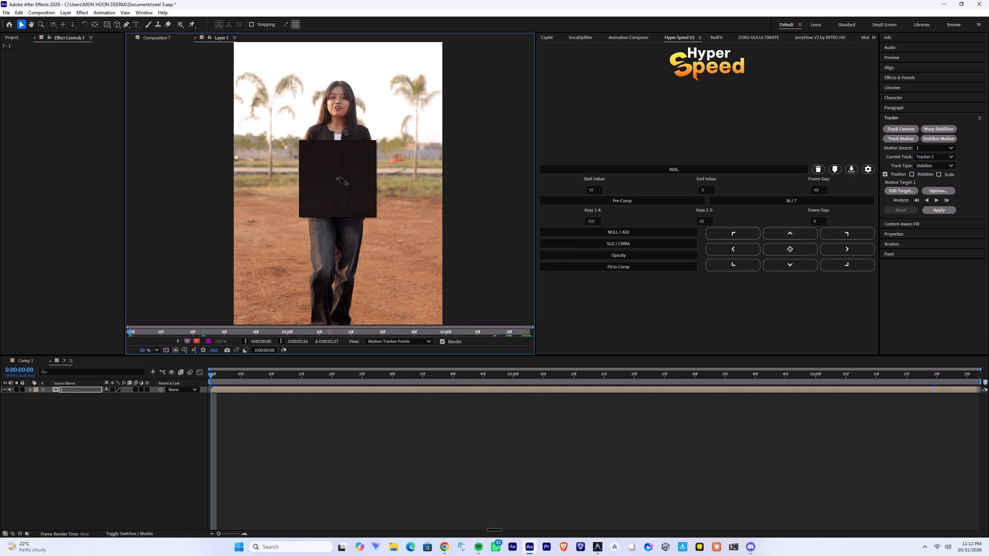
left_click_drag(341, 177, 342, 100)
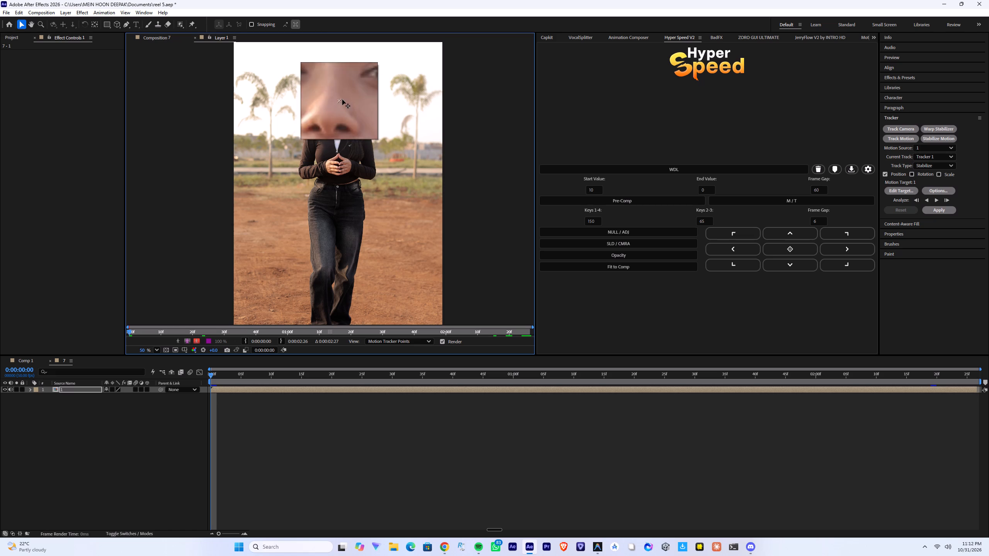
left_click_drag(342, 100, 342, 102)
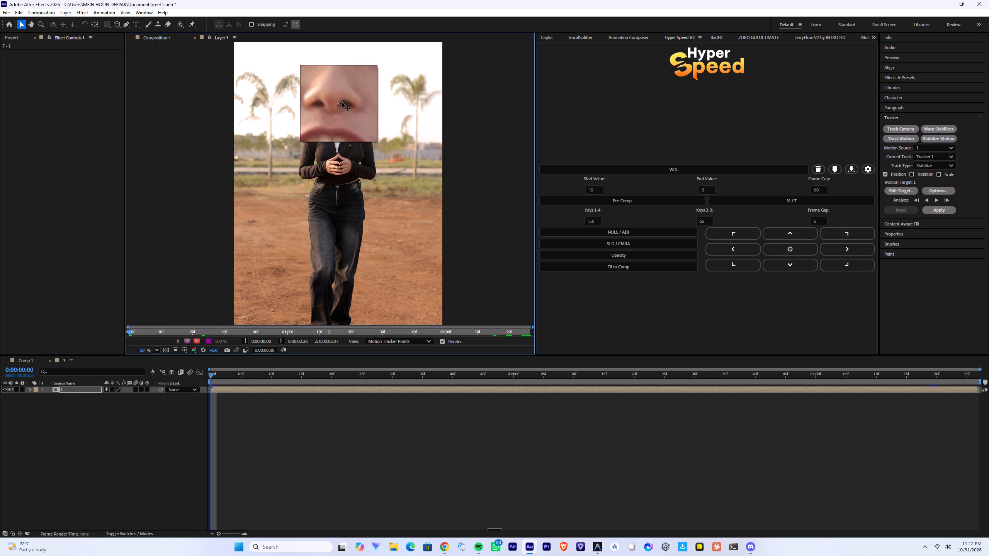
left_click_drag(342, 102, 342, 102)
left_click(936, 200)
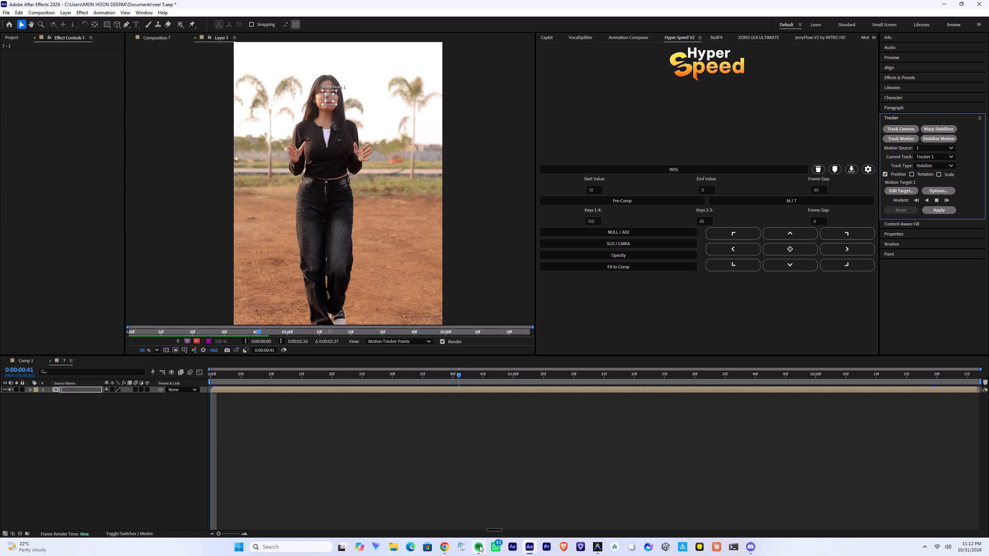
Switch to Chrome and reload the Agent Router dashboard.
left_click(440, 547)
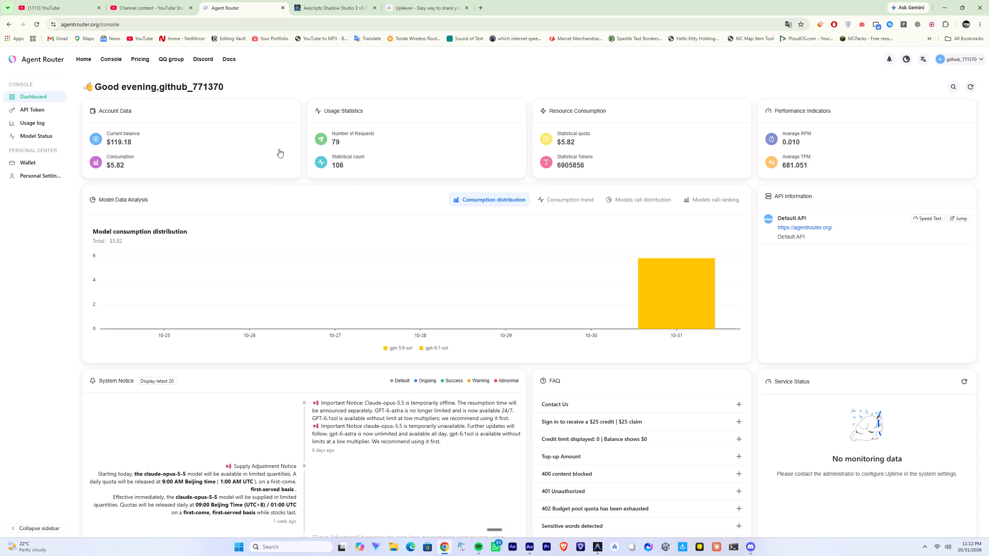
left_click(37, 26)
key("alt+Tab")
key("alt+Tab")
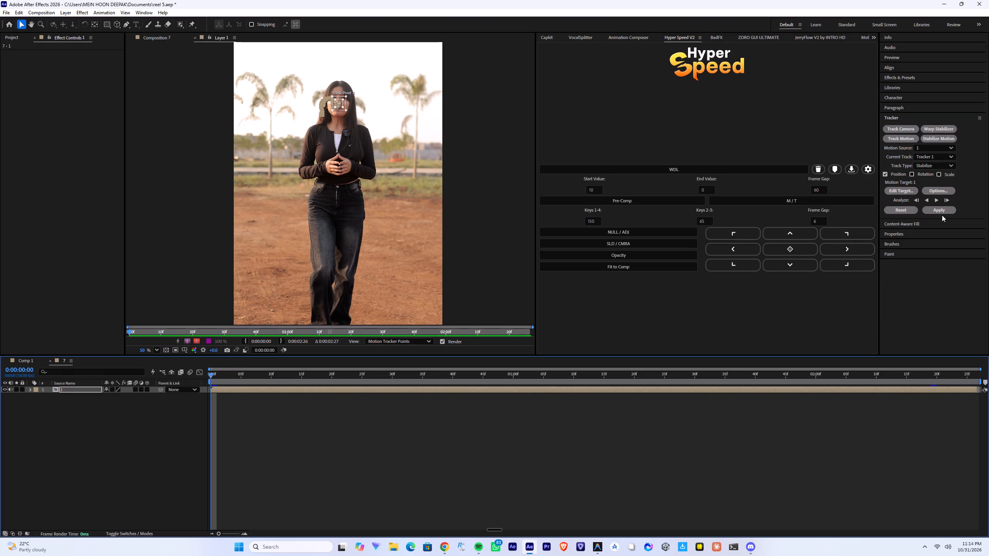
left_click(940, 207)
left_click(501, 281)
key("space")
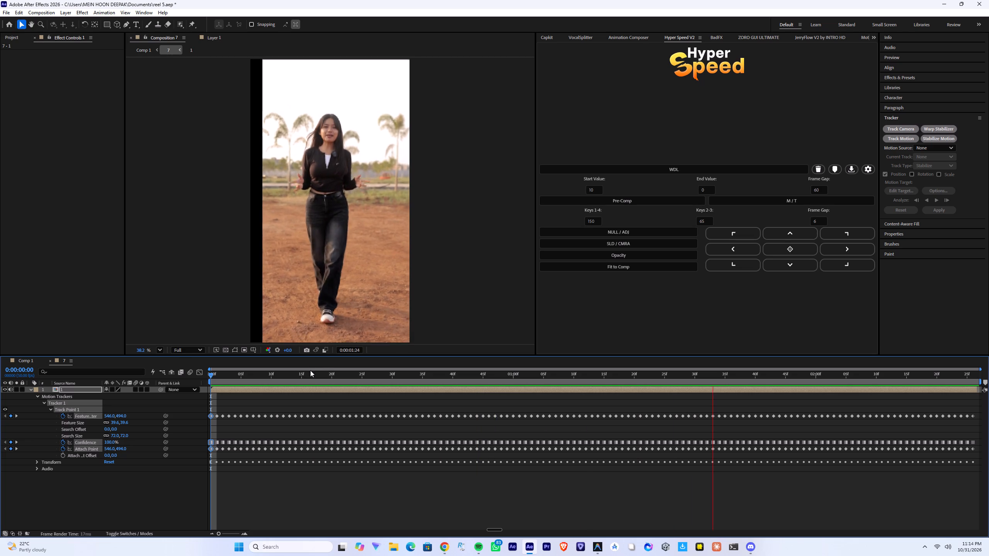
key("space")
Scale up the stabilized walking clip to cover the frame's exposed black edge, and play it back from the start.
left_click_drag(422, 203, 439, 203)
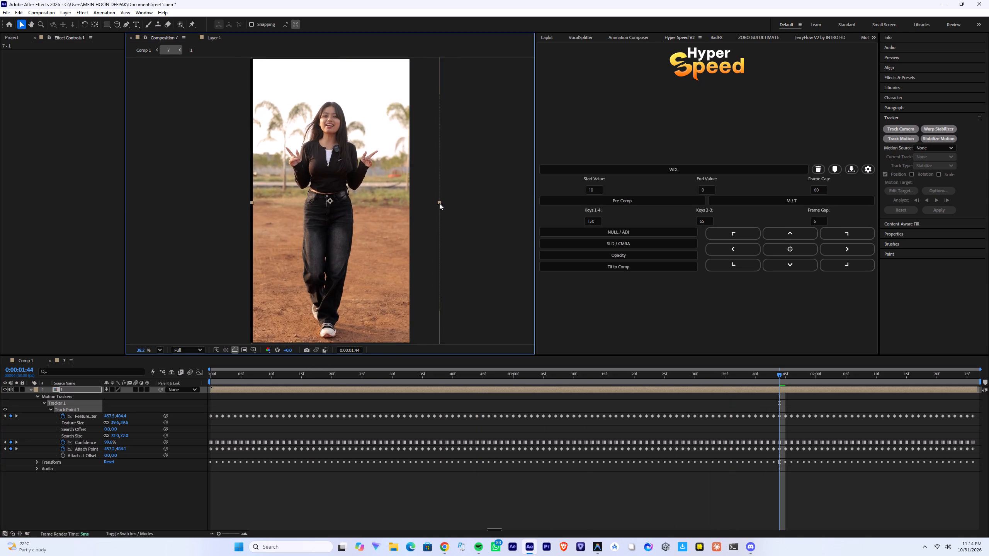
left_click_drag(439, 203, 454, 203)
left_click(427, 200)
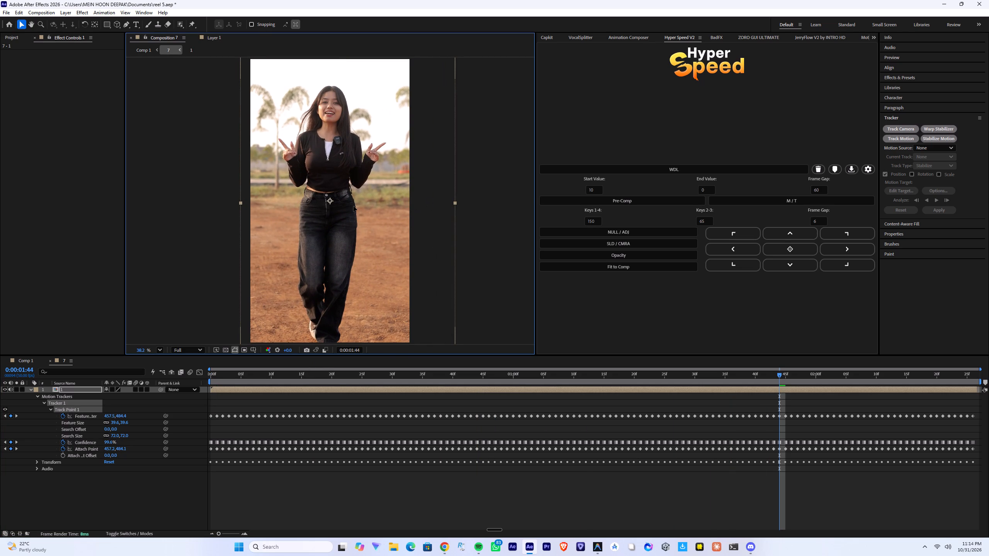
left_click(353, 206)
left_click_drag(245, 381, 162, 383)
key("space")
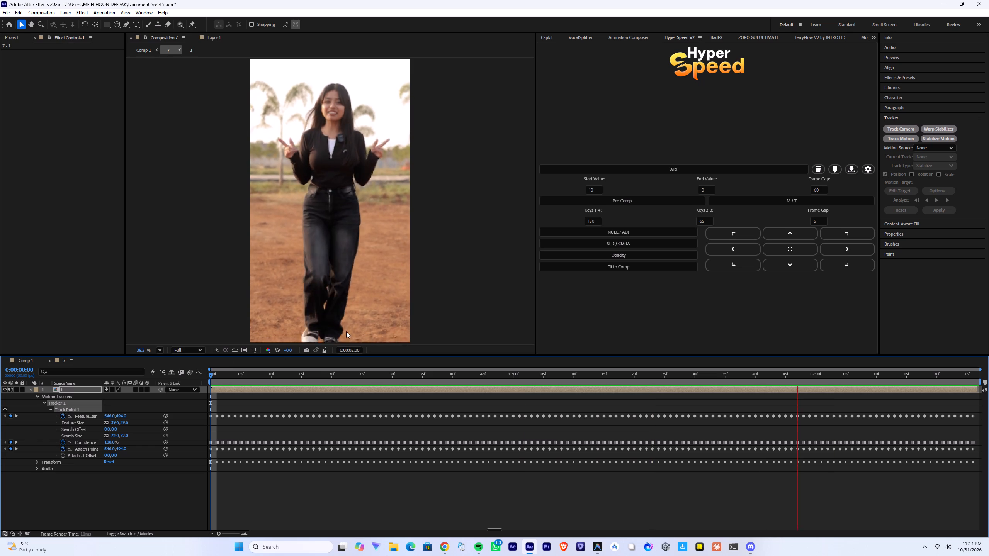
key("space")
Pre-compose the stabilized clip with Hyper Speed, and pre-compose layer 1 again inside the new composition.
scroll(330, 218, "down", 2)
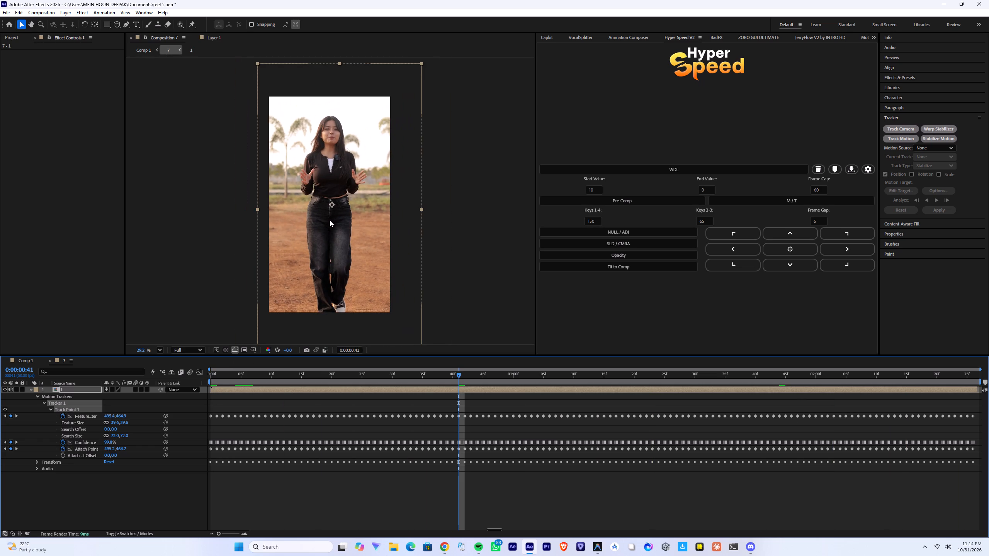
left_click(626, 205)
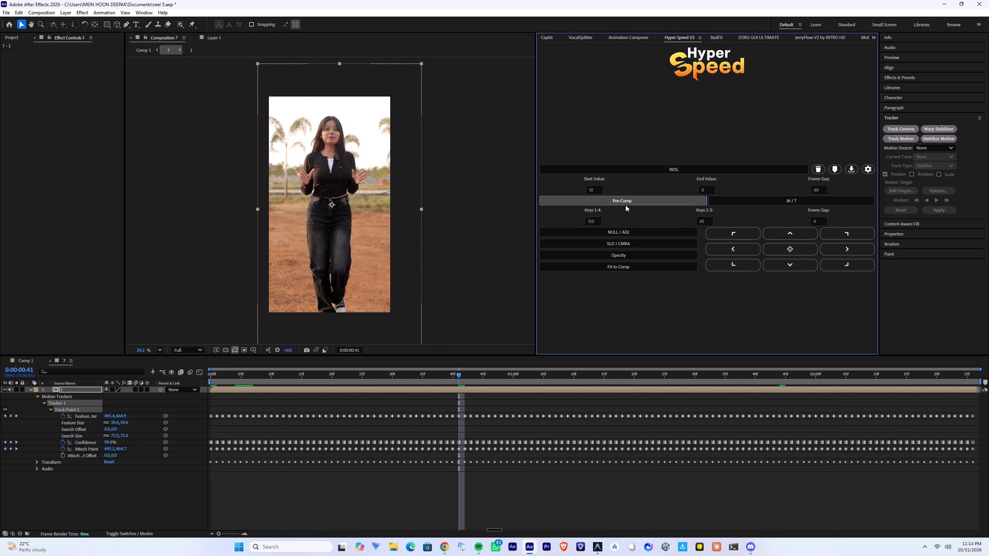
double_click(428, 388)
left_click(415, 389)
left_click(615, 201)
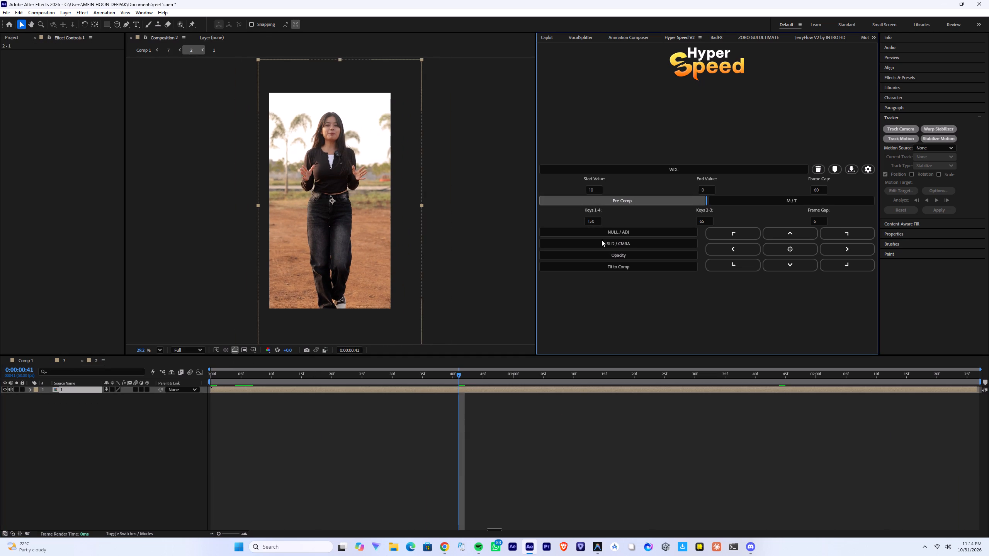
Open the innermost composition 1, duplicate the 817A9555.MP4 footage layer at the start, and mute the upper copy.
triple_click(501, 386)
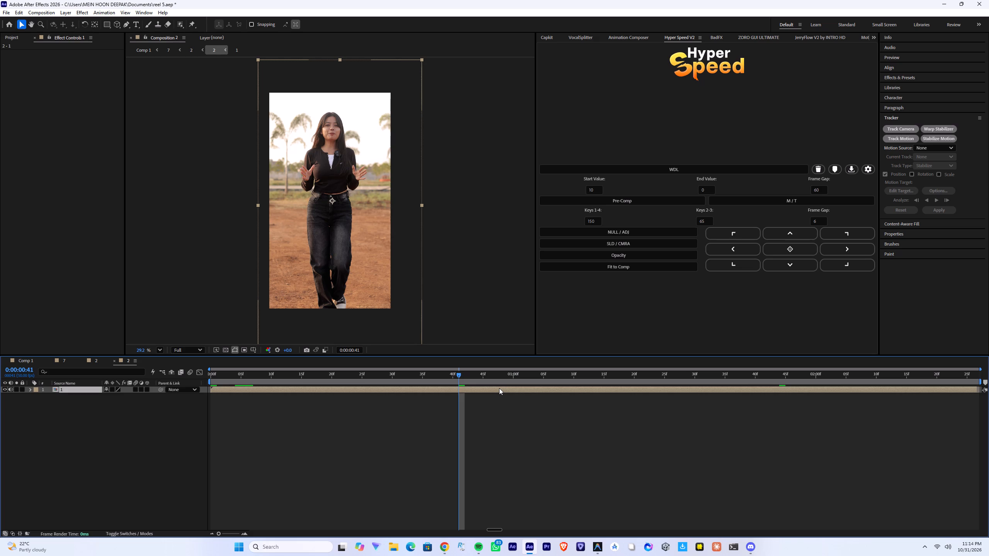
double_click(499, 388)
left_click_drag(449, 377, 126, 397)
key("space")
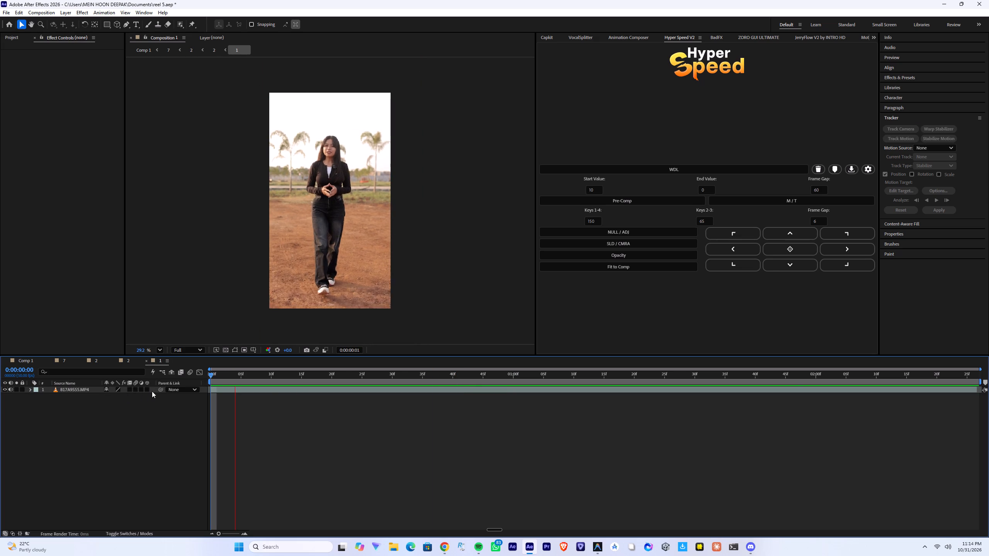
key("space")
left_click_drag(224, 380, 191, 389)
left_click(213, 389)
key("ctrl+d")
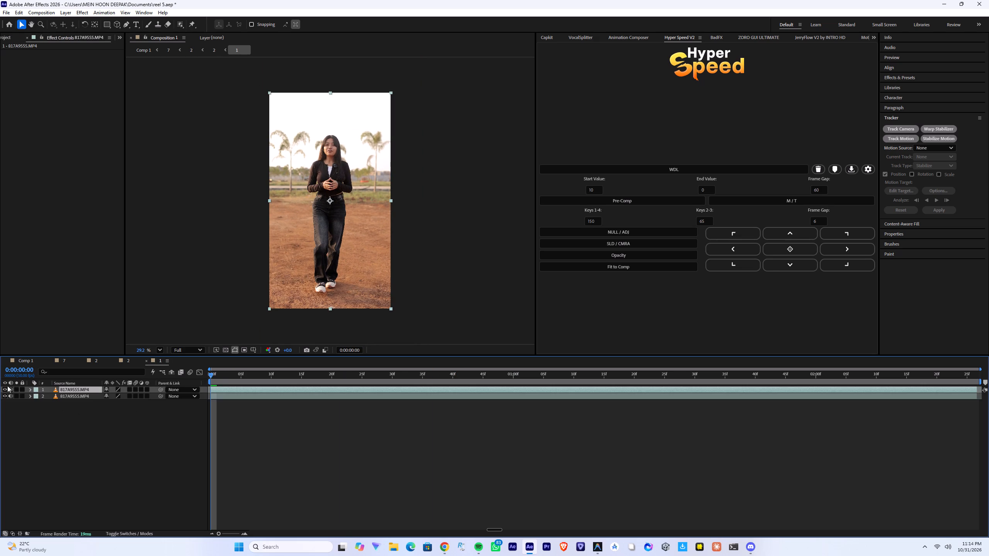
left_click(10, 387)
Create an object matte of the woman on the upper 817A9555.MP4 copy and freeze its propagation.
left_click(177, 27)
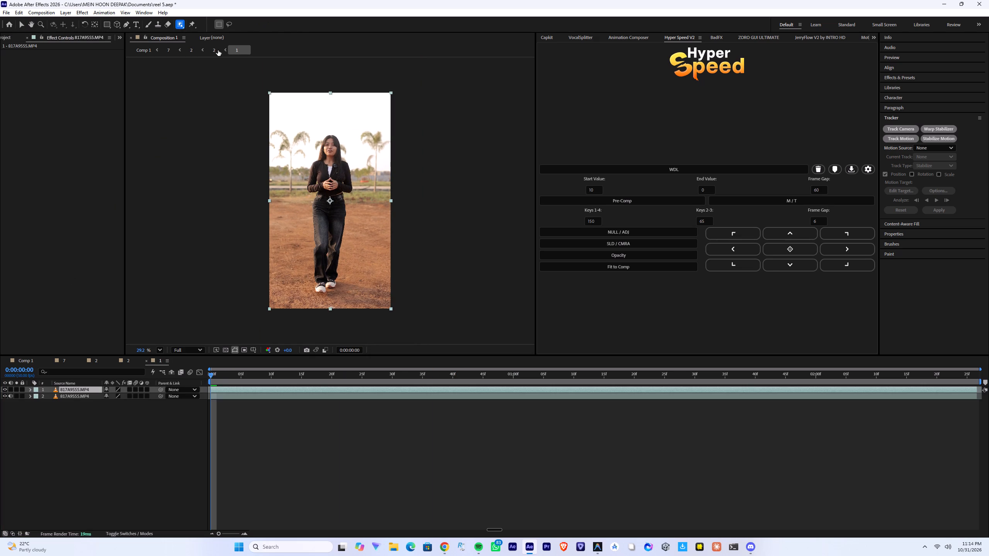
double_click(326, 174)
left_click(324, 147)
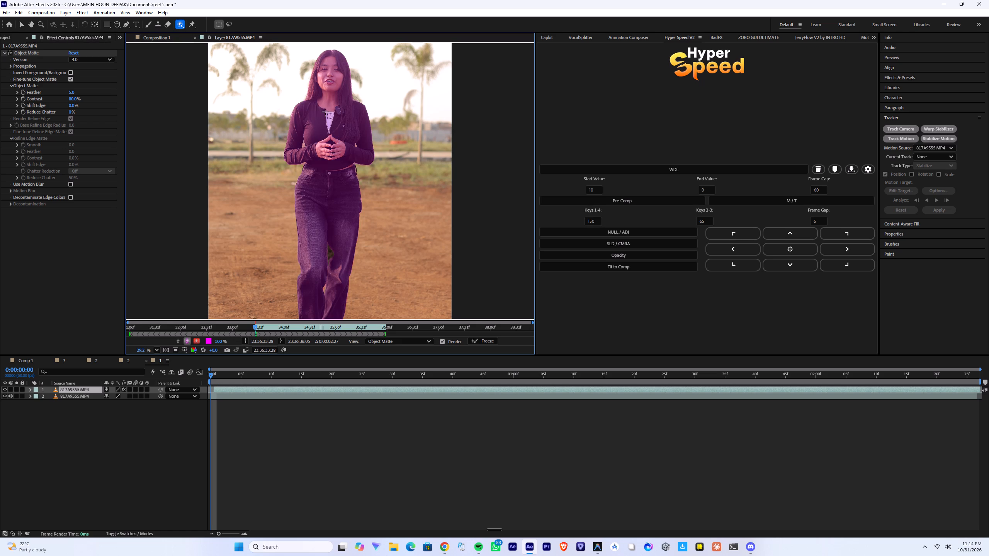
left_click(318, 119)
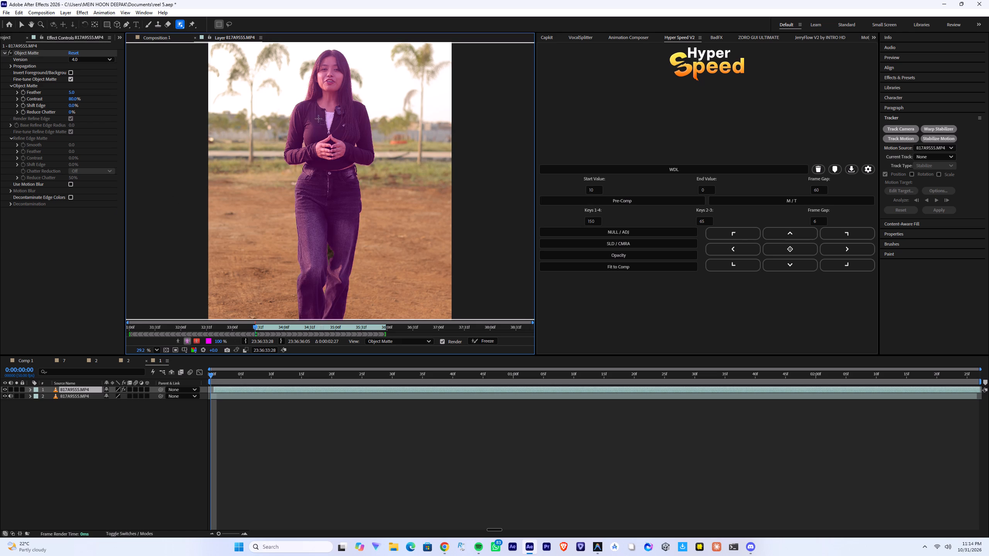
left_click(480, 339)
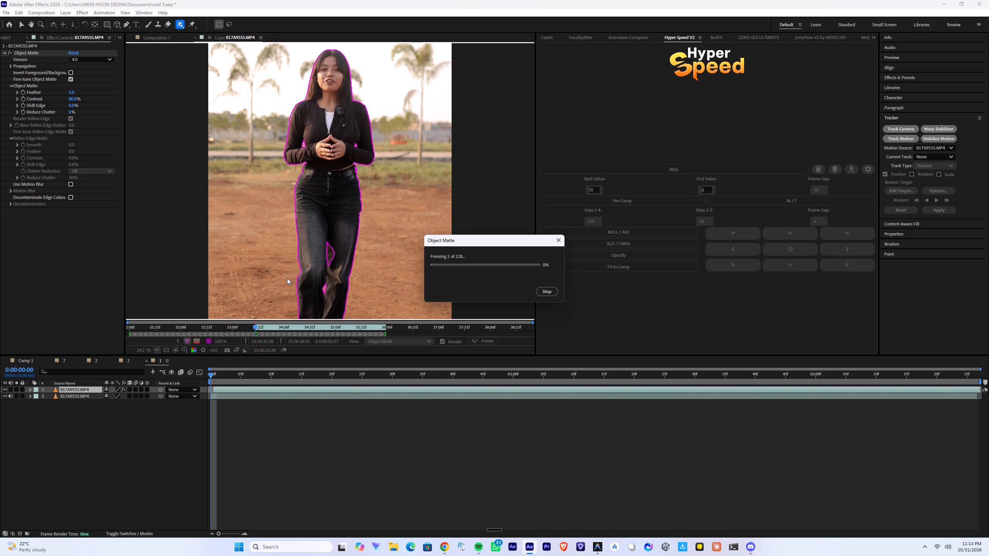
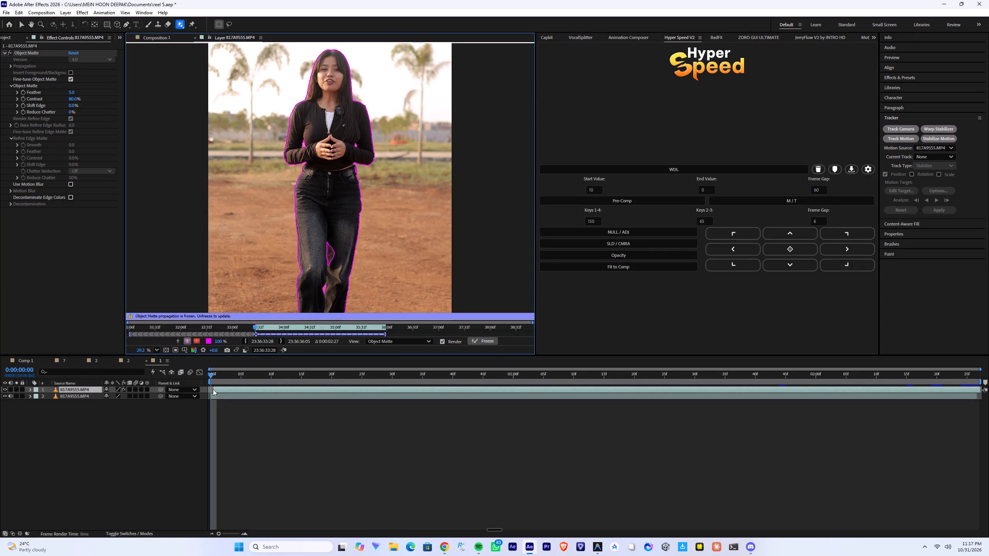
Set the Object Matte feather to 15 on the upper 817A9555.MP4 copy and return to the composition 1 view.
left_click_drag(213, 389, 206, 389)
left_click(70, 92)
key("1")
key("5")
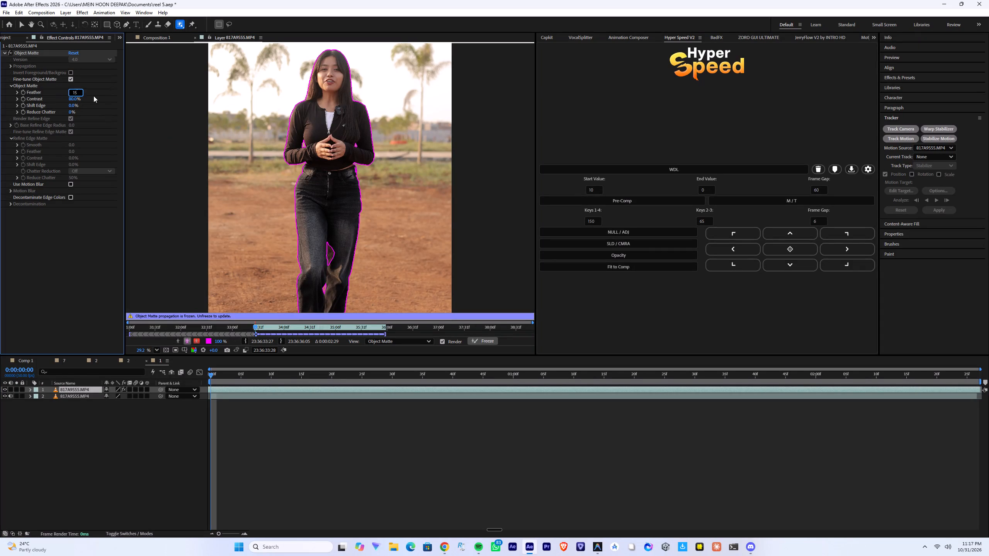
left_click(93, 96)
left_click(194, 34)
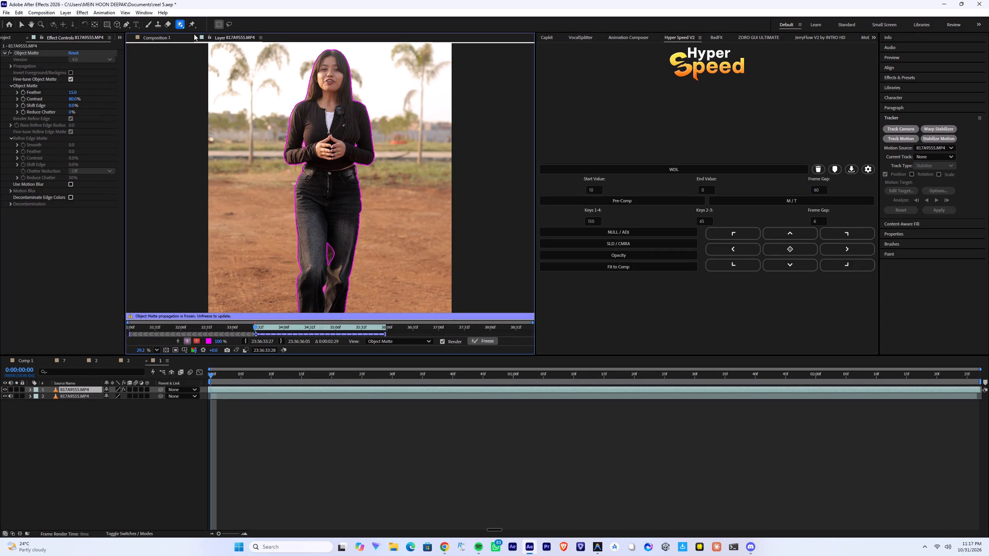
left_click(194, 39)
key("v")
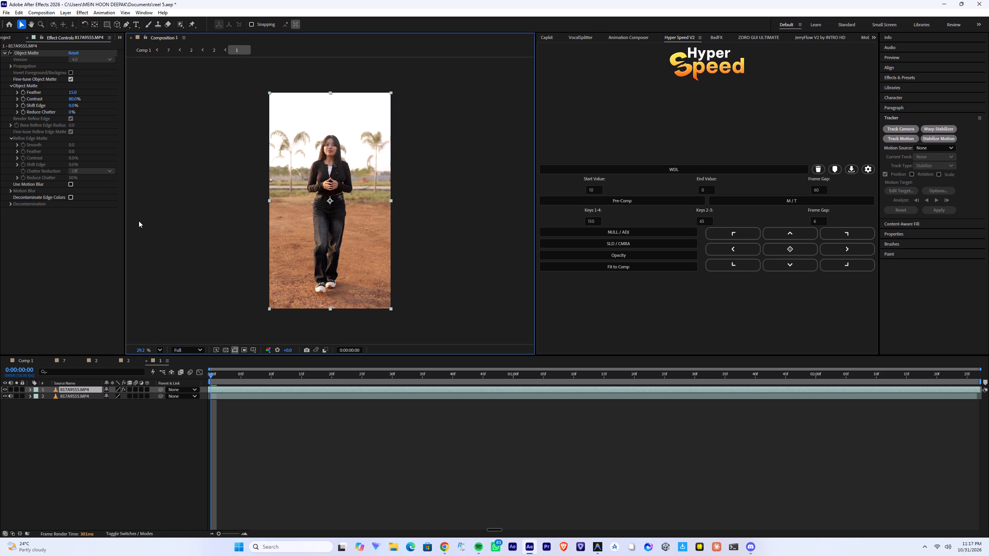
Play composition 1 repeatedly from the start to check the woman's matte over the footage.
key("space")
left_click_drag(213, 380, 183, 386)
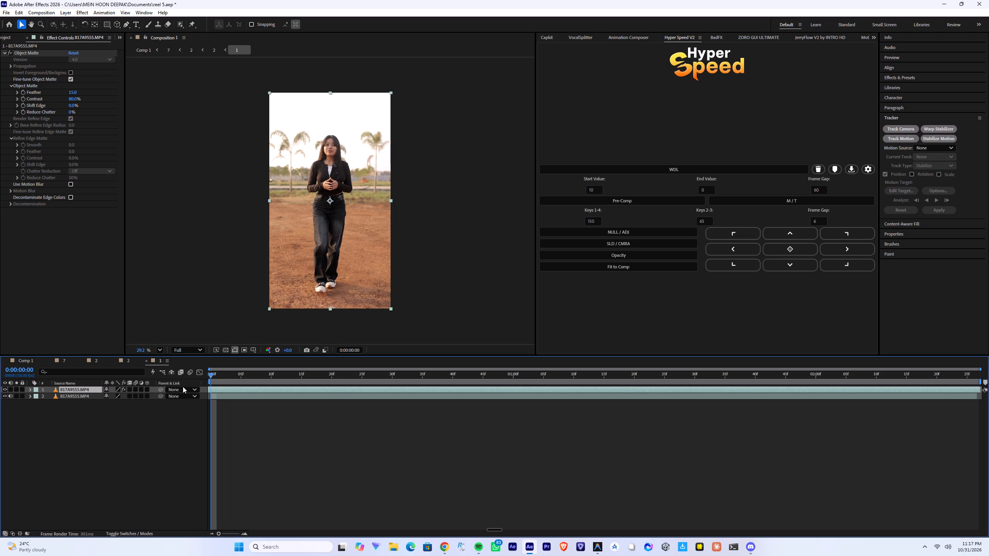
key("space")
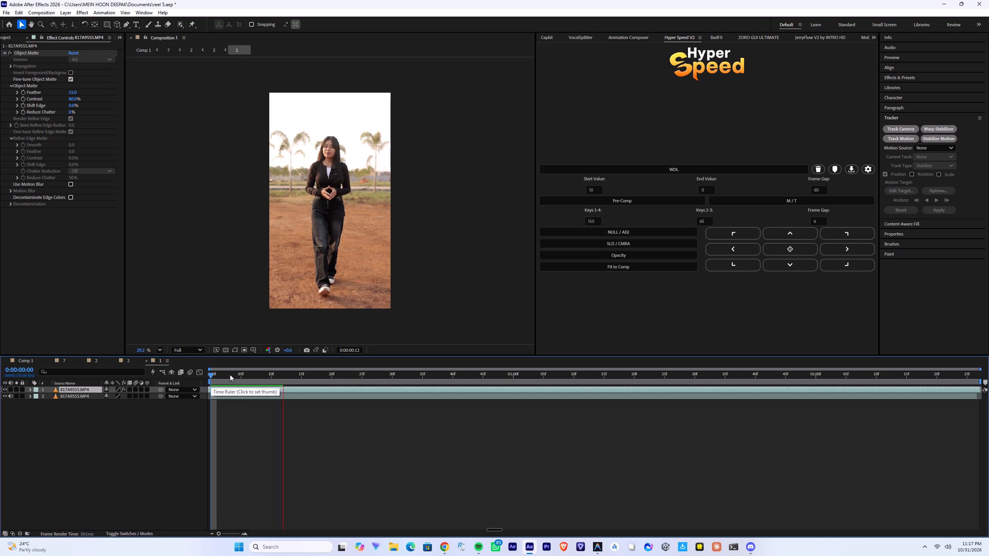
left_click_drag(224, 377, 195, 378)
key("space")
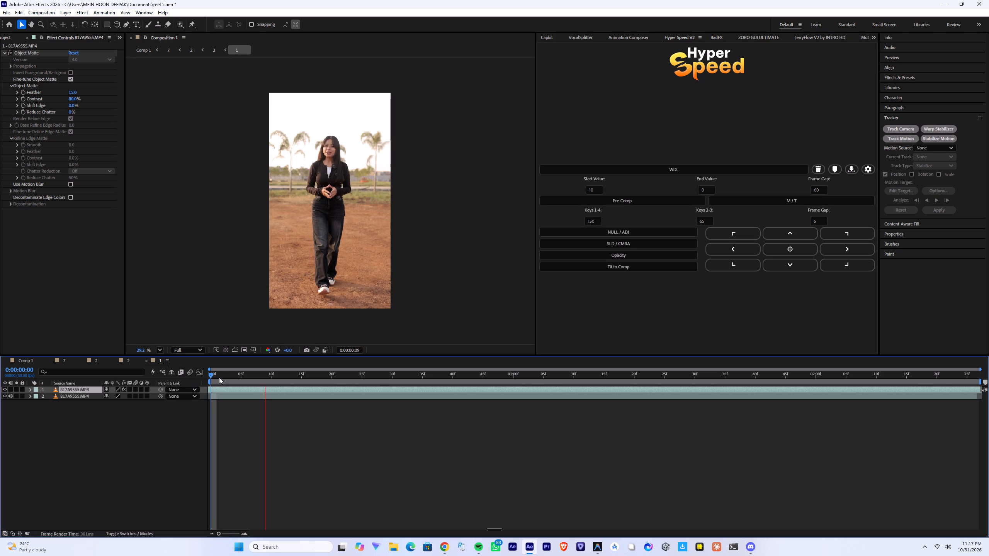
left_click_drag(219, 377, 142, 386)
key("space")
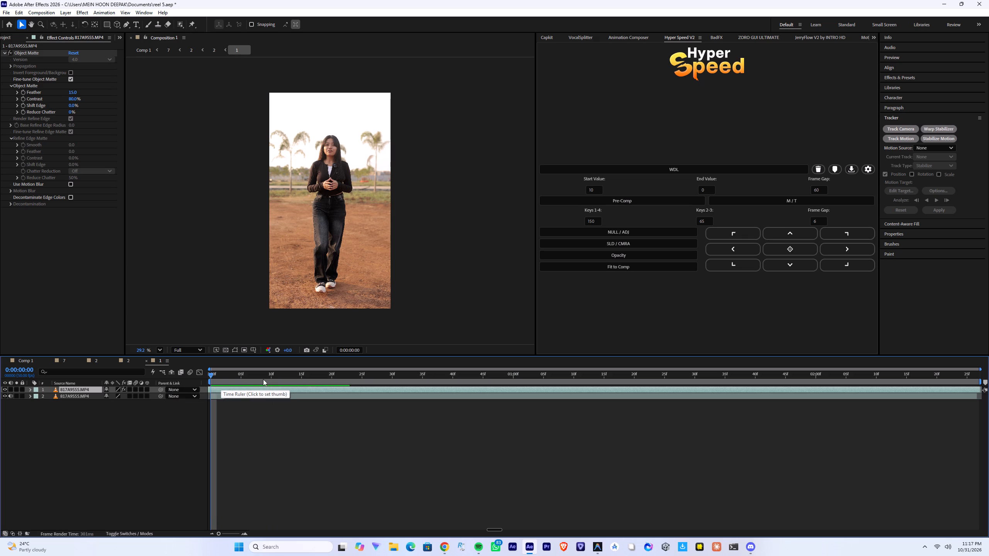
left_click_drag(271, 377, 196, 381)
key("space")
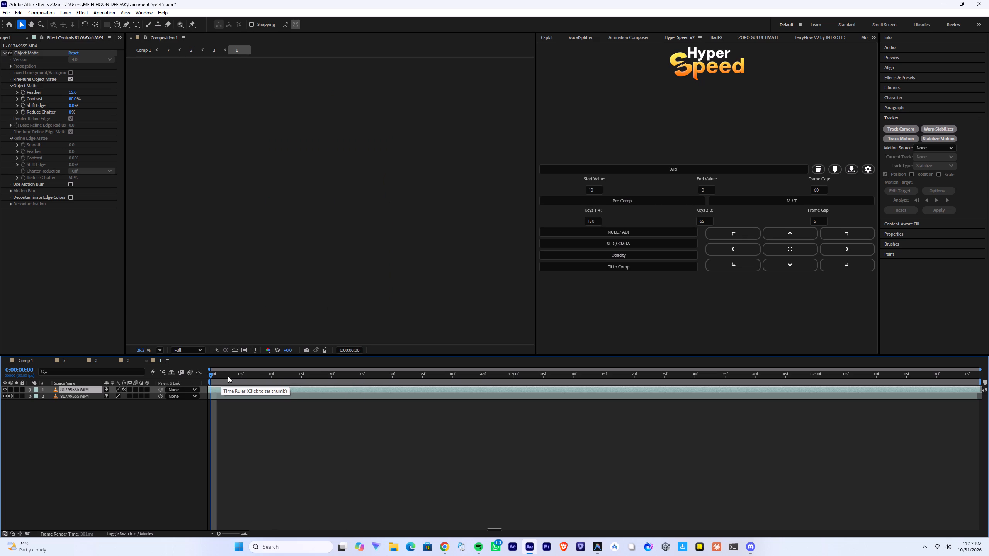
left_click_drag(225, 377, 183, 375)
Close the timelines of composition 7 and both compositions named 2, keeping Comp 1 and composition 1 open.
left_click(63, 360)
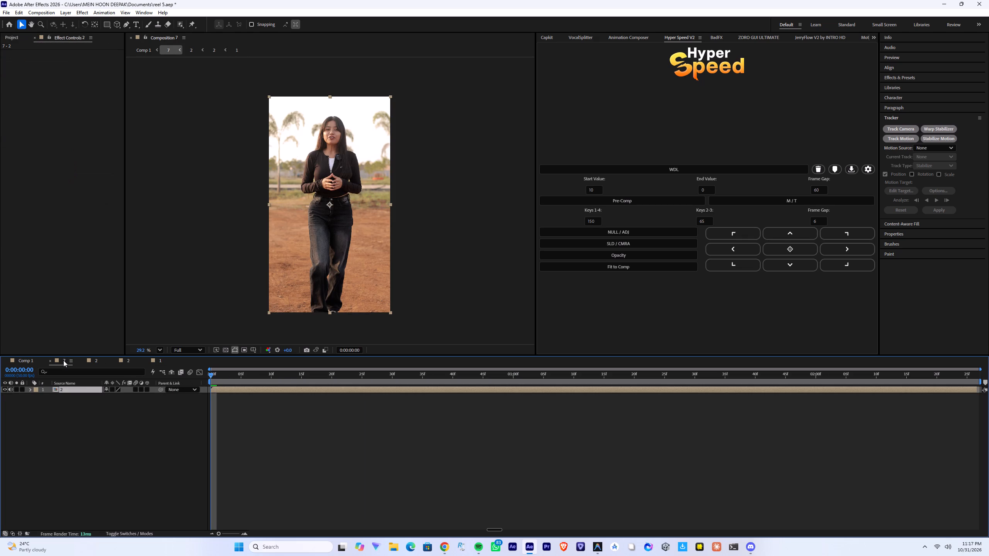
left_click(29, 360)
left_click(46, 360)
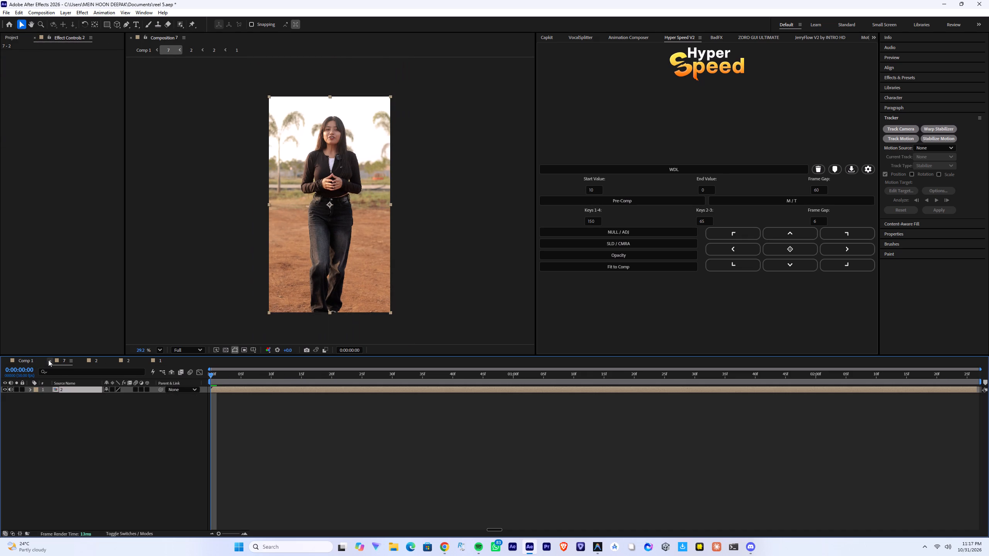
double_click(49, 360)
left_click(49, 360)
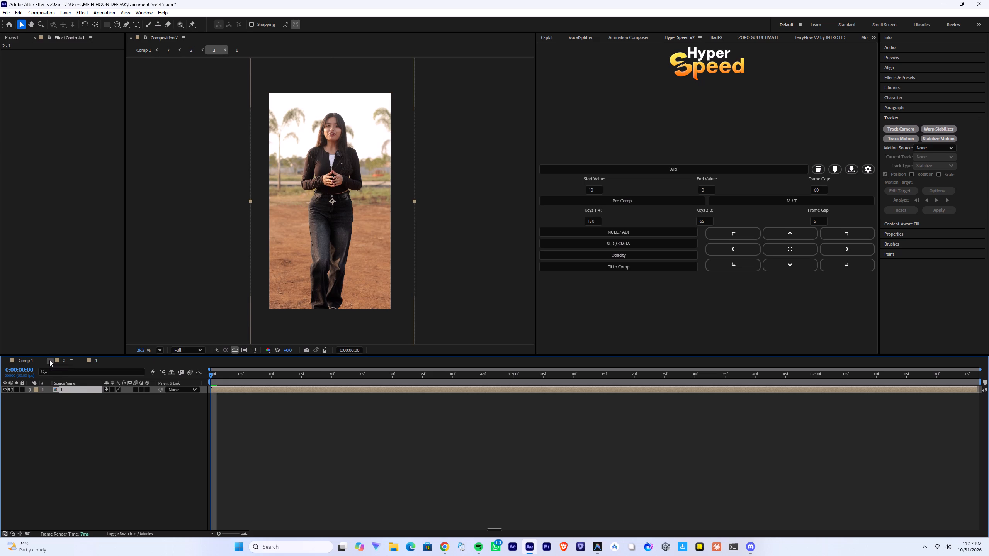
From Comp 1, open Pre-comp 2 and its nested Pre-comp 4, and copy the SHIVPURI WALO 2 text layer.
left_click(30, 358)
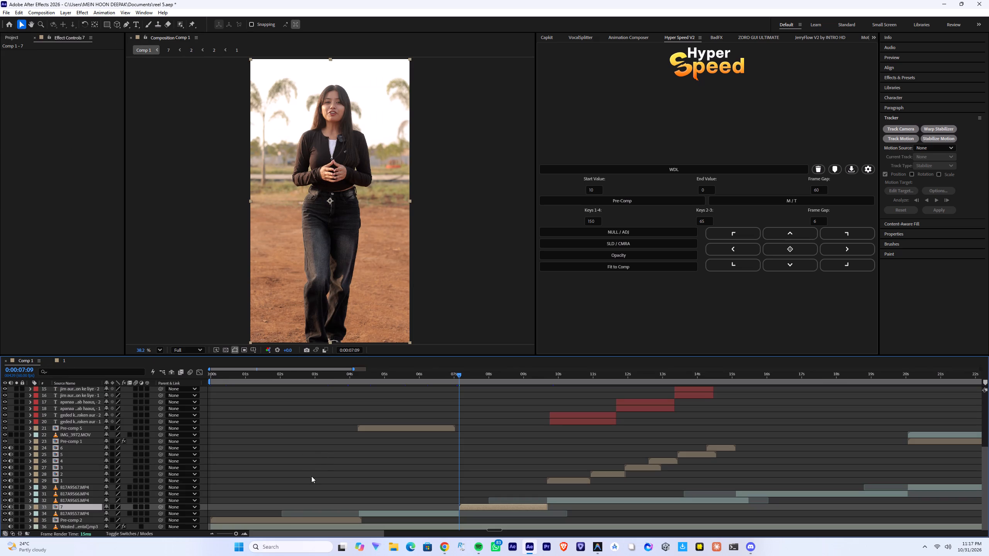
double_click(285, 520)
double_click(254, 393)
double_click(254, 390)
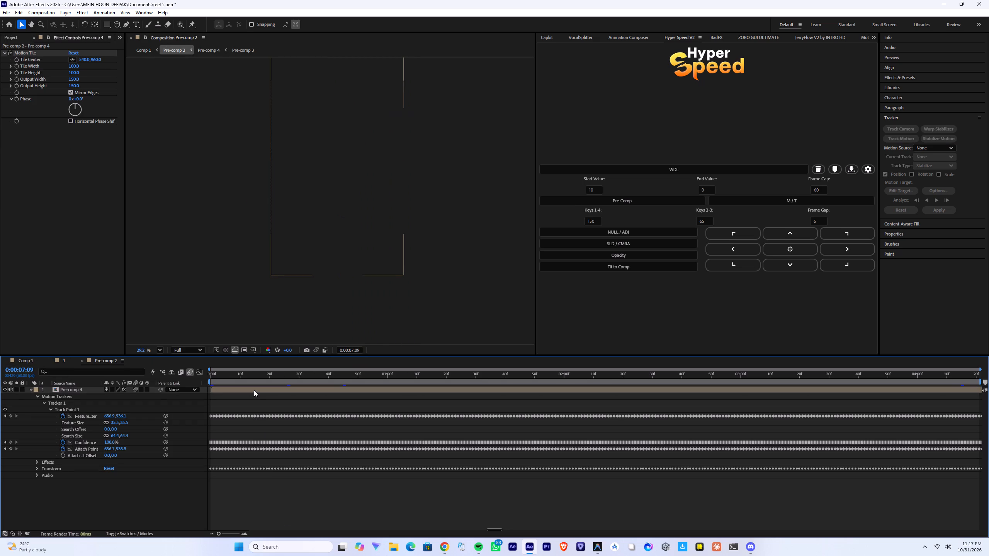
double_click(253, 390)
left_click_drag(253, 377, 235, 380)
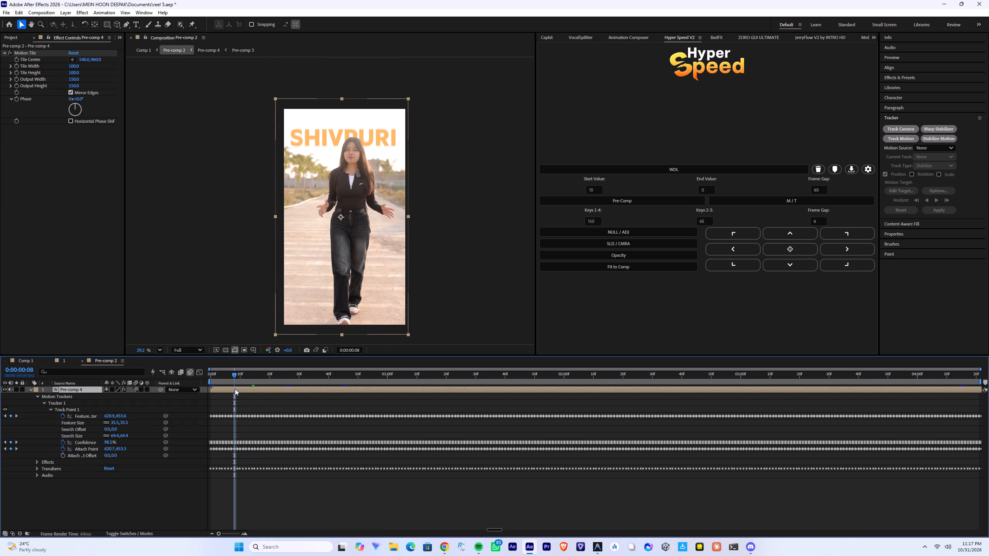
double_click(235, 389)
left_click(224, 427)
key("ctrl+c")
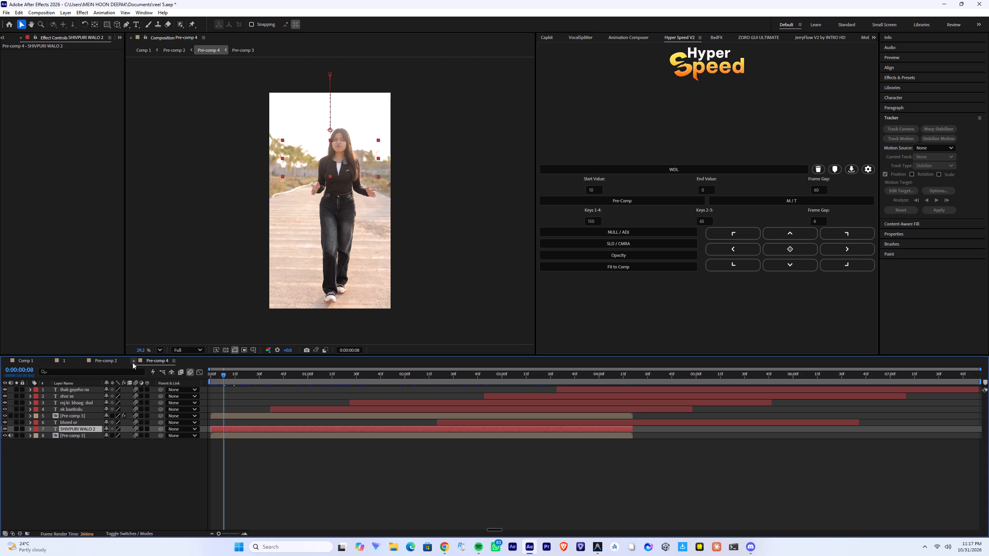
Paste the SHIVPURI WALO 2 text into composition 1 between the two 817A9555.MP4 layers, and preview it up to 0:00:01:04.
scroll(133, 363, "up", 1)
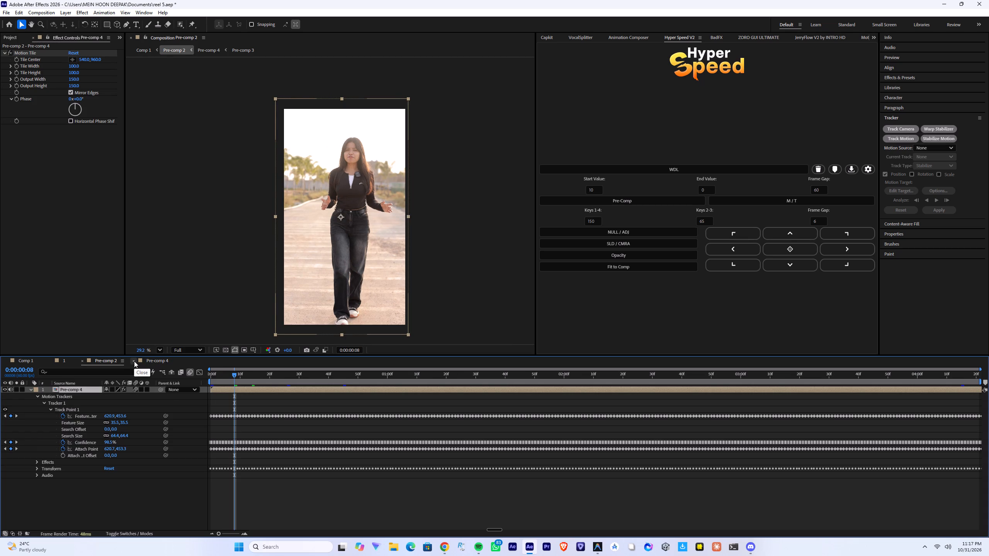
scroll(134, 361, "up", 1)
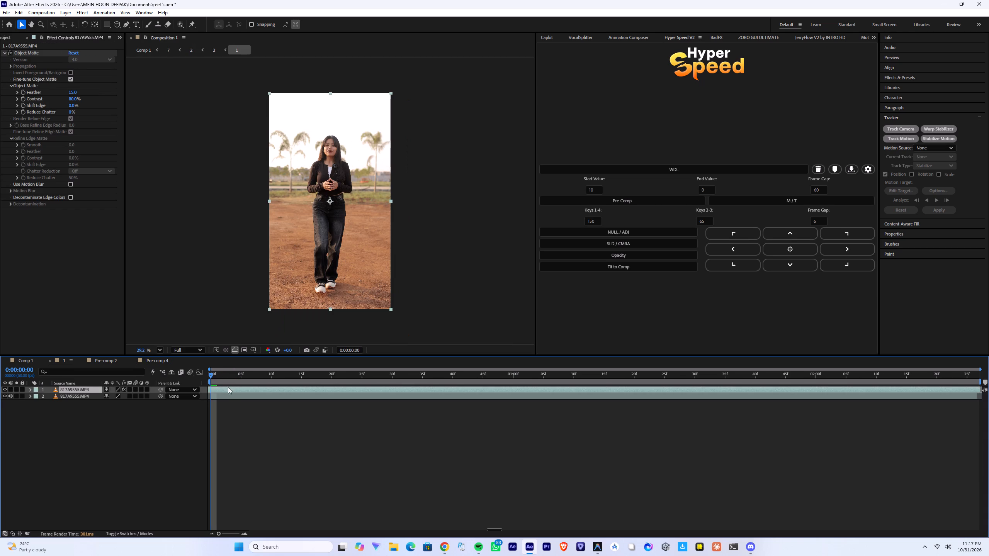
key("ctrl+v")
left_click_drag(73, 391, 76, 400)
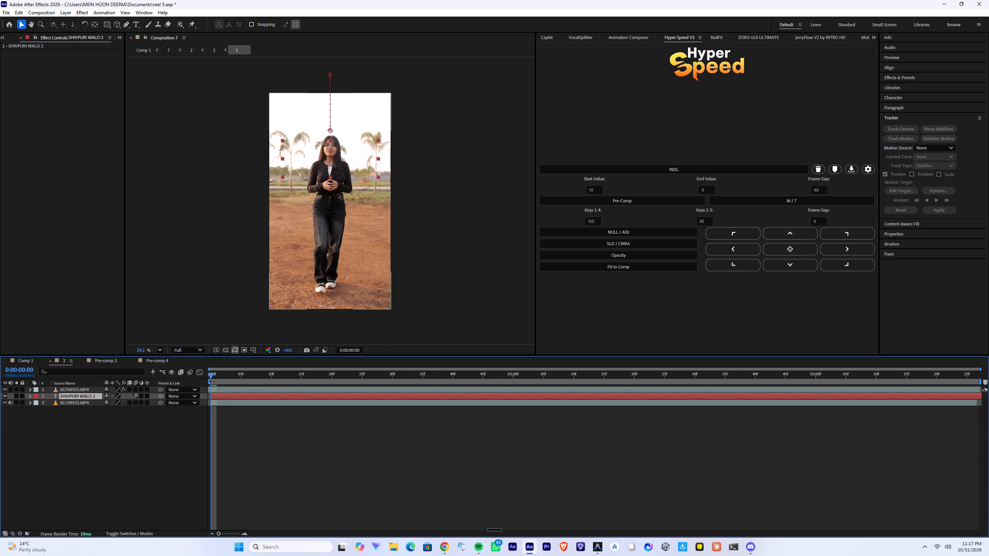
key("space")
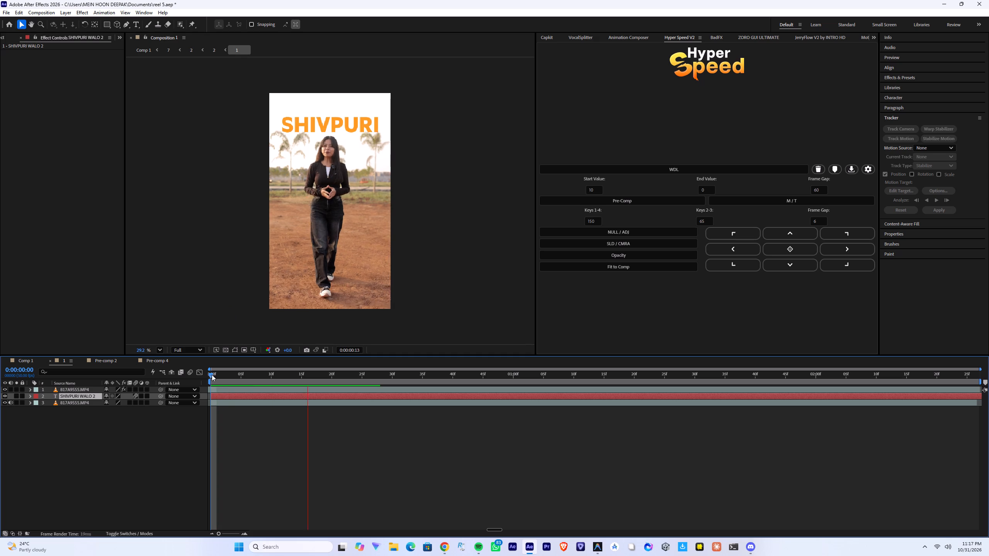
key("space")
key("space")
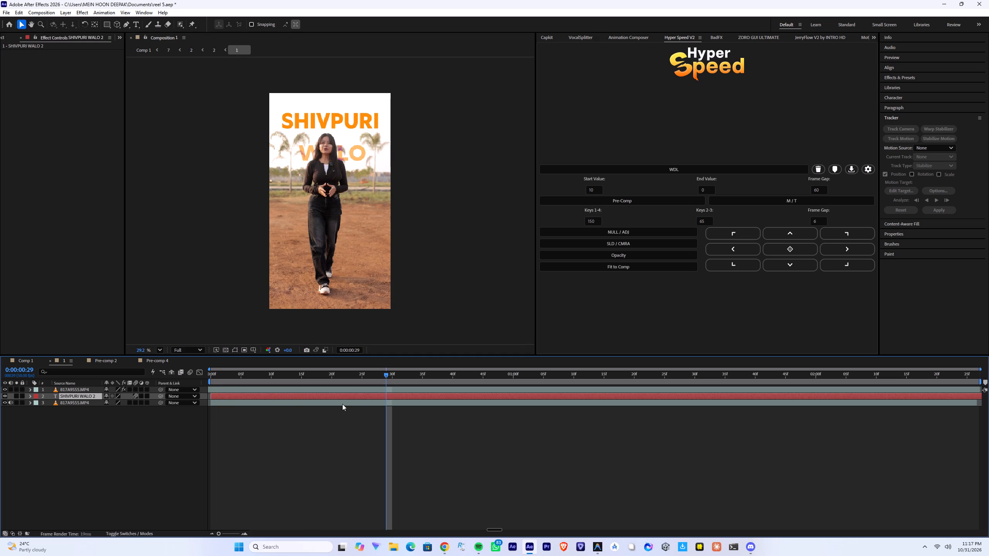
left_click_drag(390, 378, 537, 387)
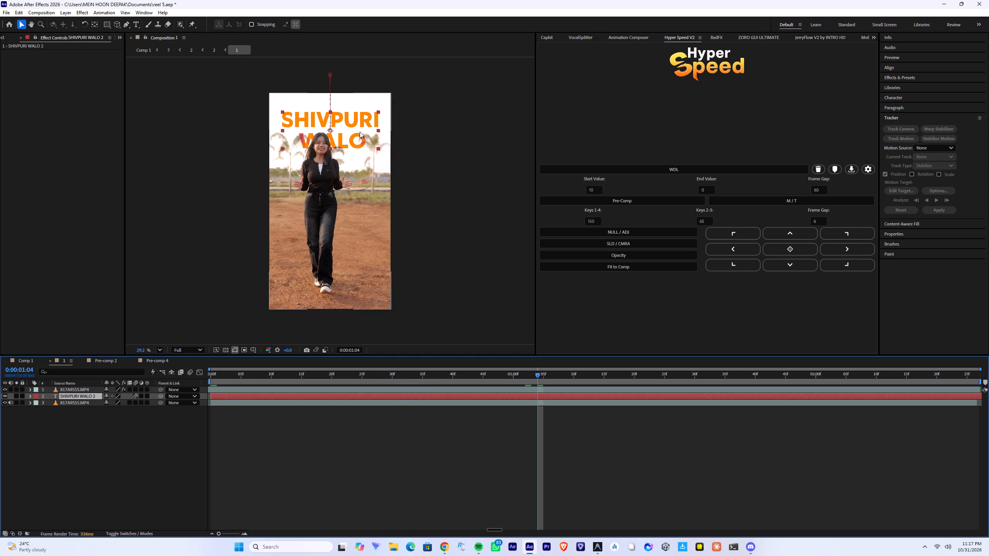
Save the reel 5 project.
key("ctrl+s")
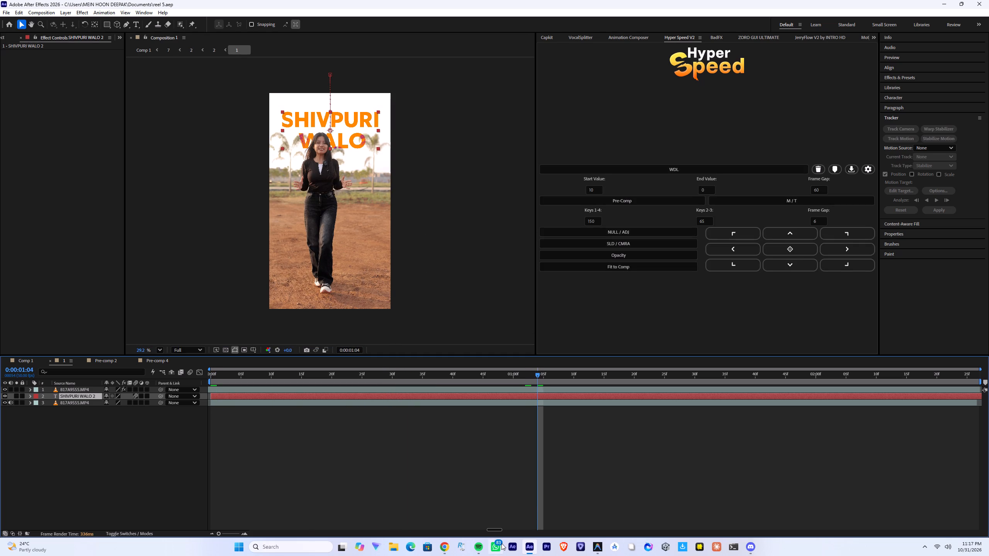
Switch to WhatsApp.
left_click(501, 543)
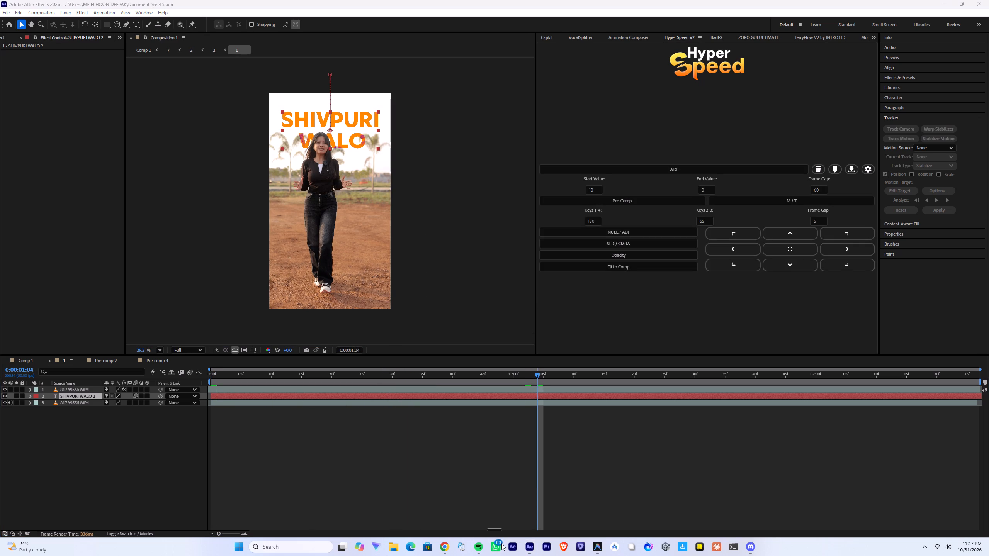
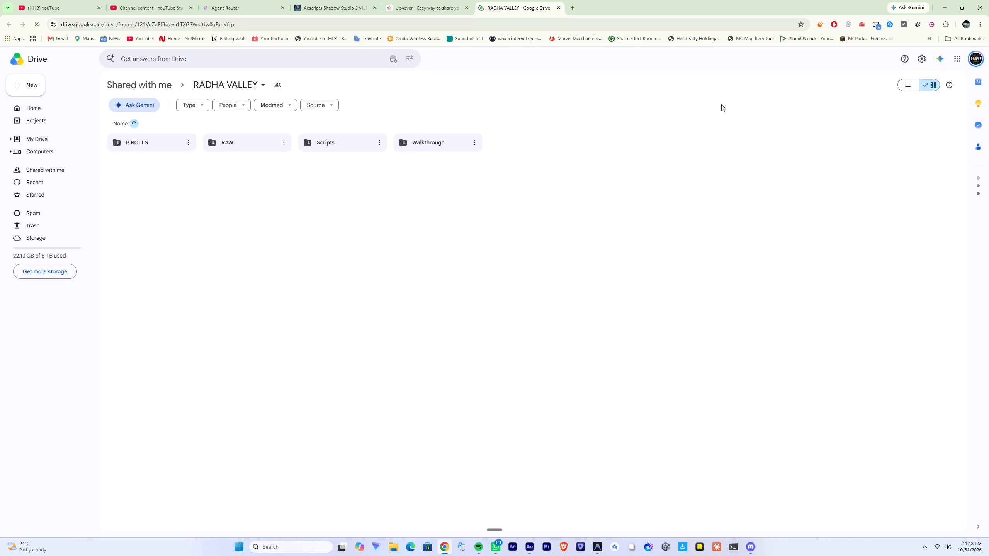
Open the Reel-5 .pdf script from the Scripts folder of the shared RADHA VALLEY Drive folder.
double_click(340, 140)
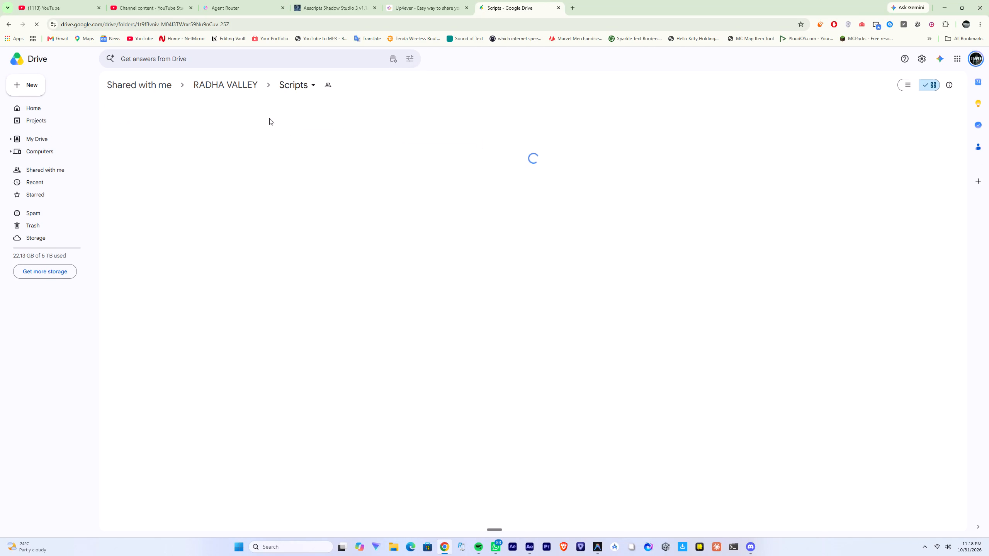
double_click(341, 164)
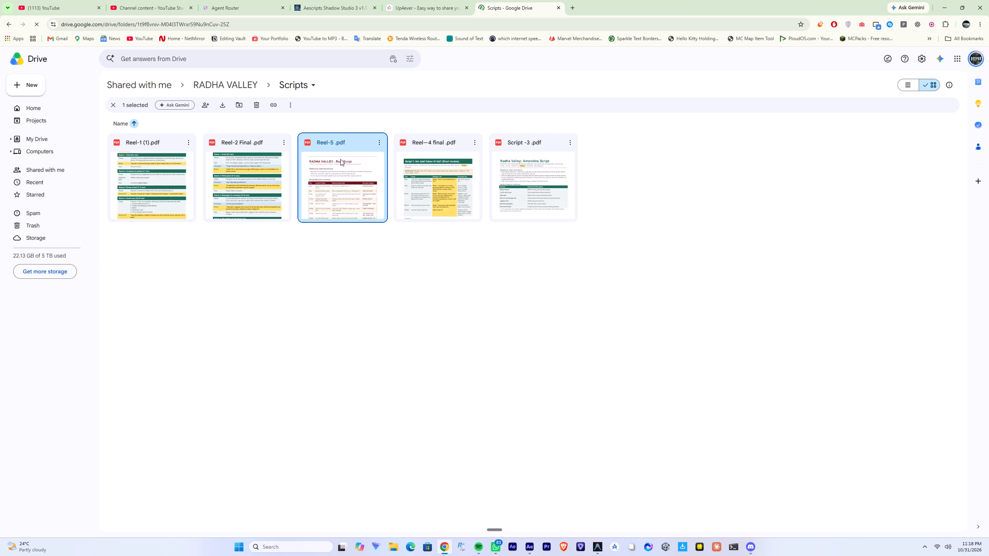
double_click(335, 155)
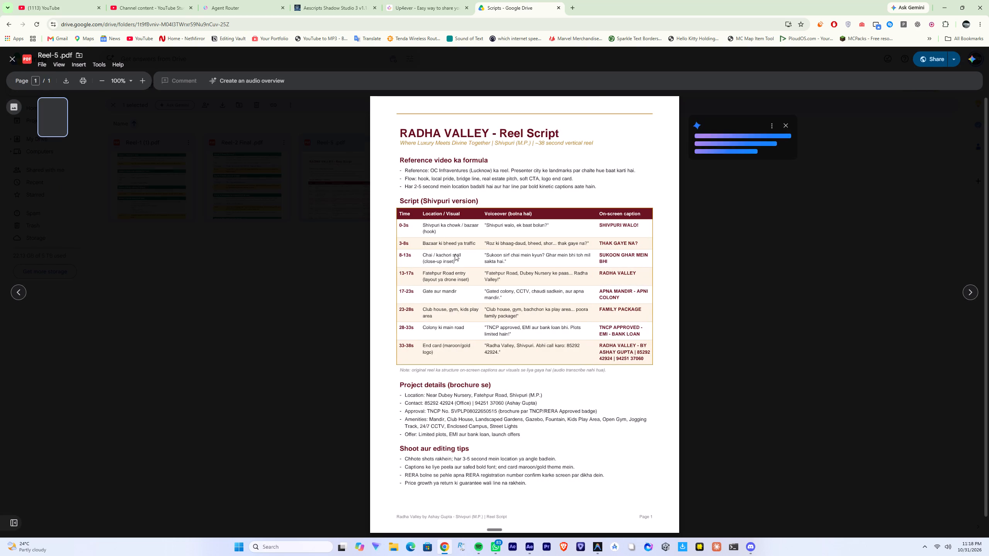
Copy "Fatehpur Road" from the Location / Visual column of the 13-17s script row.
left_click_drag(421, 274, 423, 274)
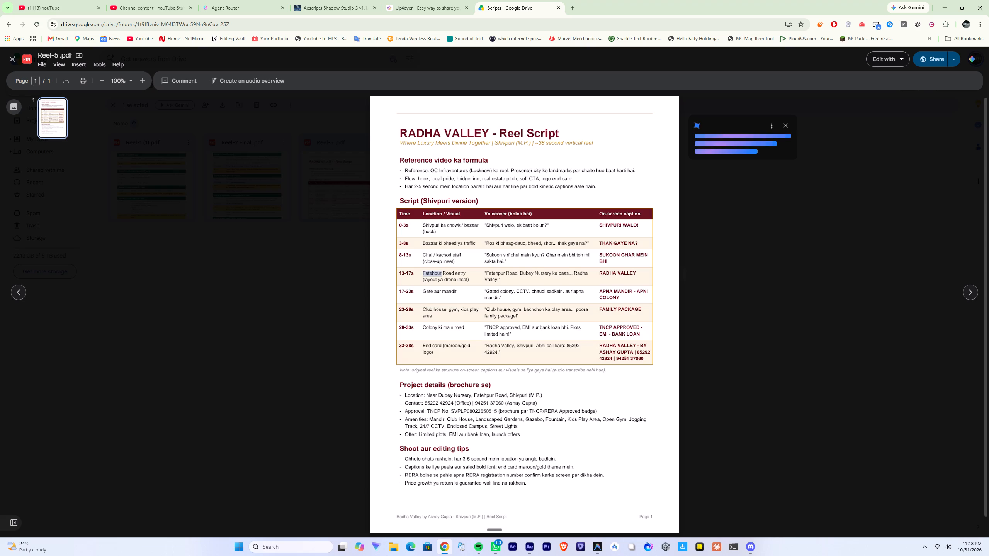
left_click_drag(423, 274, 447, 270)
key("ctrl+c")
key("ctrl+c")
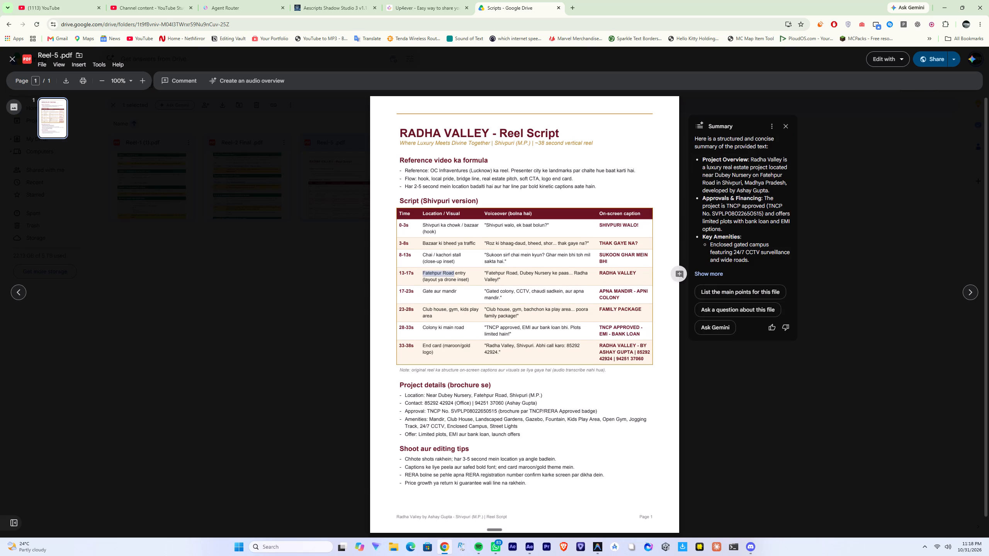
Select "Fatehpur Road," in the Voiceover column of the 13-17s script row for copying.
left_click_drag(517, 271, 486, 272)
left_click(486, 272)
left_click_drag(486, 272, 499, 272)
left_click(484, 271)
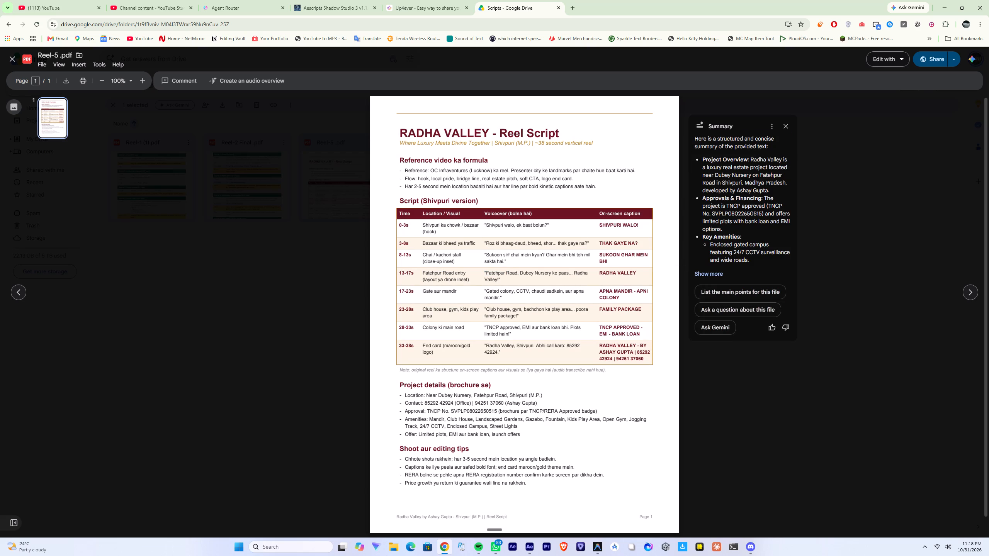
left_click_drag(486, 271, 491, 271)
key("ctrl+c")
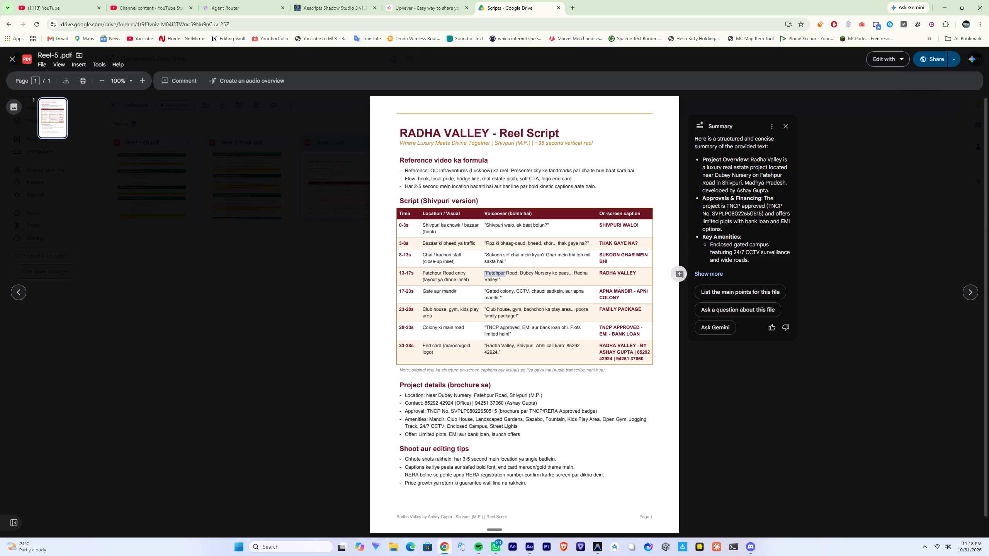
left_click(515, 273)
left_click(516, 273)
double_click(517, 272)
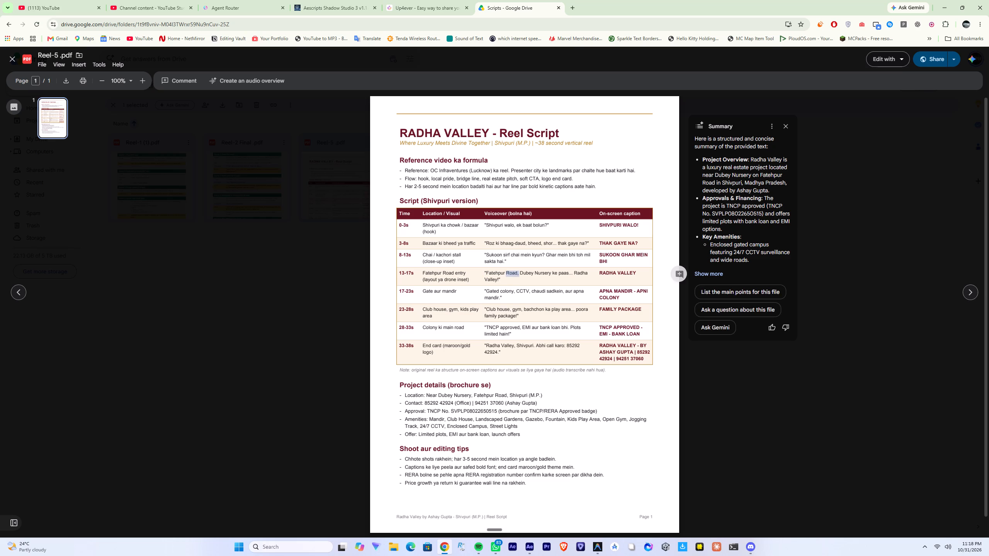
left_click(517, 272)
left_click_drag(517, 271, 495, 271)
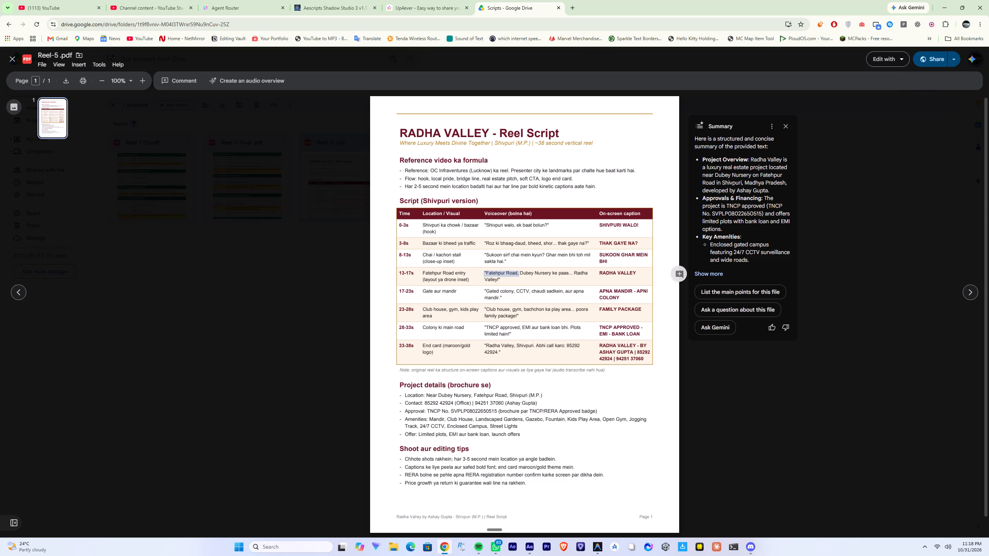
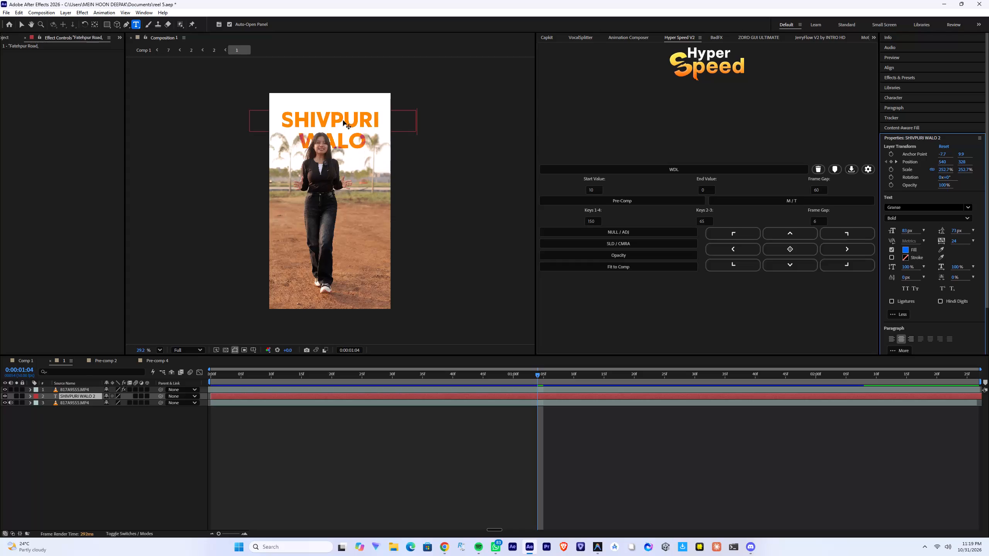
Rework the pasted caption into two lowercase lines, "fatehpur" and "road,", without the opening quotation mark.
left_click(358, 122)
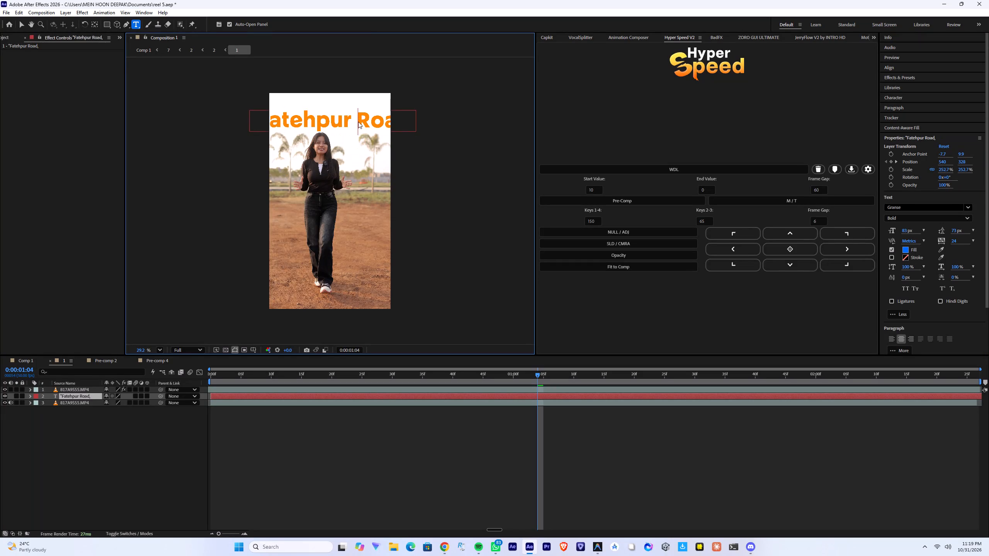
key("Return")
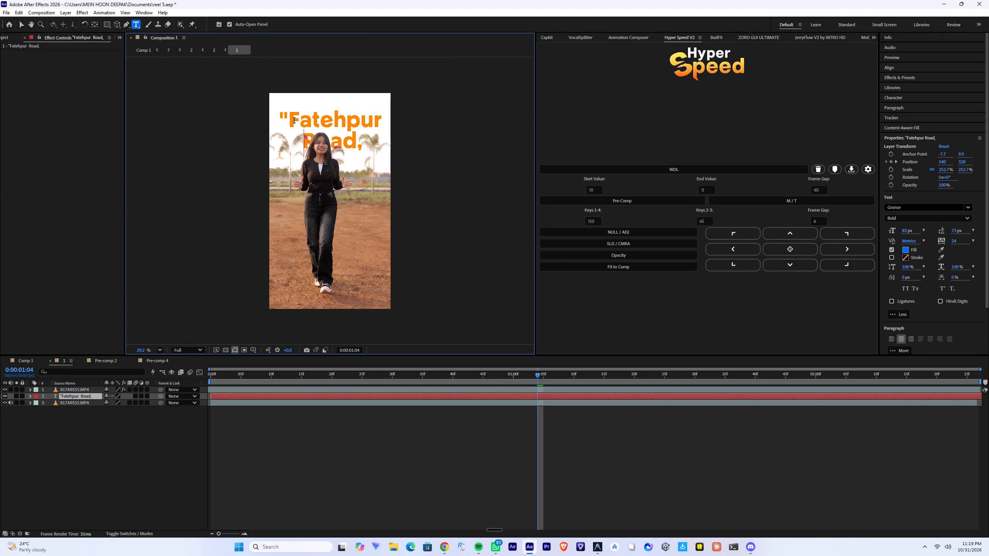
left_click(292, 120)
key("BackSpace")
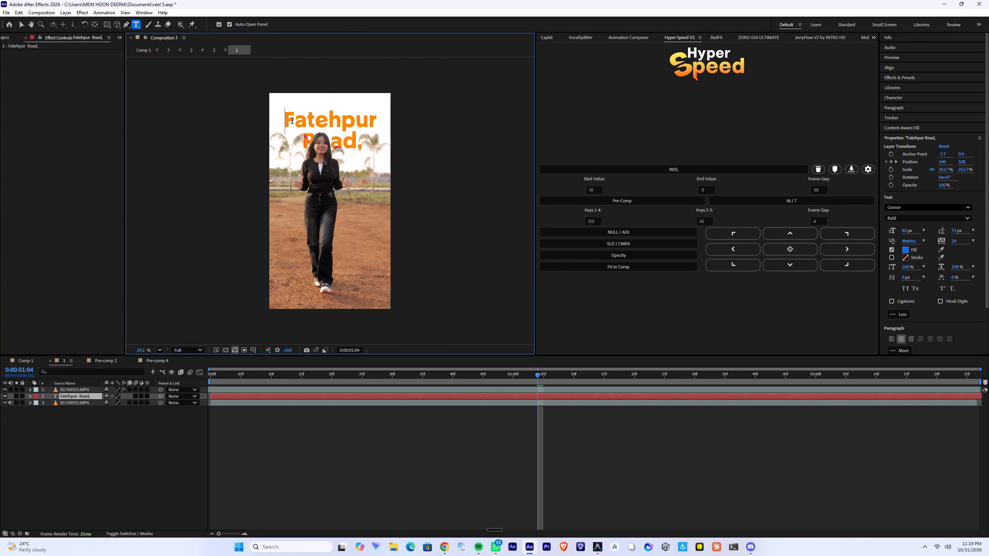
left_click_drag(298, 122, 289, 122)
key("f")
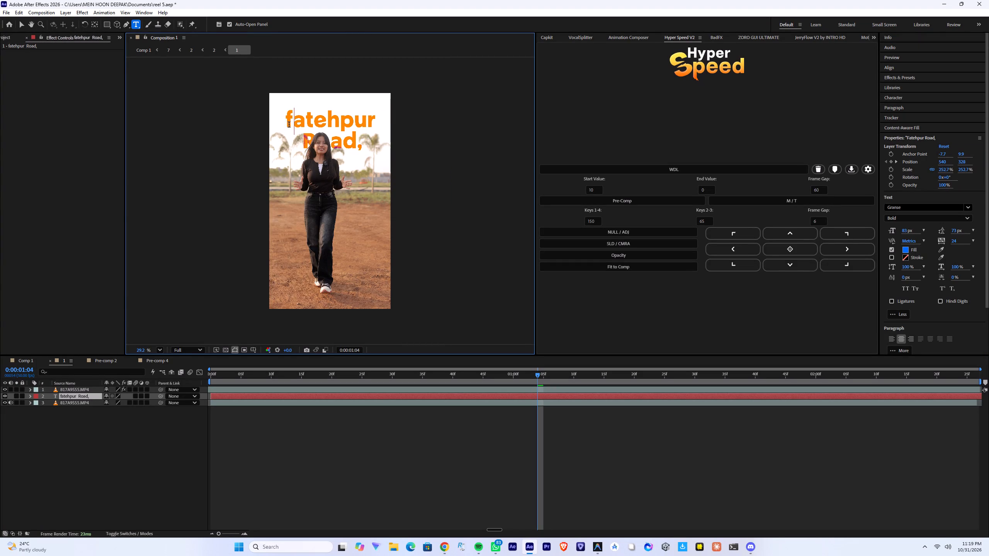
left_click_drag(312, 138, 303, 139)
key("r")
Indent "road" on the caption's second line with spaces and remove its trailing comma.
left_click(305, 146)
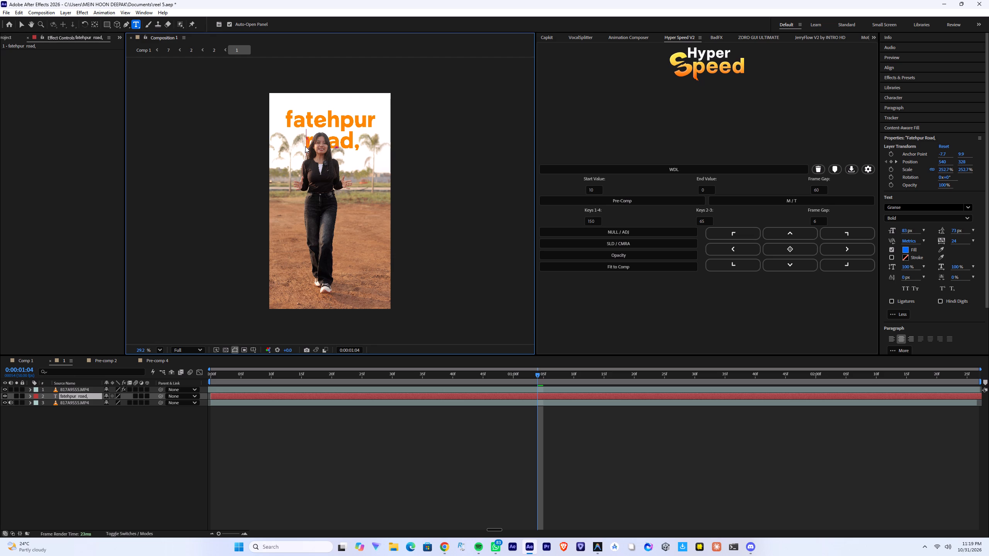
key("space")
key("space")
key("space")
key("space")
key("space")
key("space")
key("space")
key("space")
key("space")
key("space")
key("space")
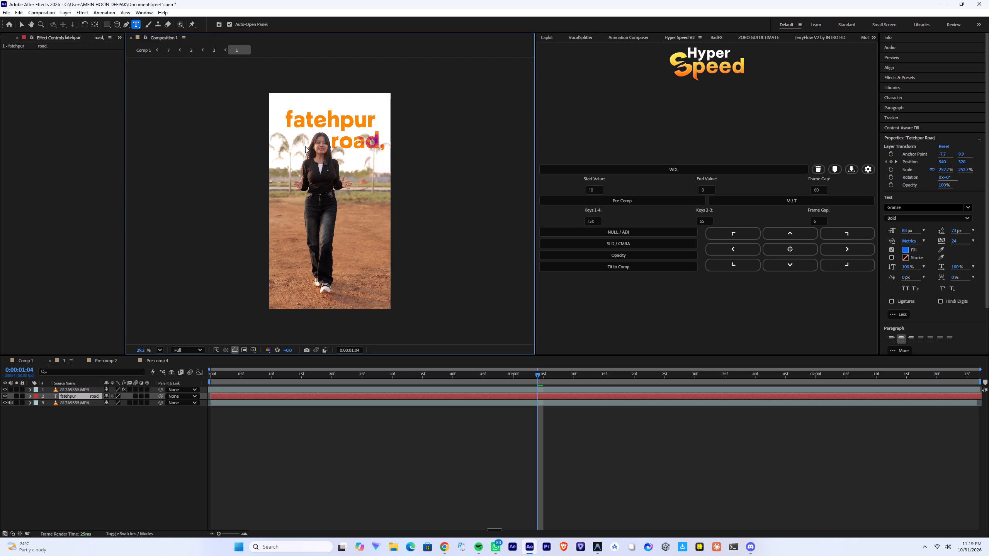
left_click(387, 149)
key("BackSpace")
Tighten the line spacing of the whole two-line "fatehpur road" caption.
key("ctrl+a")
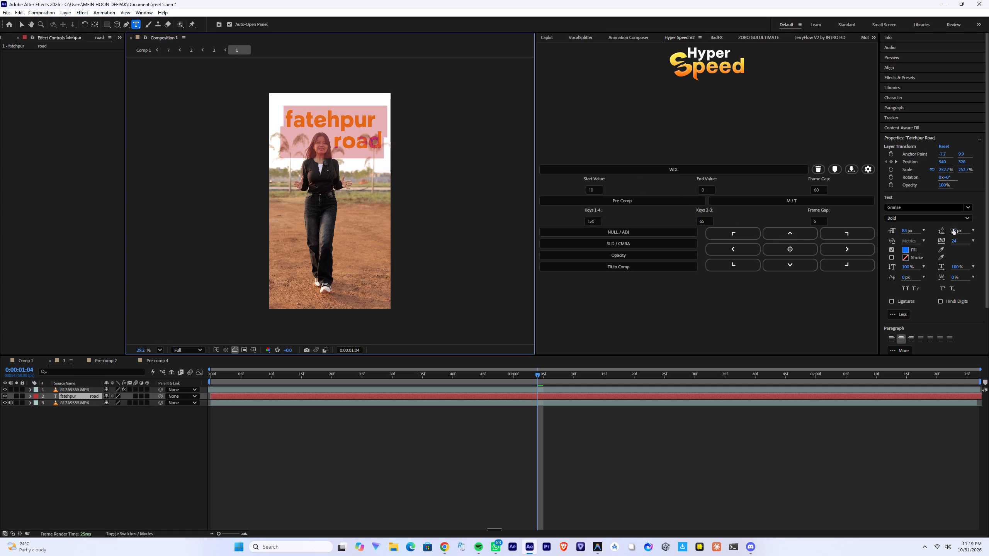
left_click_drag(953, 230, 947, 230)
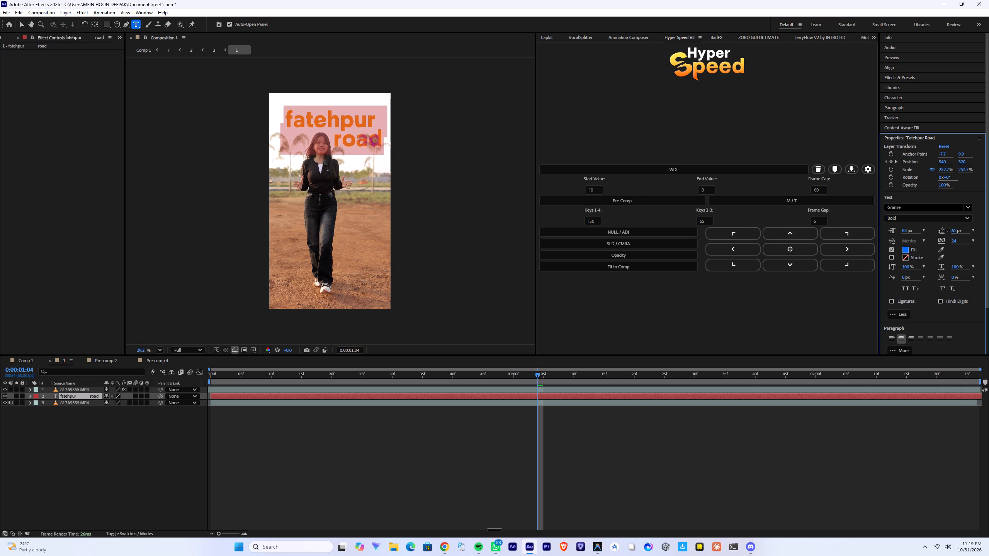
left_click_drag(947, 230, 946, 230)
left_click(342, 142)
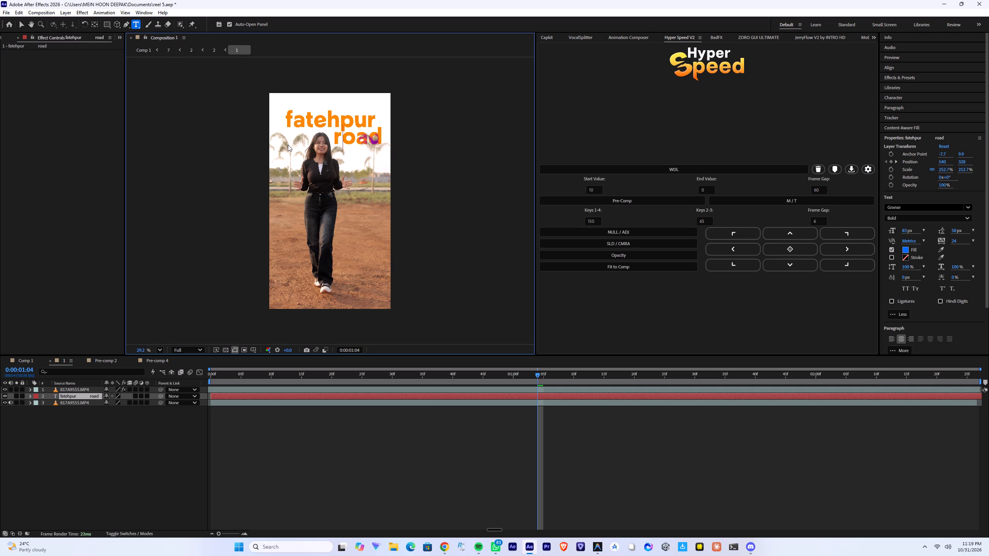
Play back the caption animation from the start of the composition to check how the text appears behind the woman.
left_click_drag(289, 378, 37, 415)
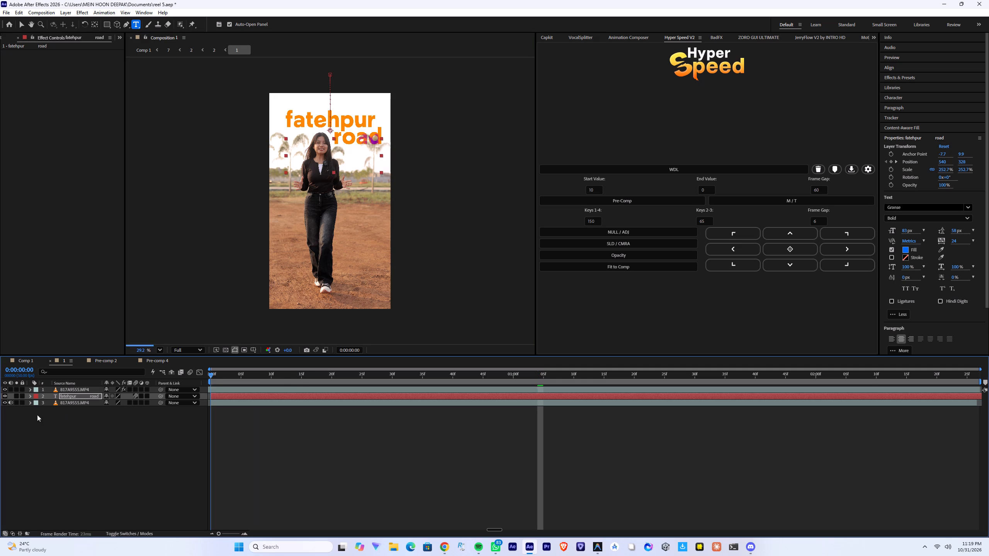
left_click_drag(37, 415, 37, 415)
left_click(50, 428)
key("space")
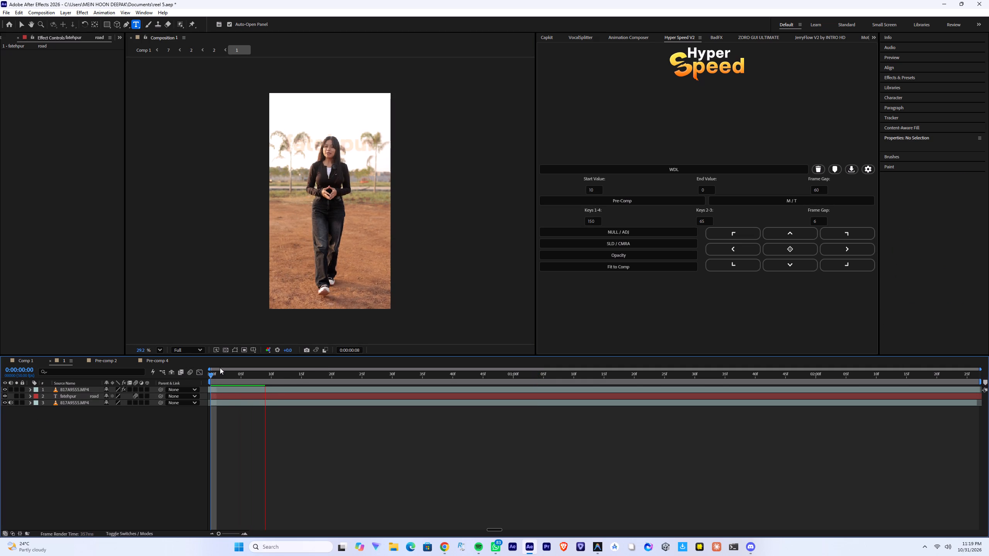
left_click_drag(216, 376, 202, 377)
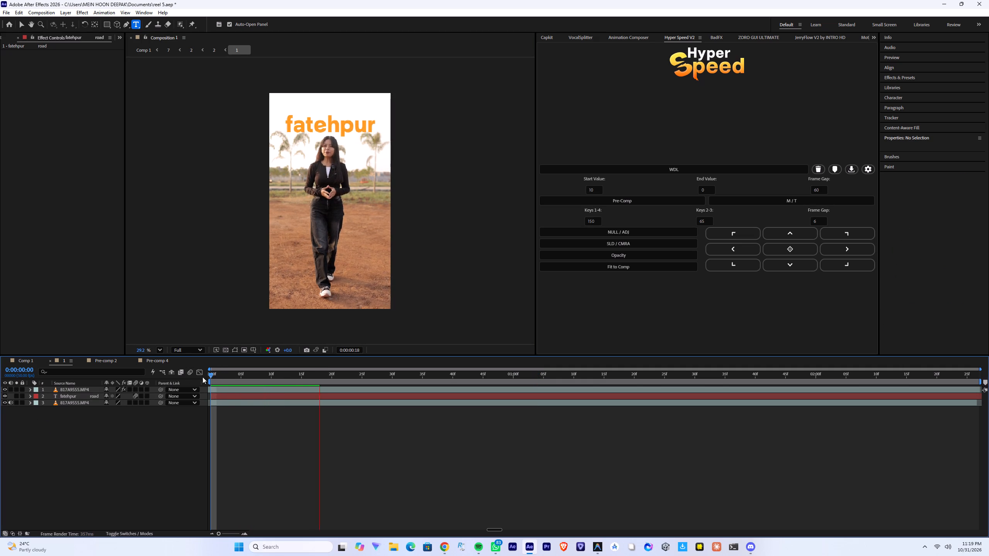
left_click_drag(202, 377, 115, 371)
key("space")
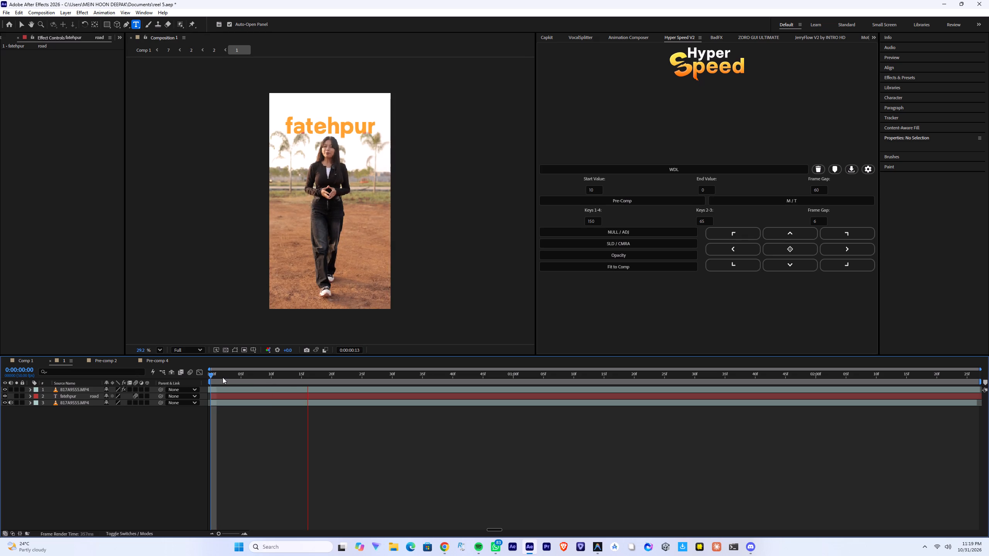
left_click_drag(223, 377, 130, 378)
key("space")
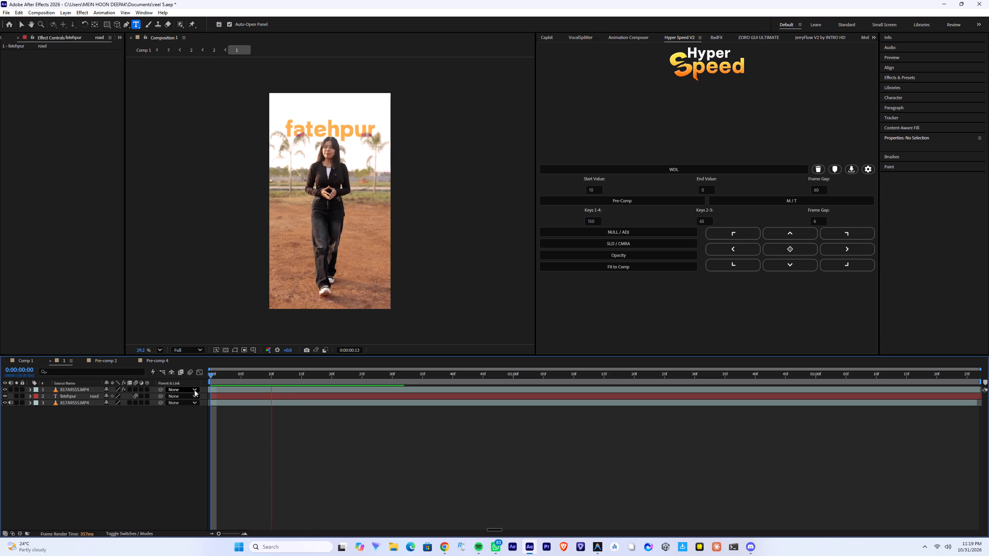
key("space")
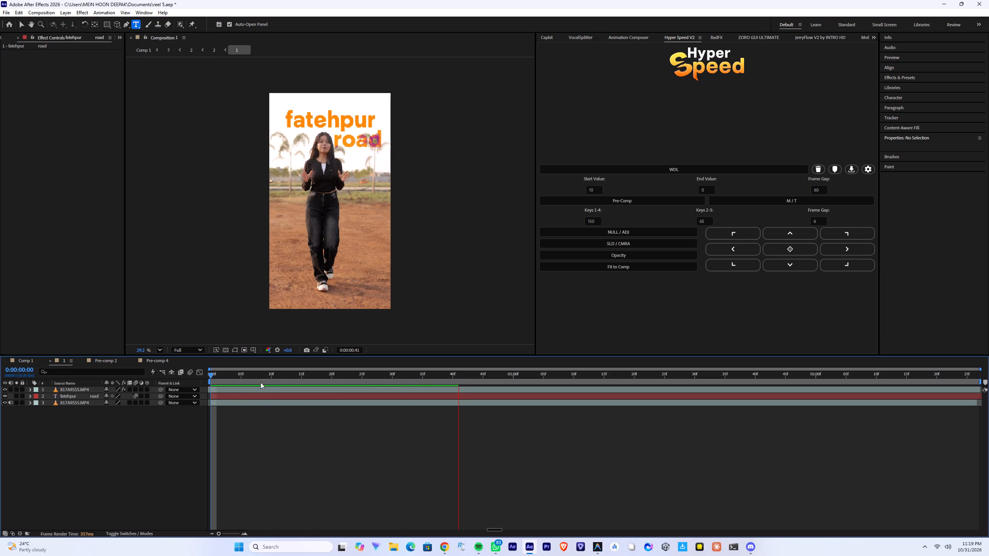
Replace the caption text with "FATEHPUR" on the first line and "ROAD" on the second, in capitals.
double_click(338, 140)
key("ctrl+a")
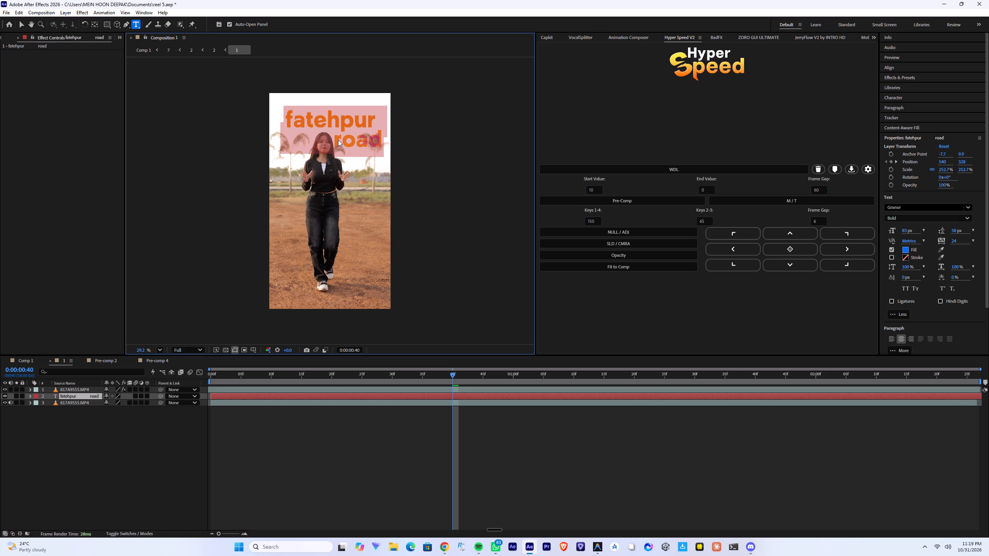
type("FATEHPUR")
key("shift+Return")
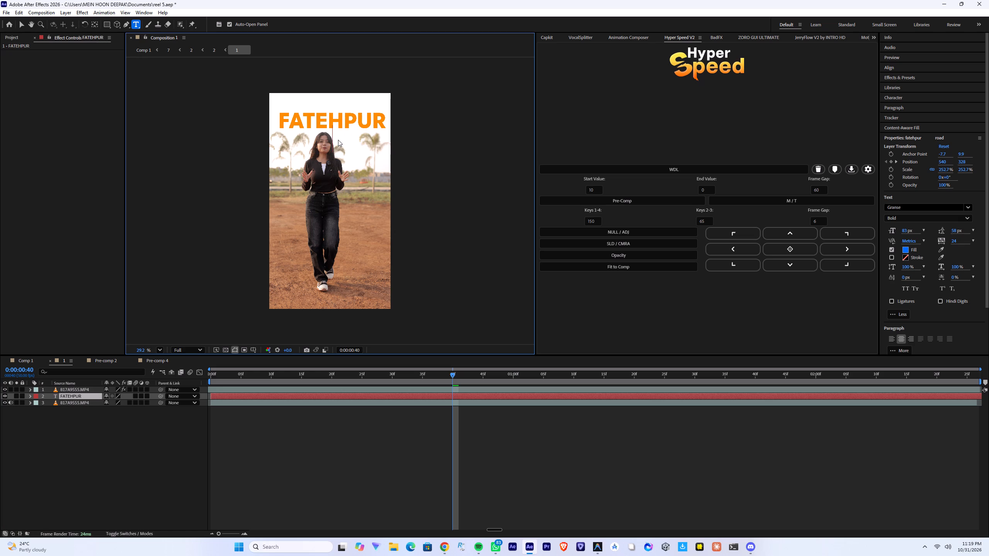
type("ROAD")
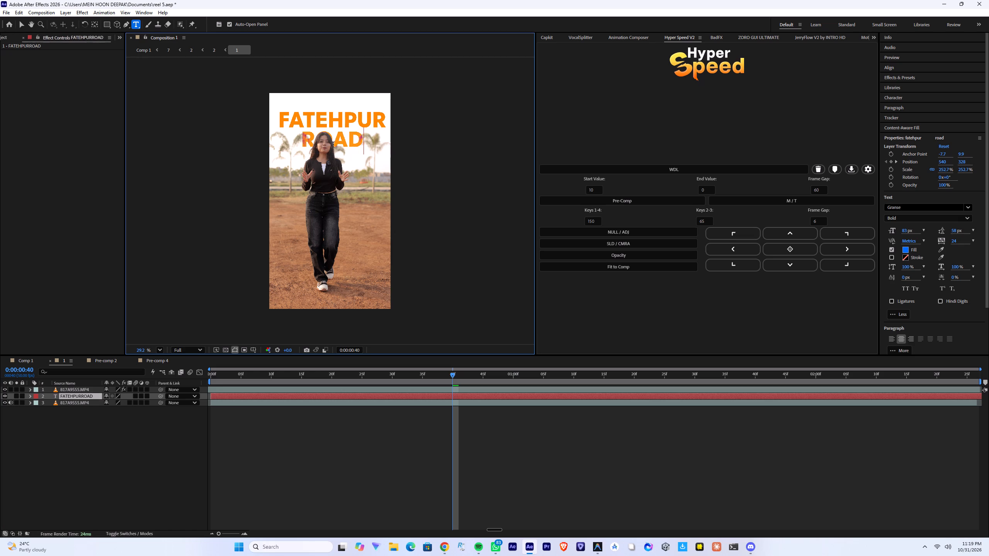
Set the FATEHPUR ROAD caption's font size to 84 px and its leading to 50 px.
key("ctrl+a")
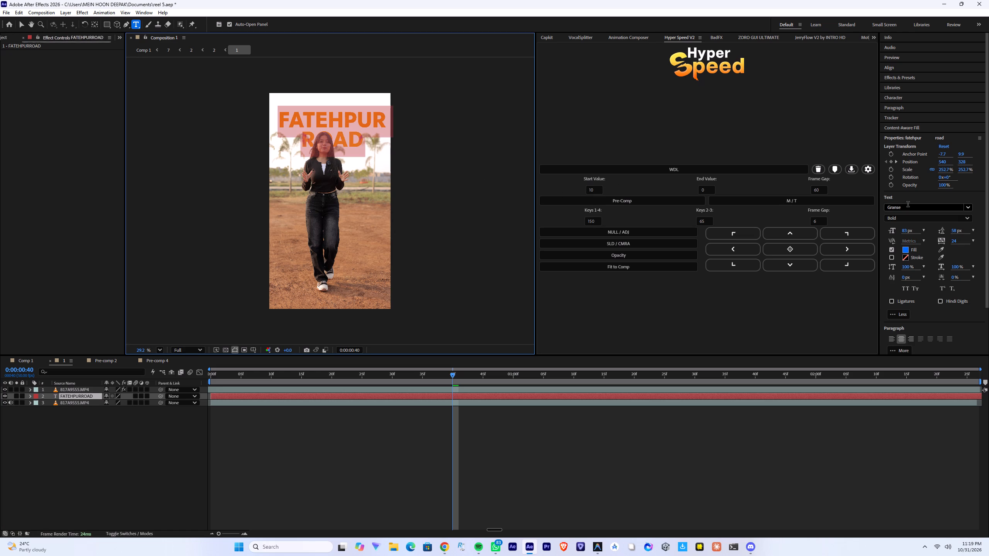
left_click(903, 229)
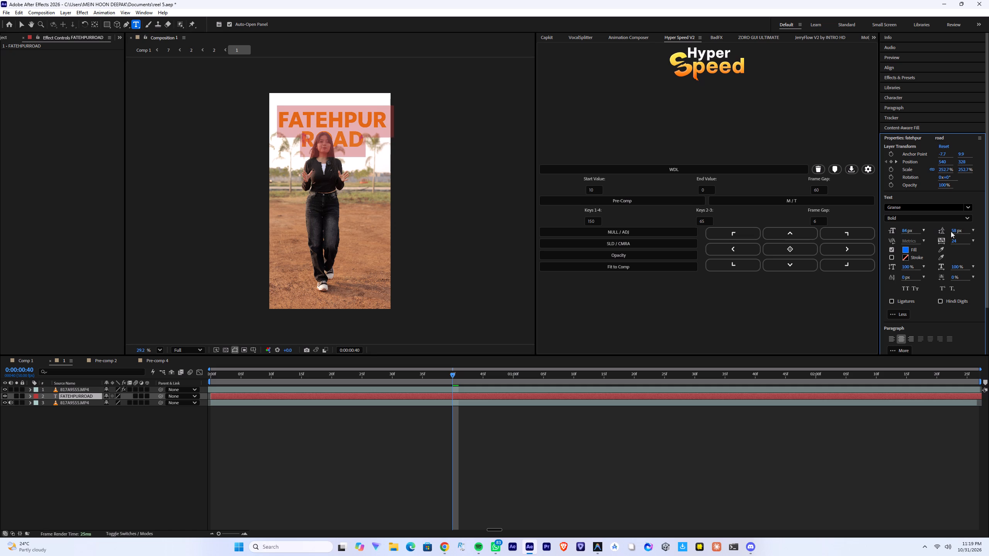
left_click_drag(953, 231, 948, 231)
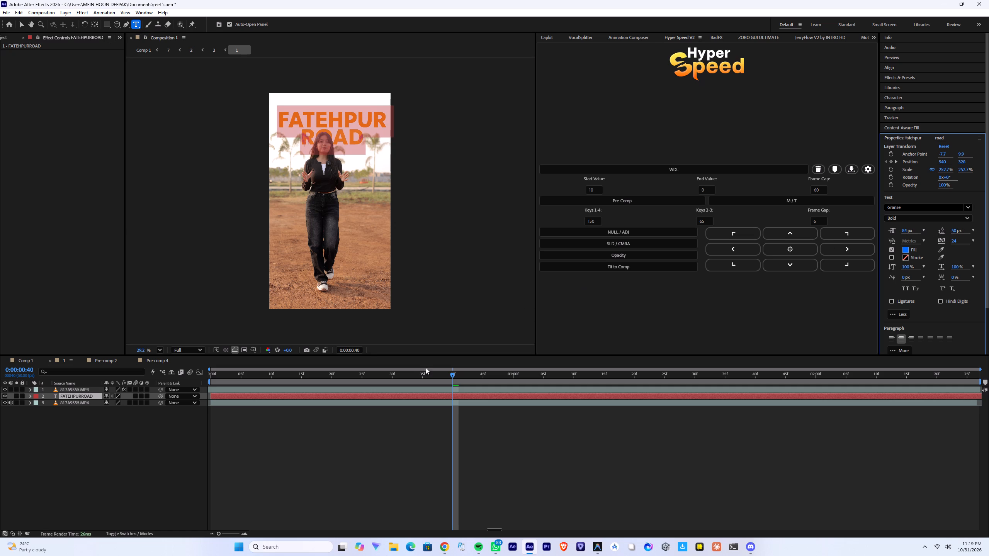
left_click(391, 395)
key("v")
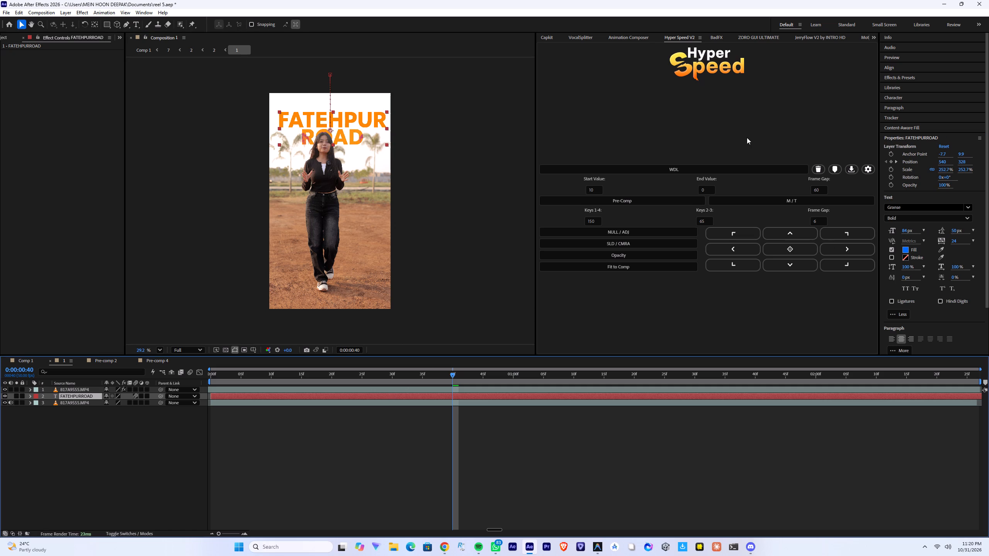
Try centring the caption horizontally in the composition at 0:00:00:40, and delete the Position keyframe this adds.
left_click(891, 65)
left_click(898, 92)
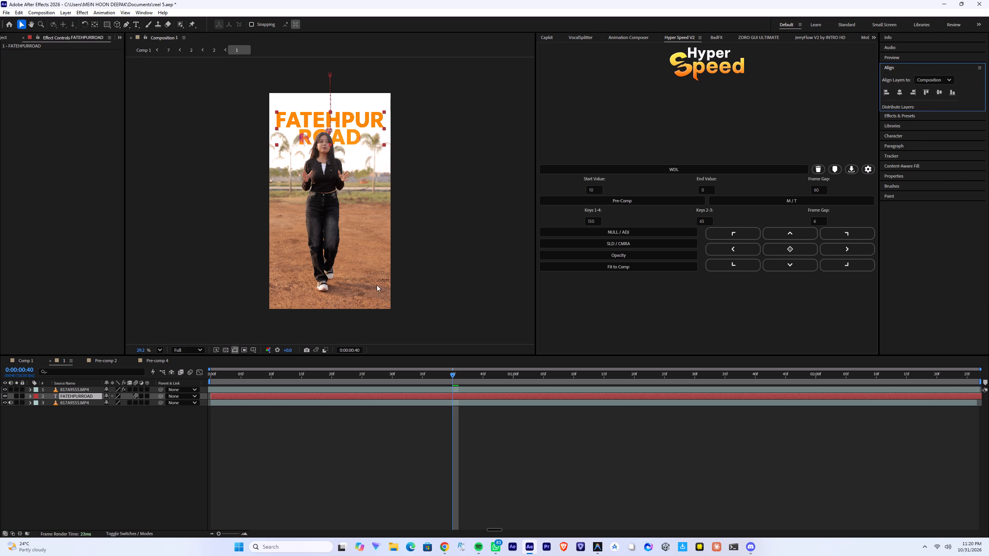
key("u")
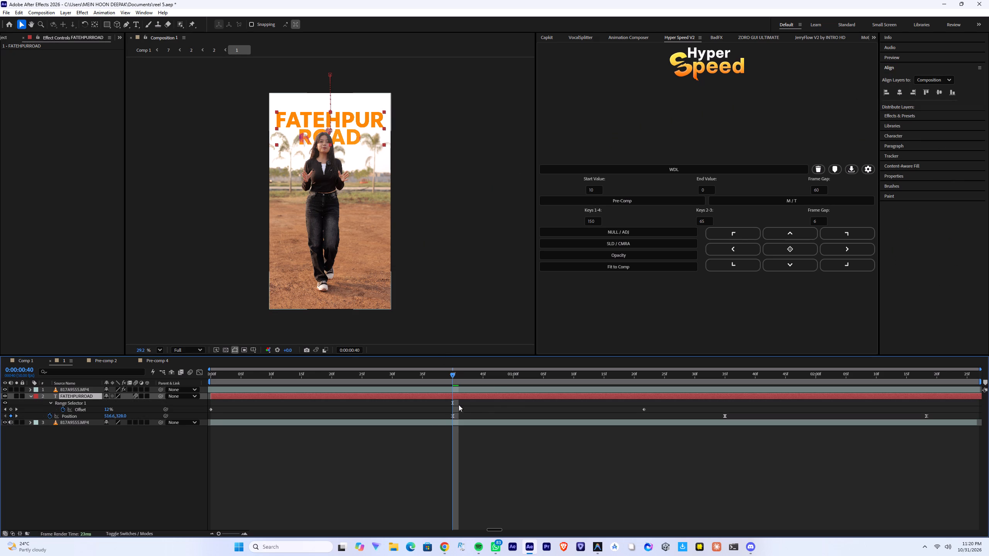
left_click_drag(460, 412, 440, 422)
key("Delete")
Centre the caption horizontally in the composition at both existing Position keyframes, 0:00:01:35 and 0:00:02:18.
left_click_drag(729, 375, 726, 376)
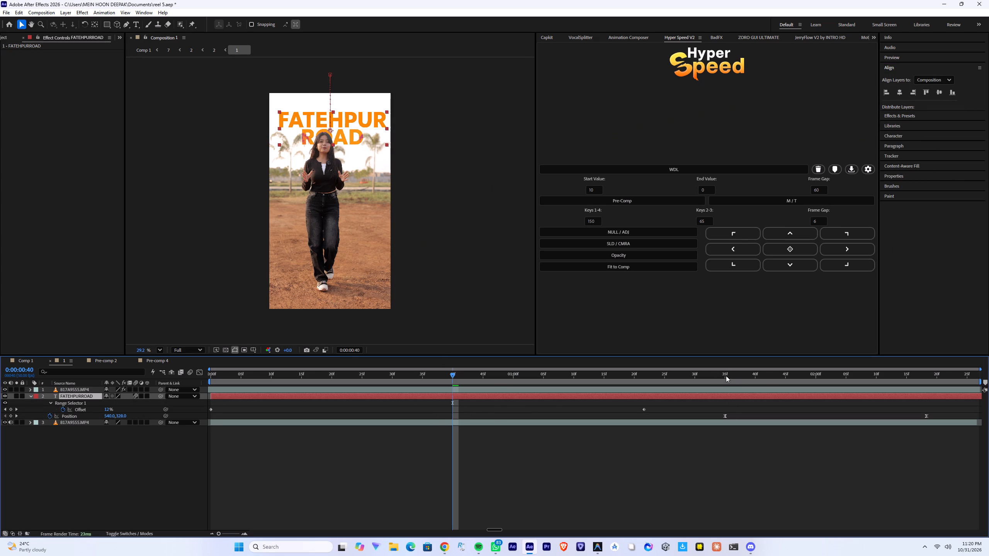
left_click_drag(726, 376, 723, 377)
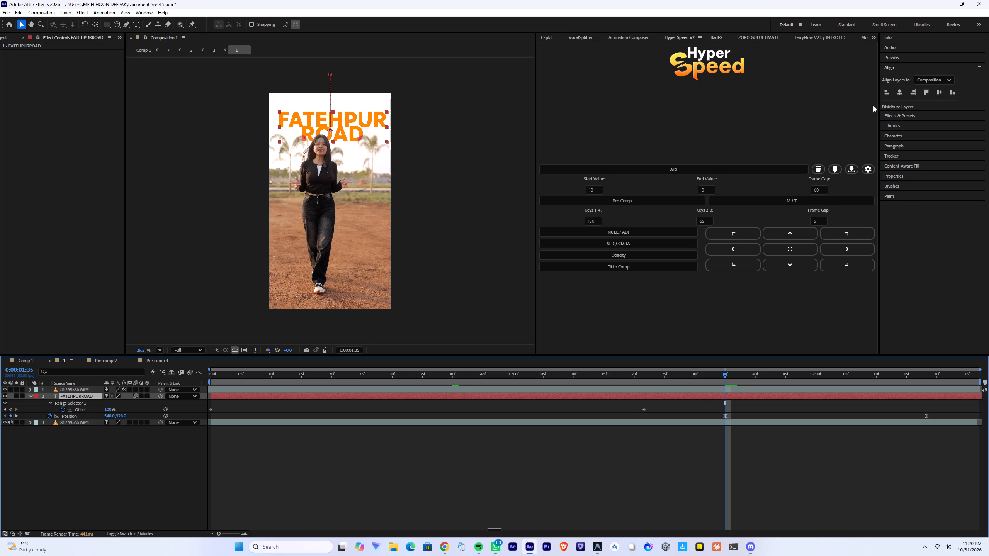
left_click(902, 93)
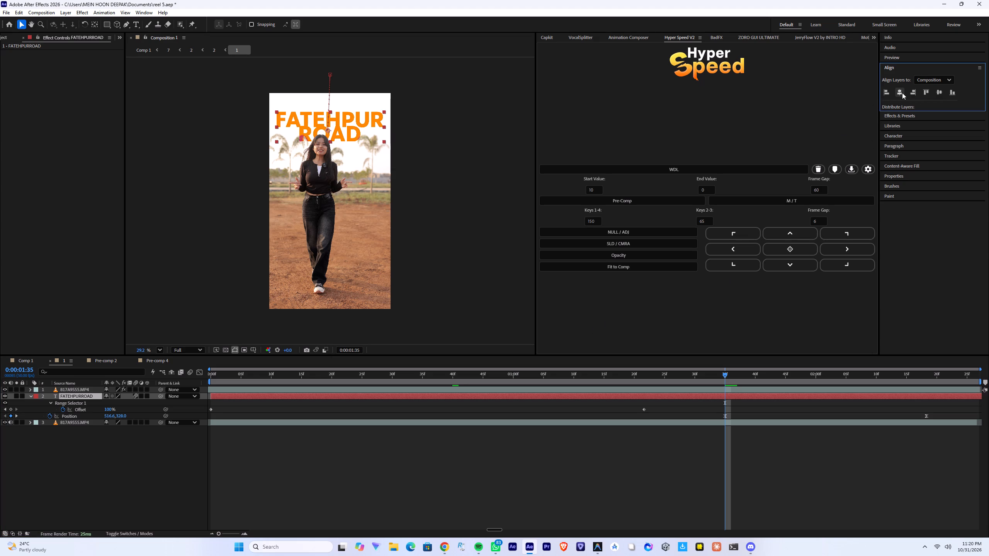
left_click(17, 414)
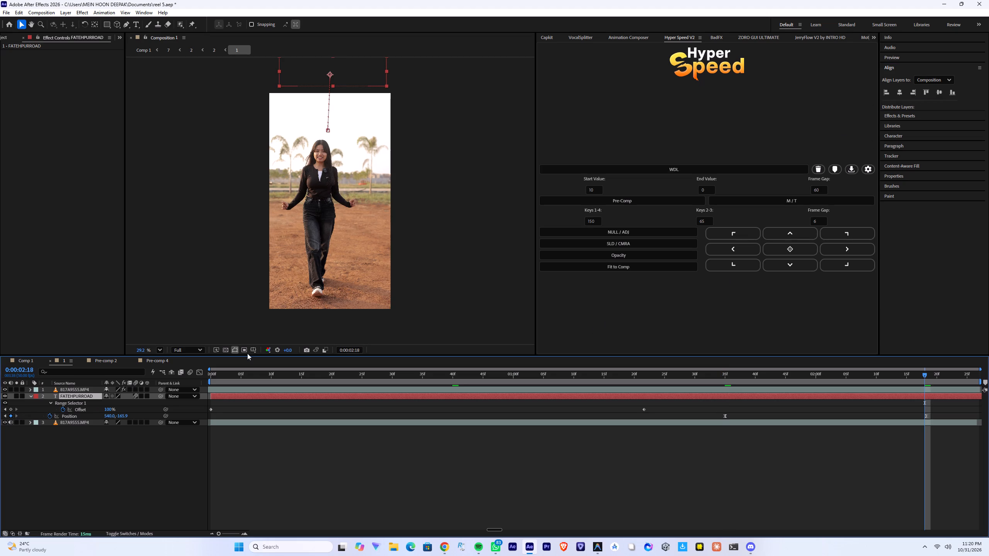
left_click(899, 90)
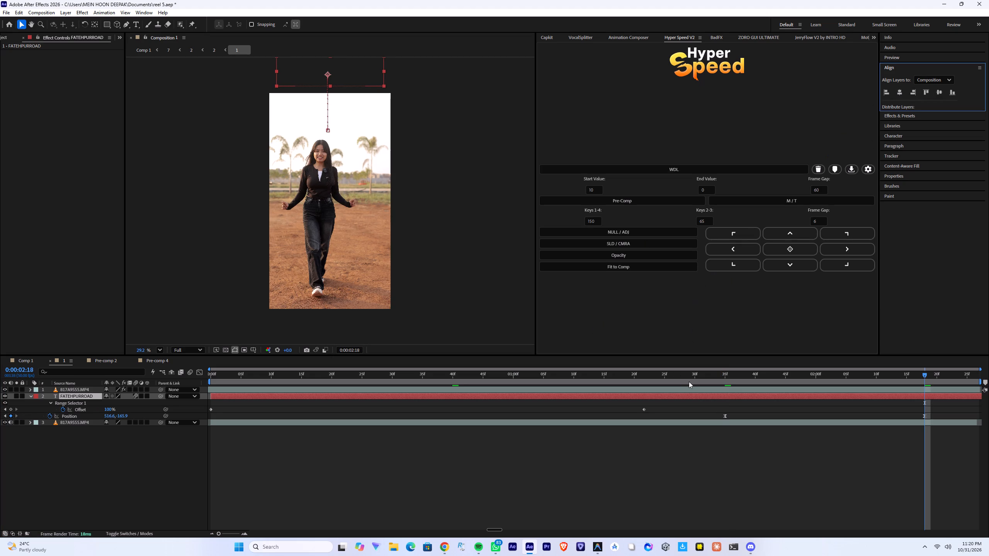
Preview the caption from around 0:00:00:39 and slightly increase the leading between FATEHPUR and ROAD.
left_click_drag(689, 381, 452, 368)
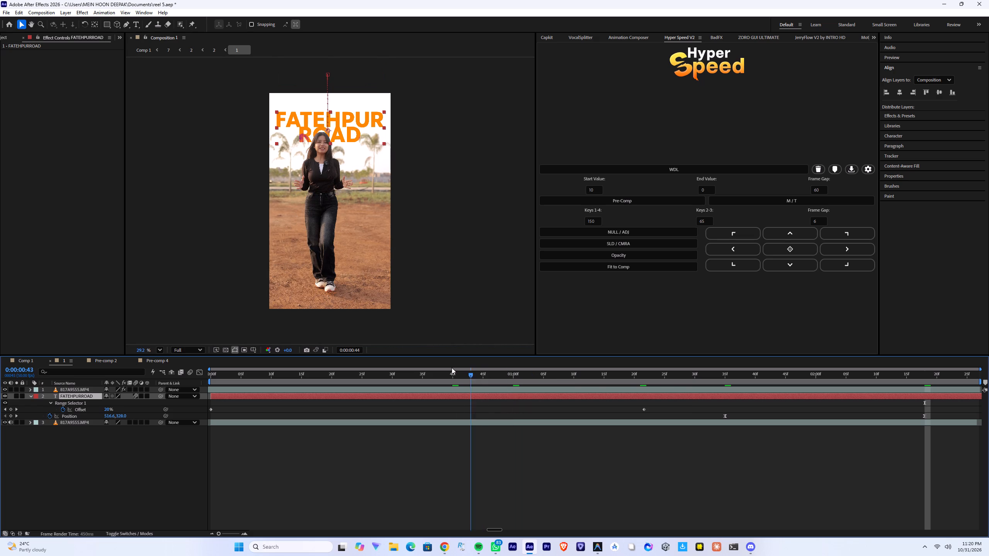
left_click_drag(452, 368, 448, 368)
key("space")
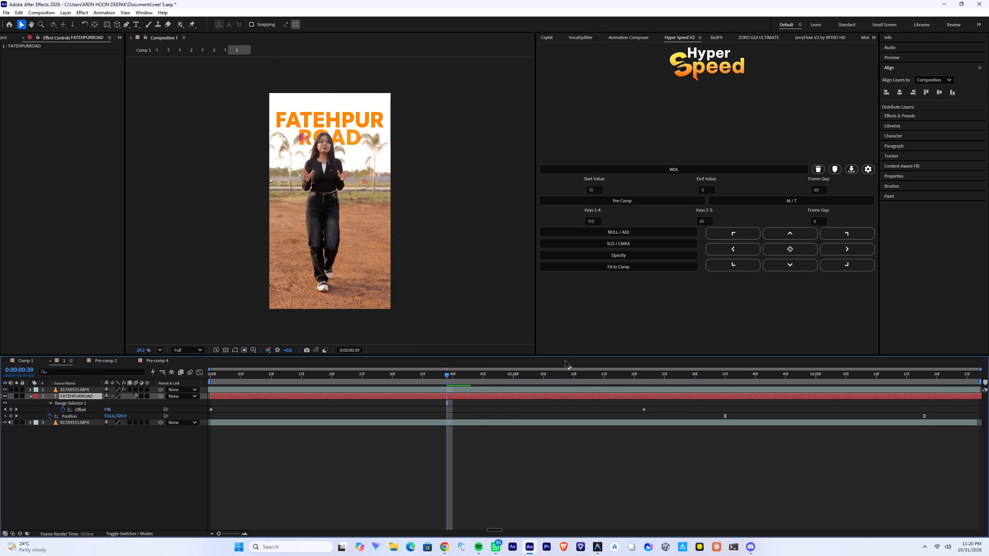
key("space")
double_click(339, 125)
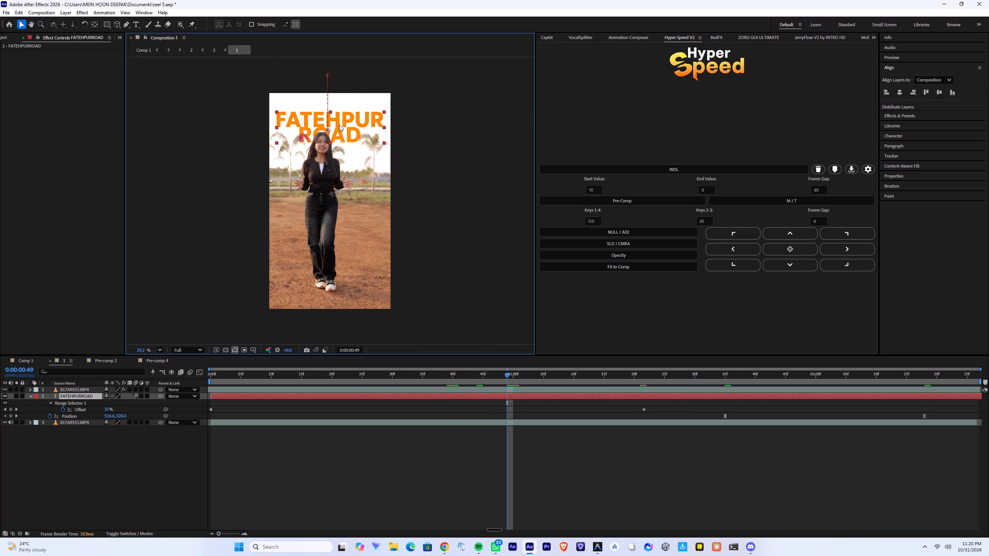
left_click_drag(955, 231, 960, 231)
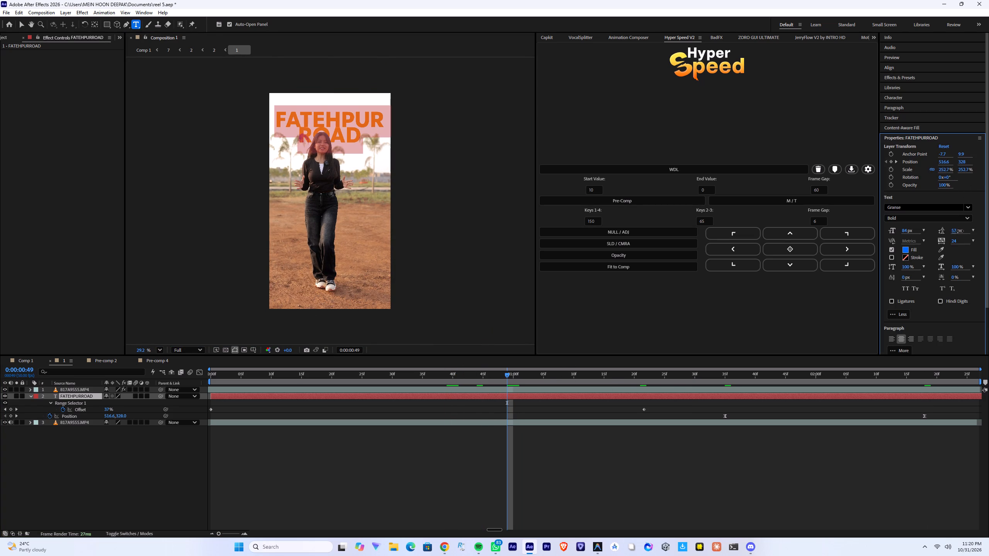
left_click_drag(960, 231, 960, 231)
left_click(393, 445)
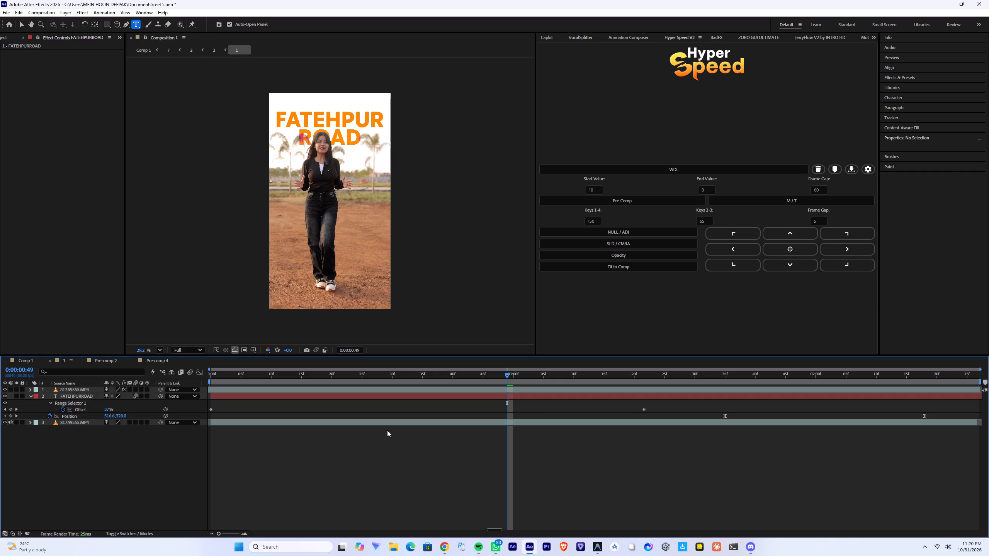
Copy the "roj ki bhaag dod" caption layer from Pre-comp 4 into composition 1 and start it at 0:00:00:49.
left_click(105, 361)
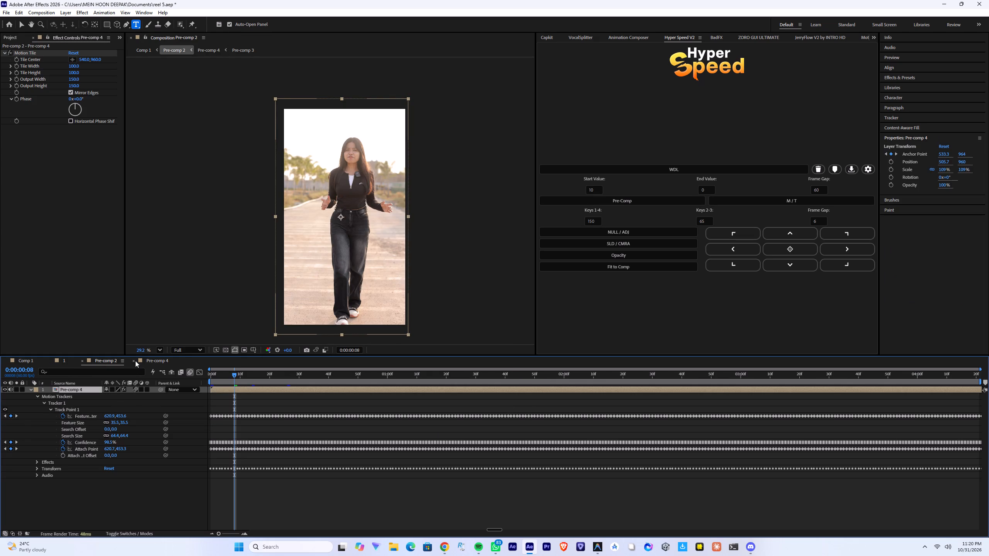
left_click(163, 363)
left_click(163, 363)
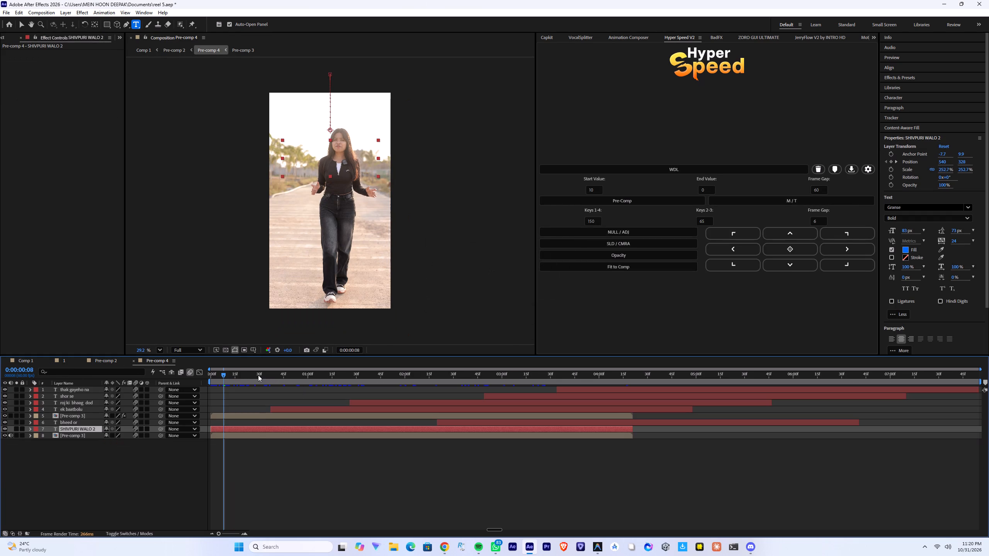
left_click_drag(258, 375, 331, 362)
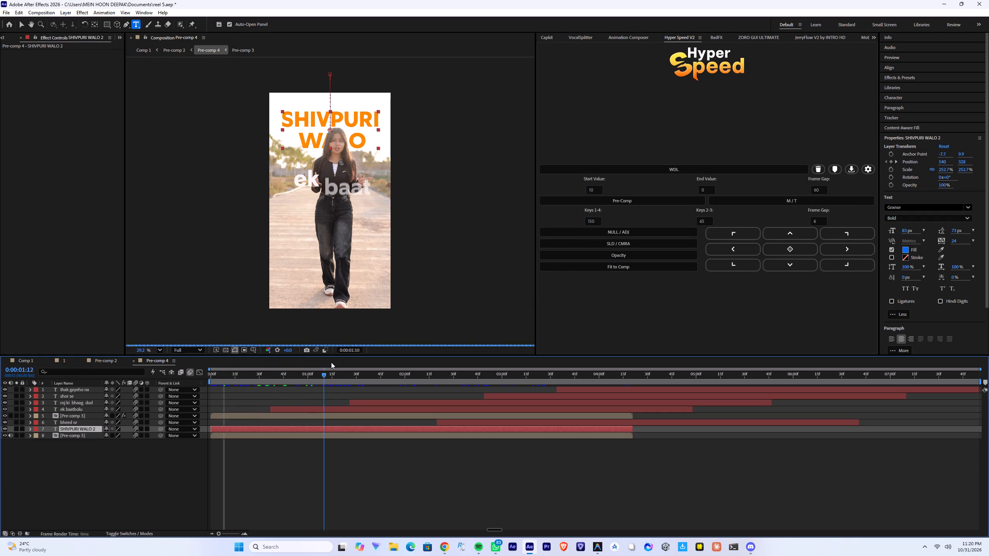
left_click_drag(331, 362, 391, 346)
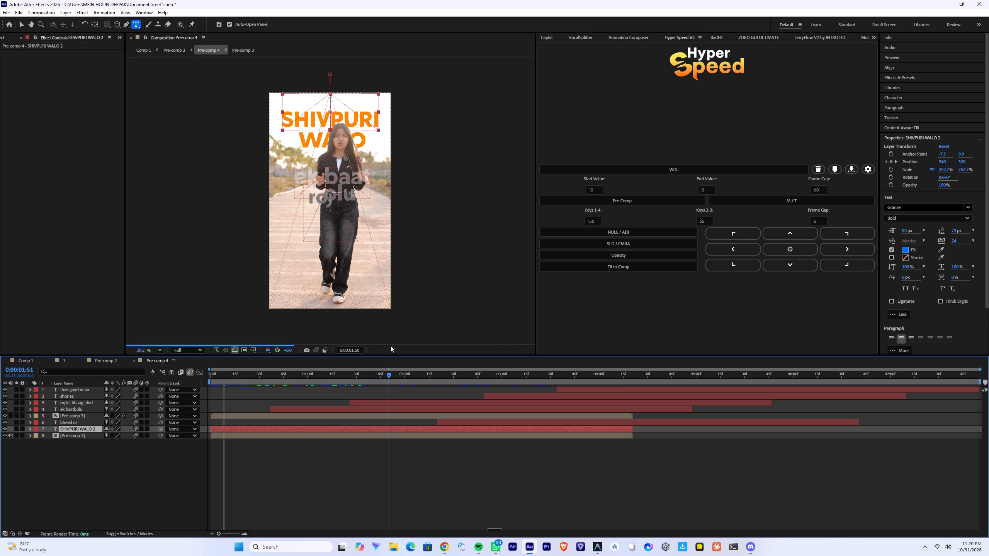
left_click_drag(391, 346, 400, 342)
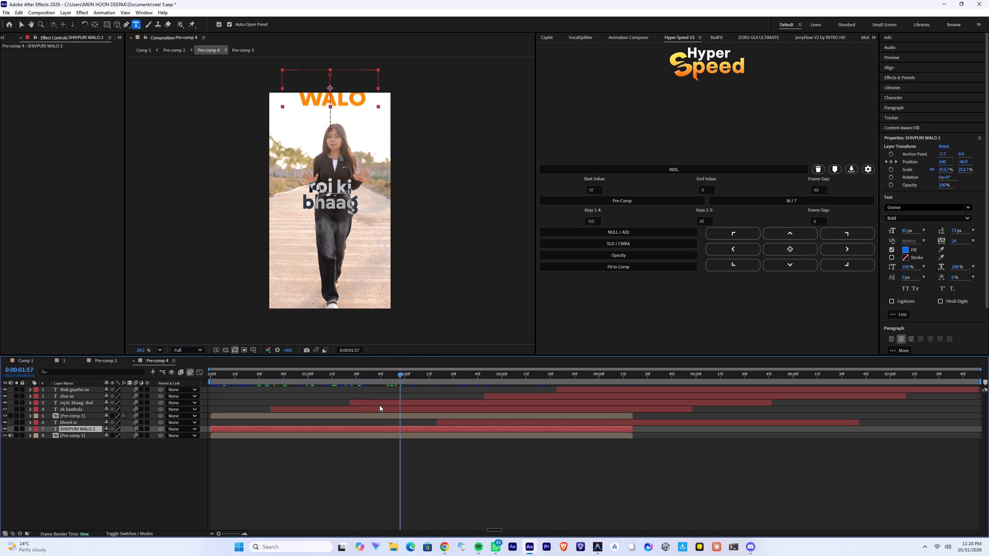
left_click(379, 403)
key("ctrl+c")
left_click(105, 360)
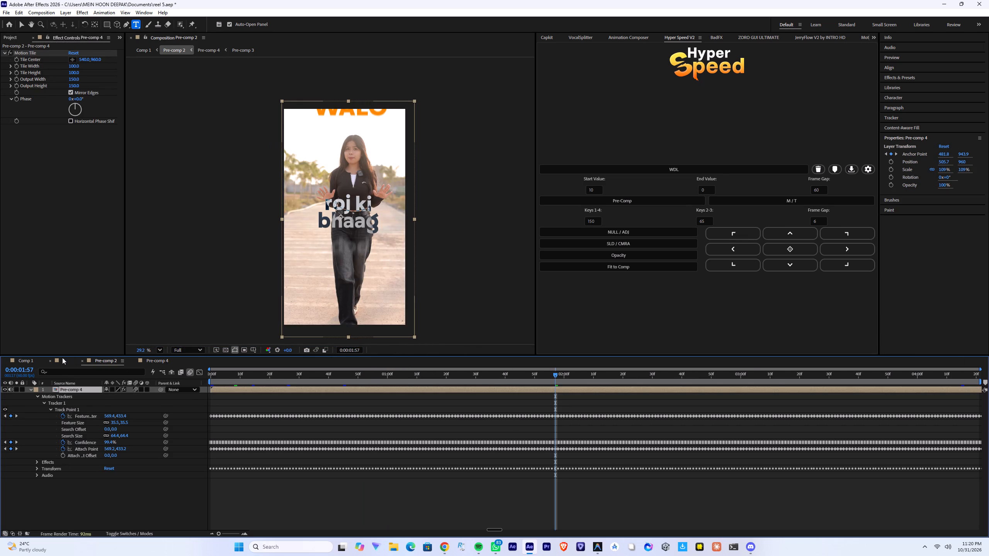
left_click(62, 358)
key("ctrl+v")
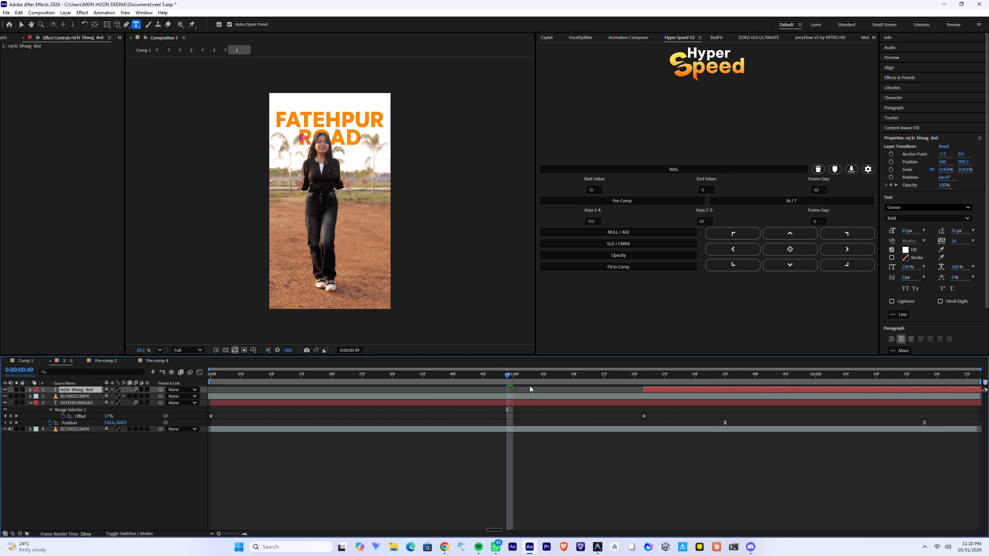
key("bracketleft")
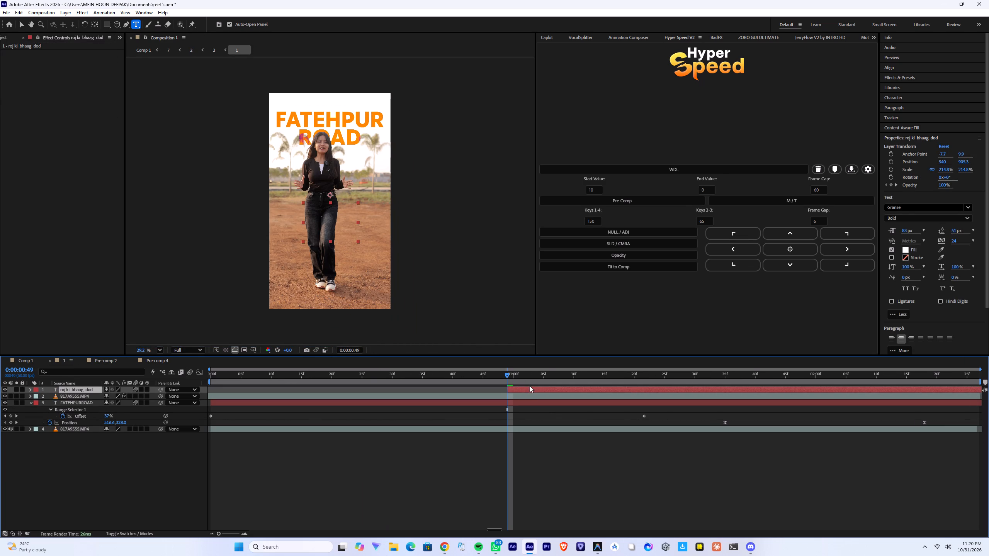
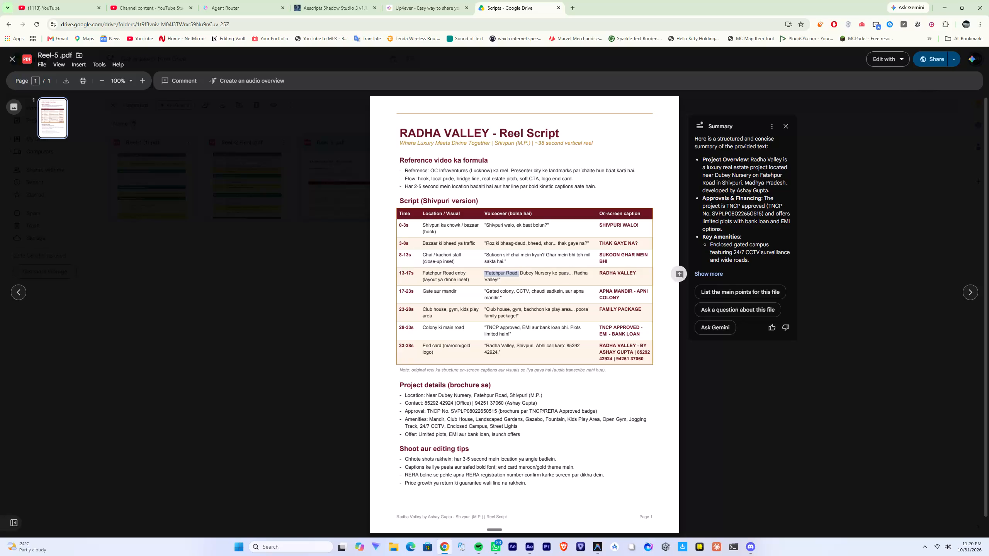
Copy "Dubey Nursery ke paas..." from the Reel-5 script in the browser and replace the copied caption's text with it in After Effects.
left_click_drag(520, 270, 562, 272)
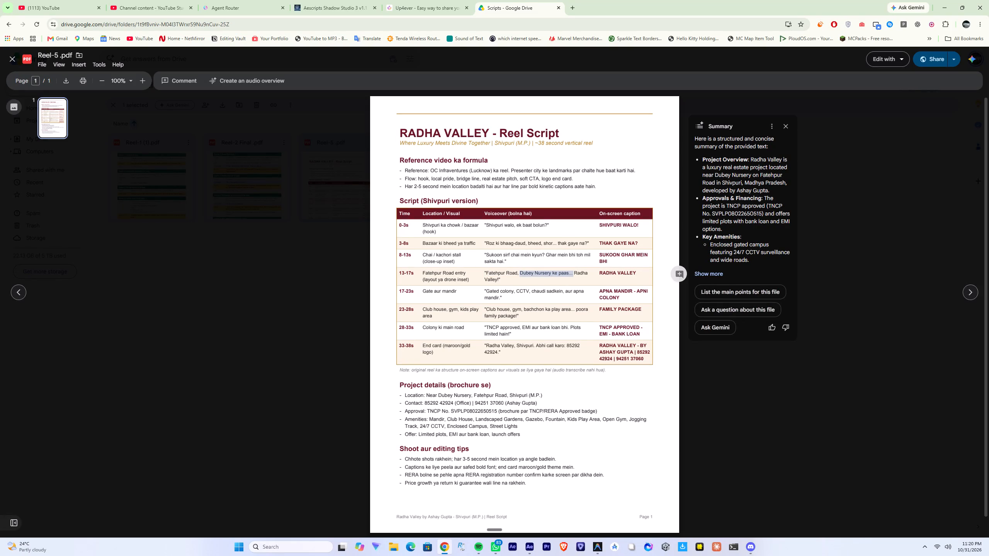
left_click_drag(562, 272, 567, 271)
left_click(567, 273)
left_click_drag(567, 273, 549, 274)
left_click(568, 275)
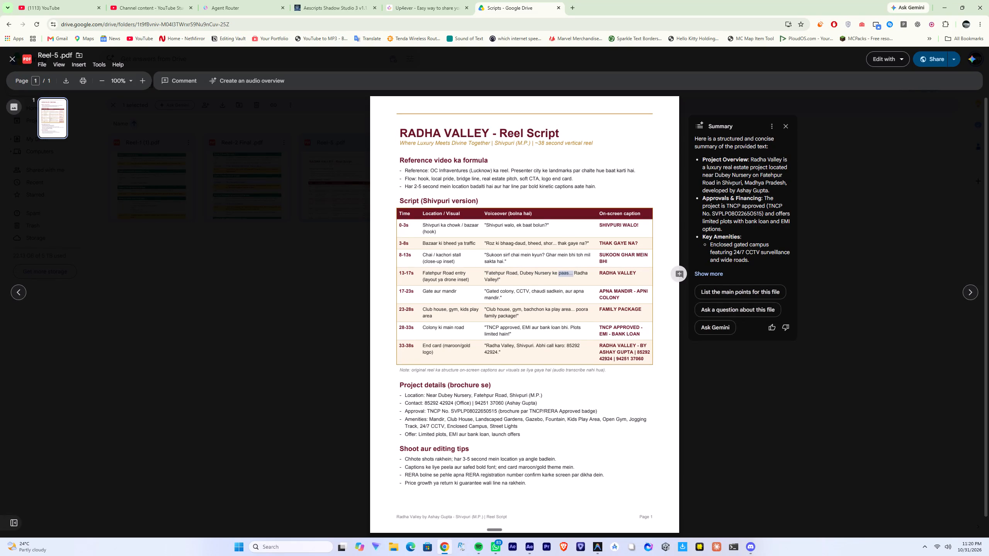
left_click(570, 275)
left_click_drag(573, 274, 527, 274)
key("ctrl+c")
key("alt+Tab")
key("alt+Tab")
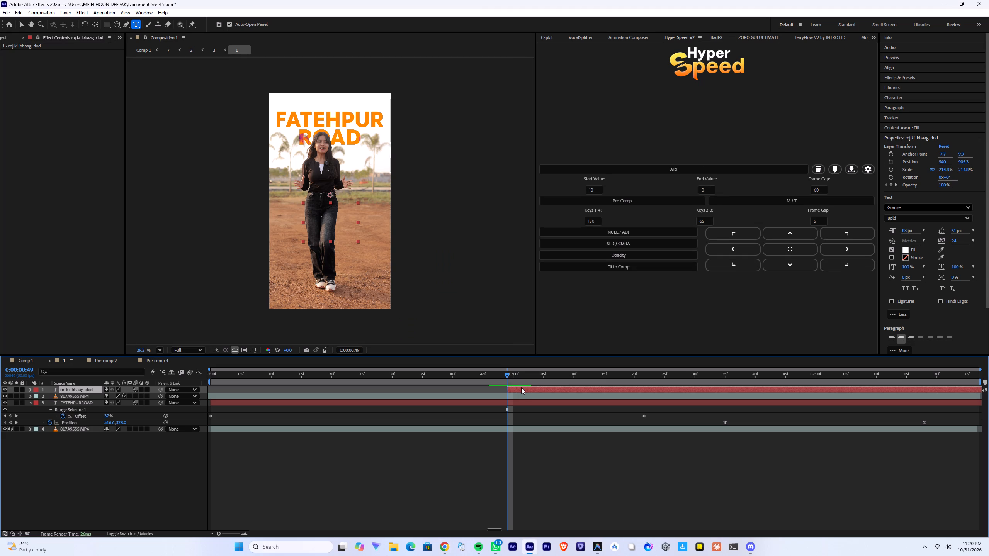
double_click(522, 389)
key("ctrl+v")
Insert a line break after "Dubey" in the new caption and change its initial letter to lowercase "d".
left_click_drag(508, 374, 596, 372)
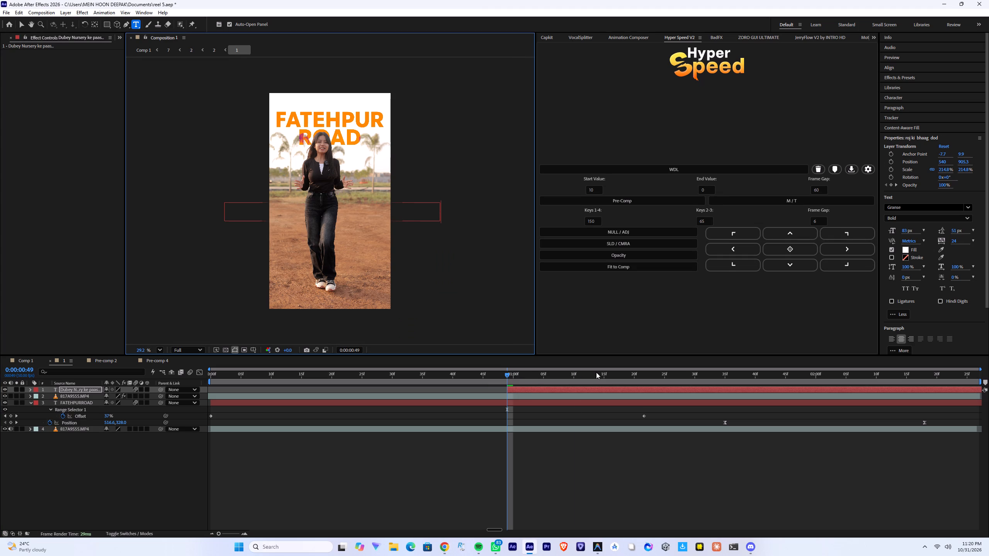
left_click_drag(596, 372, 619, 370)
left_click_drag(298, 192, 294, 192)
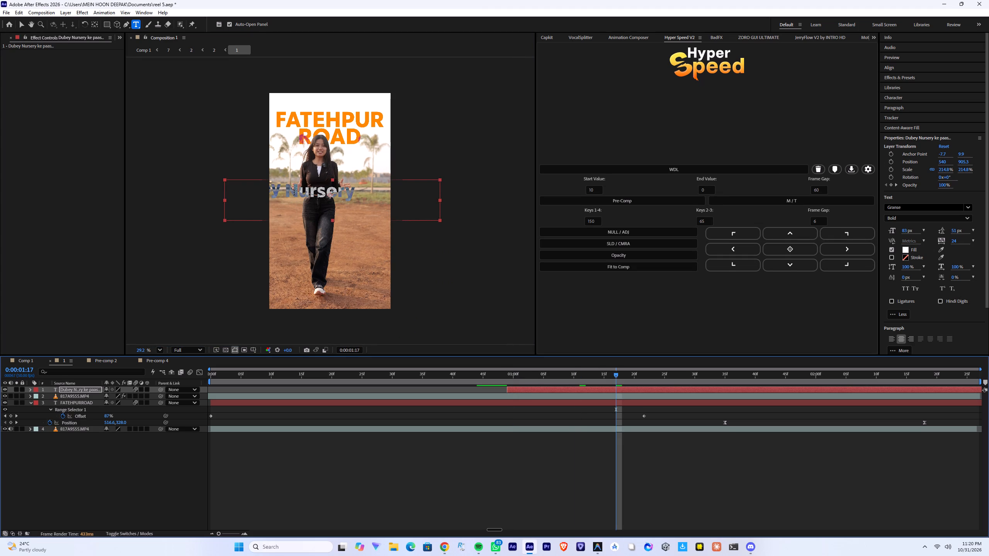
left_click_drag(294, 192, 293, 192)
left_click(287, 192)
key("Return")
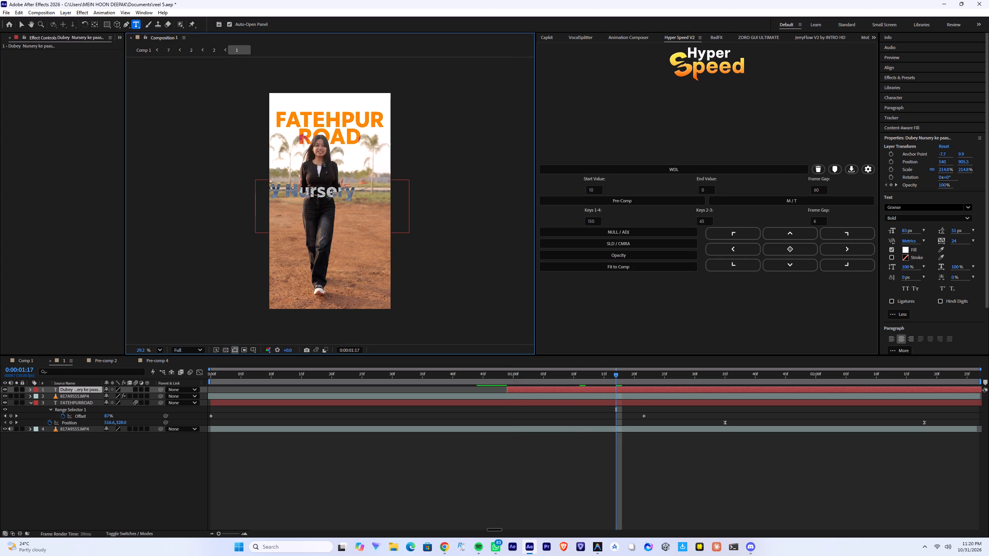
left_click_drag(312, 186, 304, 186)
key("d")
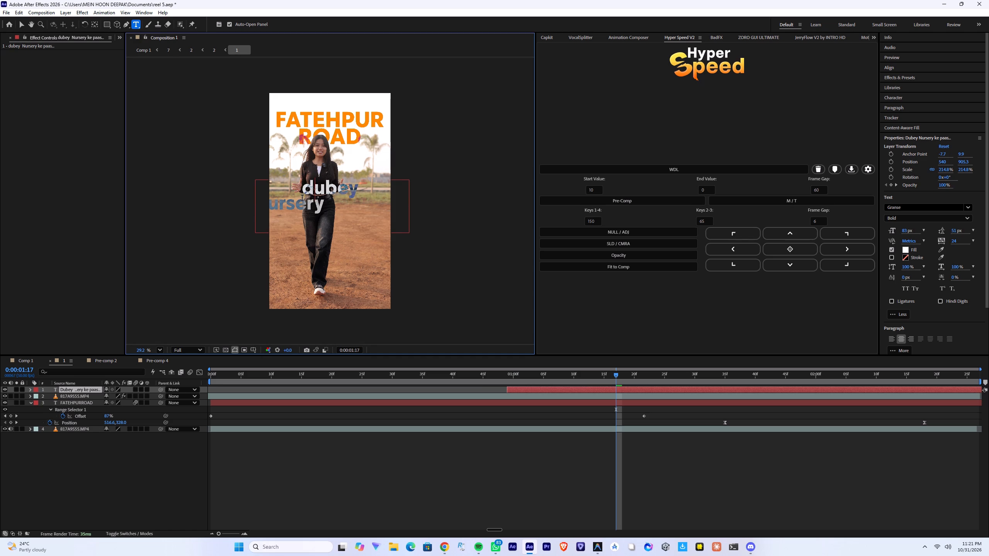
Break the caption again after "Nursery", change the N to lowercase, and retype the initial "k" of "ke paas...".
left_click(325, 207)
key("Return")
left_click_drag(310, 205, 301, 205)
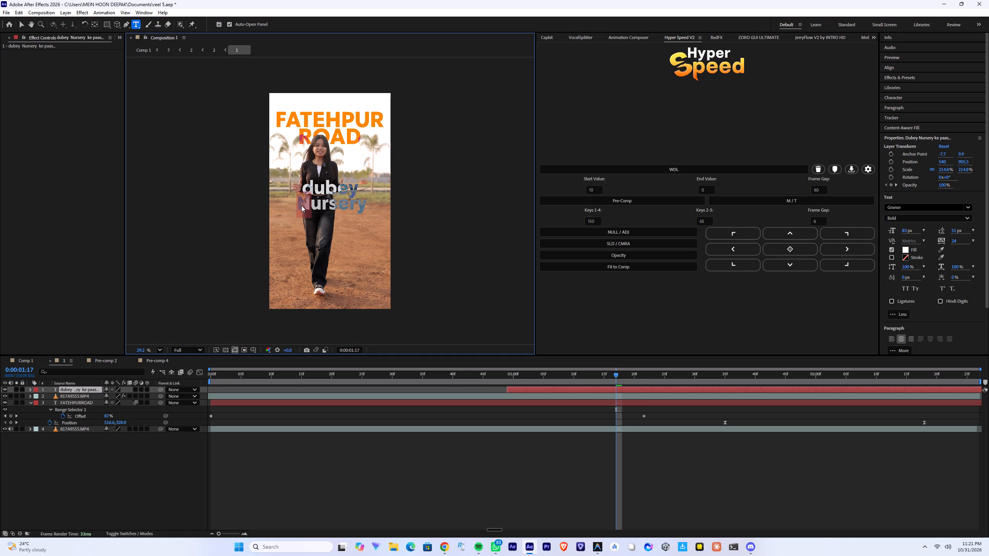
key("n")
left_click_drag(619, 380, 661, 375)
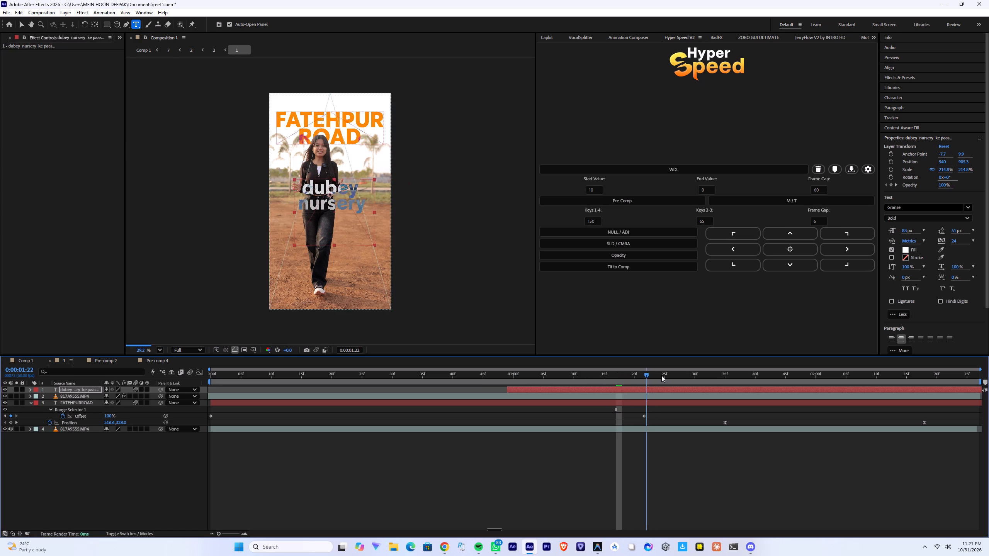
left_click_drag(661, 375, 745, 370)
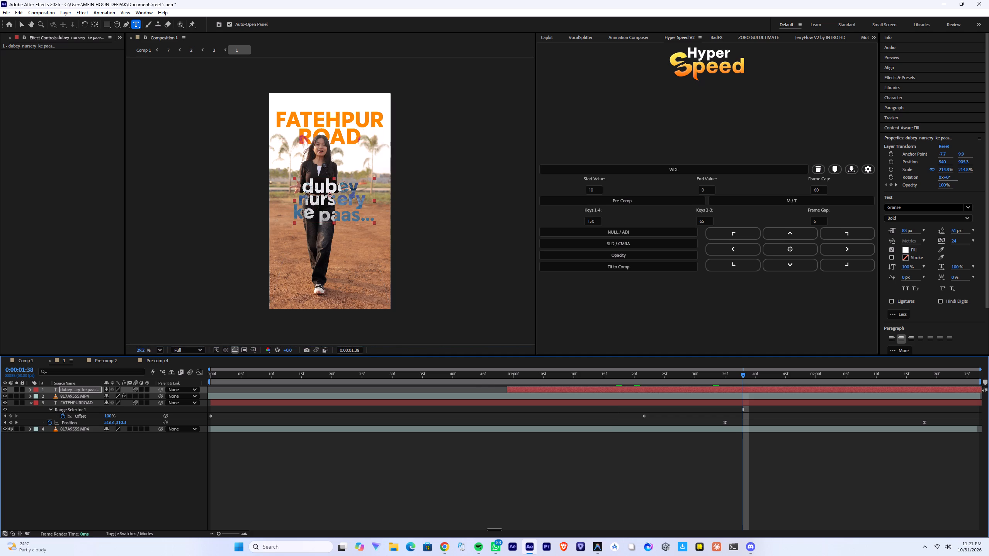
left_click_drag(302, 212, 291, 212)
key("k")
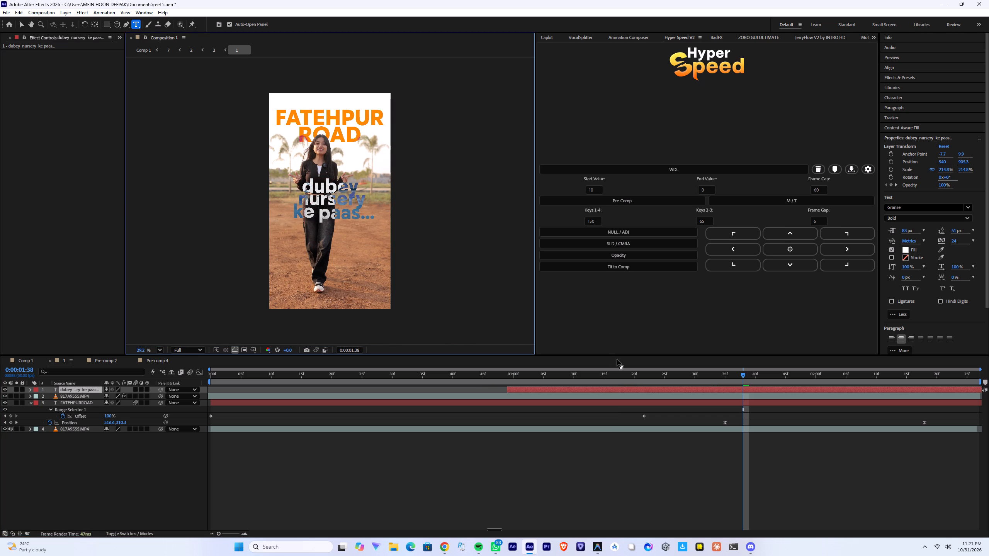
Scale the "dubey nursery ke paas..." caption up to about 232%.
left_click(716, 390)
key("v")
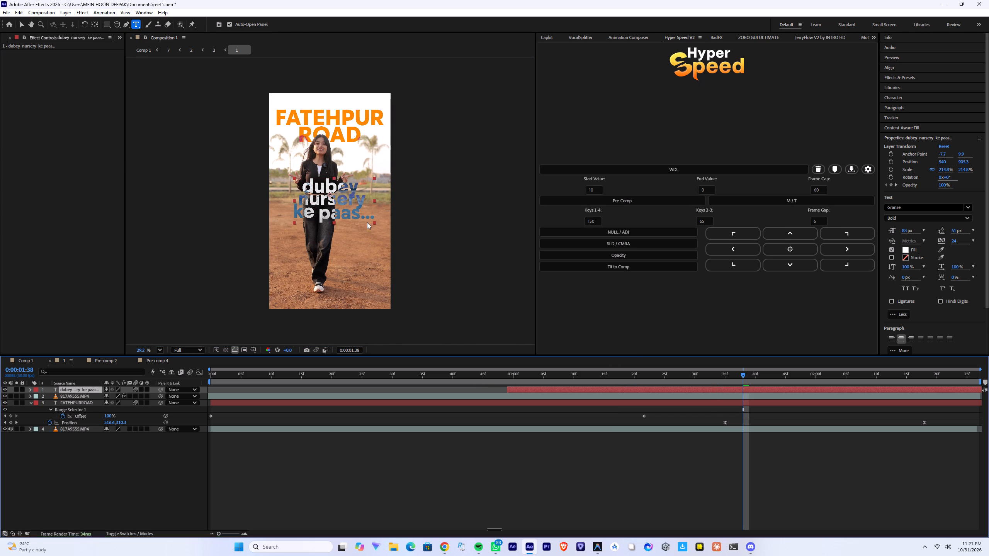
left_click_drag(373, 223, 384, 224)
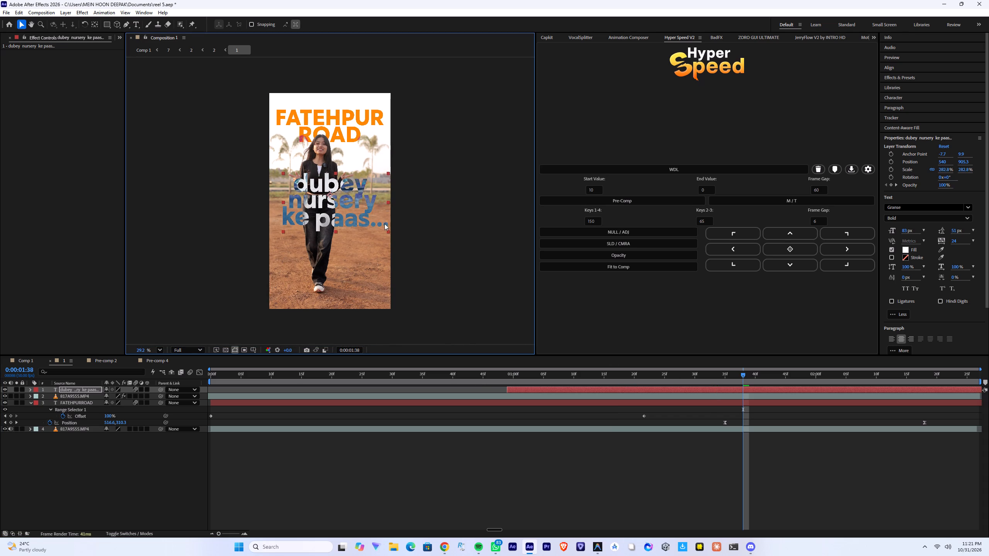
left_click_drag(384, 224, 376, 220)
left_click(360, 210)
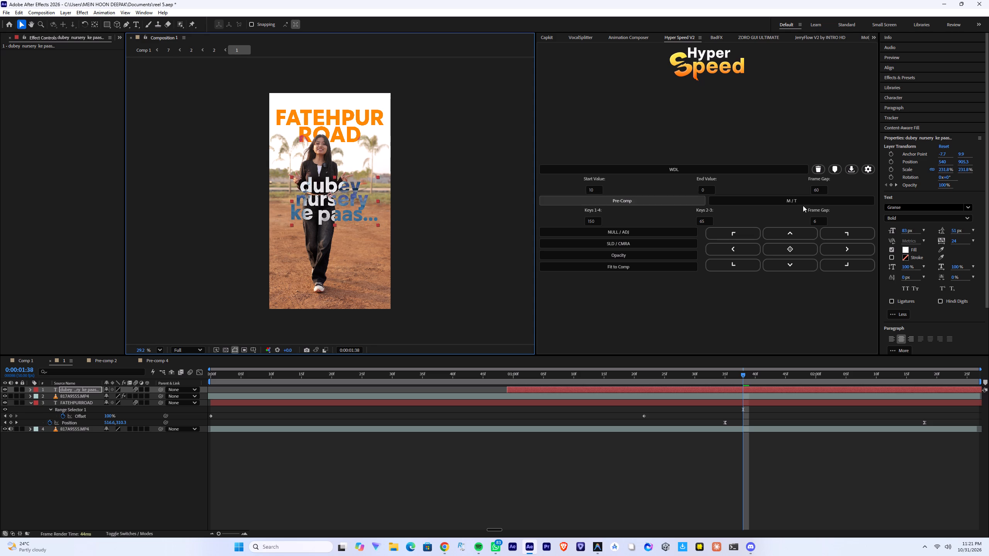
Centre the "dubey nursery ke paas..." caption horizontally and vertically in the composition, and adjust its placement slightly by hand.
left_click(892, 68)
double_click(899, 93)
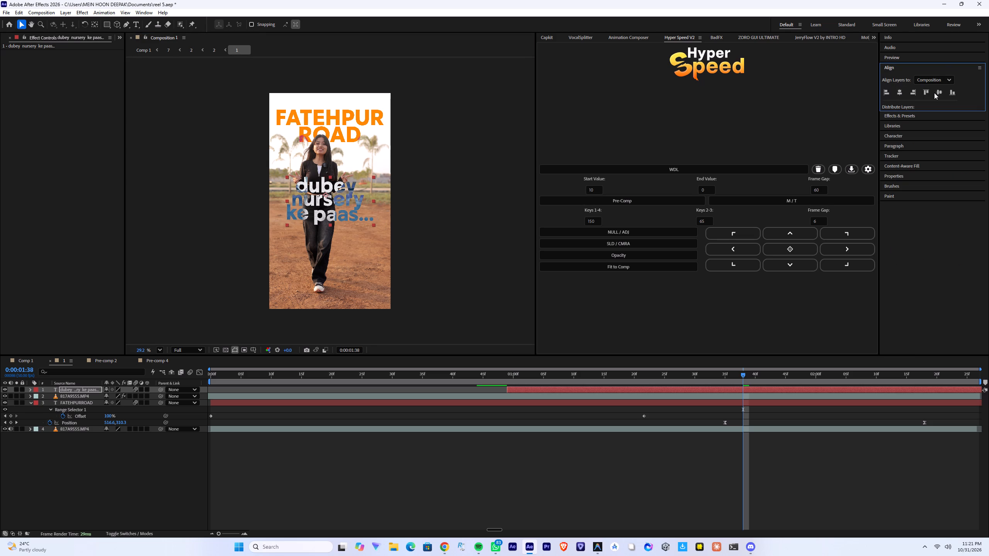
left_click(937, 93)
left_click_drag(328, 168, 322, 186)
In Pre-comp 4, centre the "ek baat bolu" caption horizontally in the composition.
left_click(158, 364)
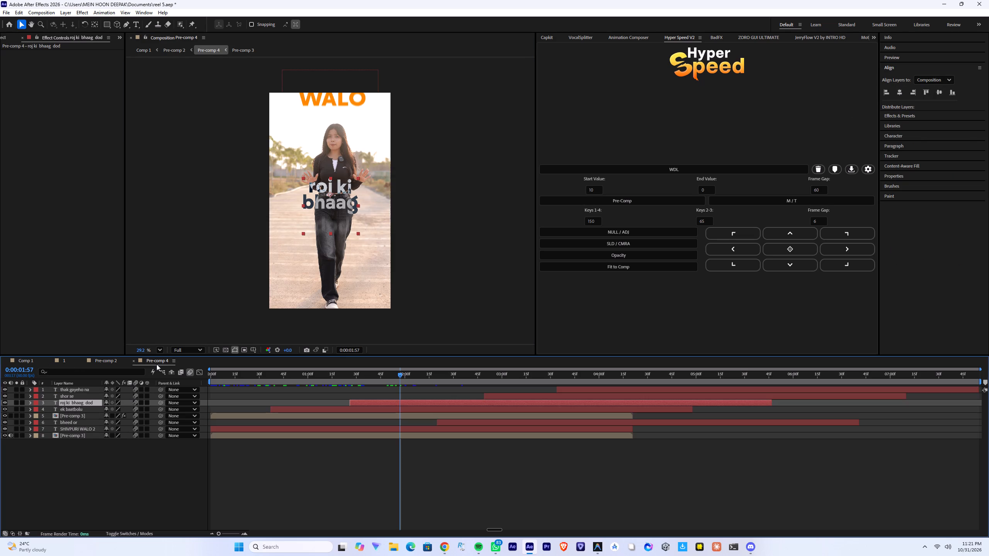
left_click_drag(398, 379, 369, 385)
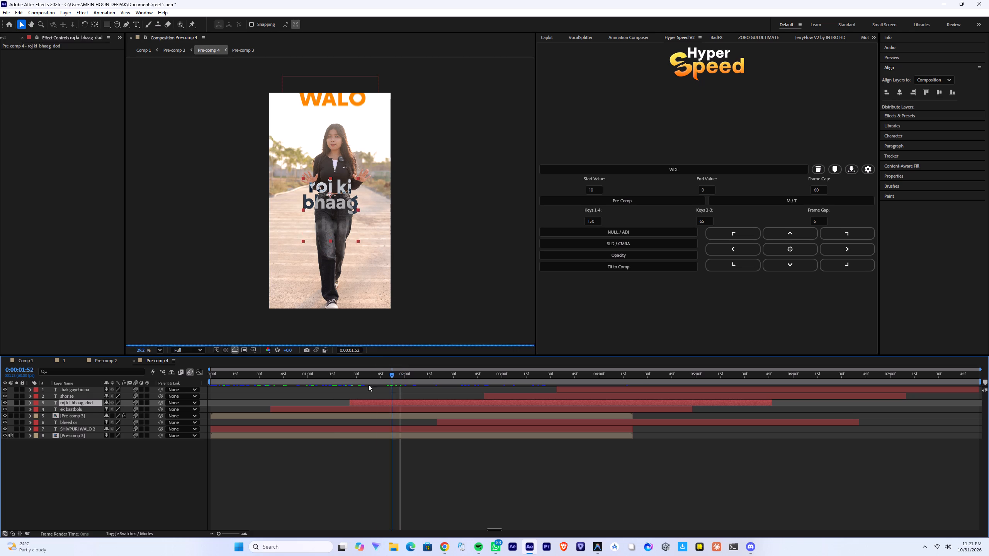
left_click_drag(369, 385, 316, 390)
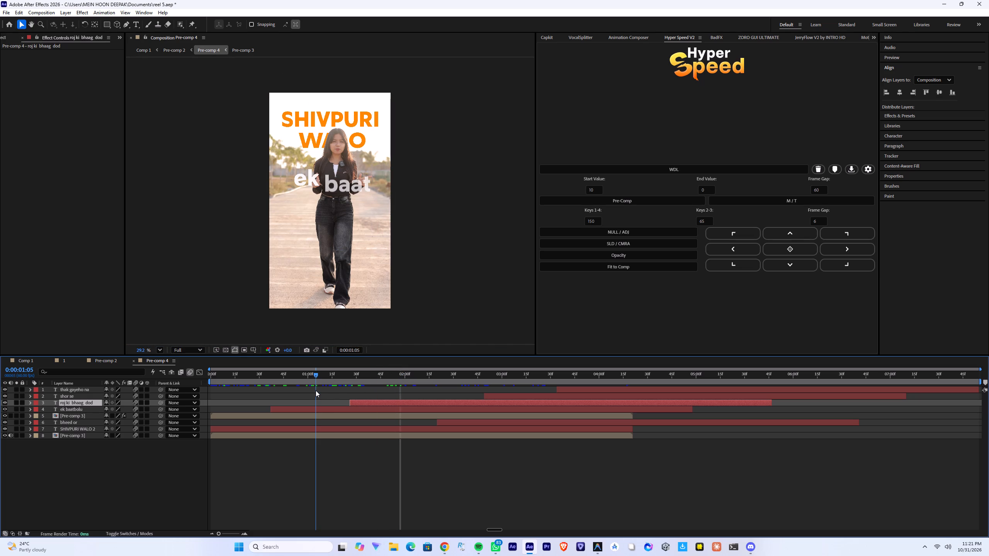
left_click_drag(316, 390, 352, 393)
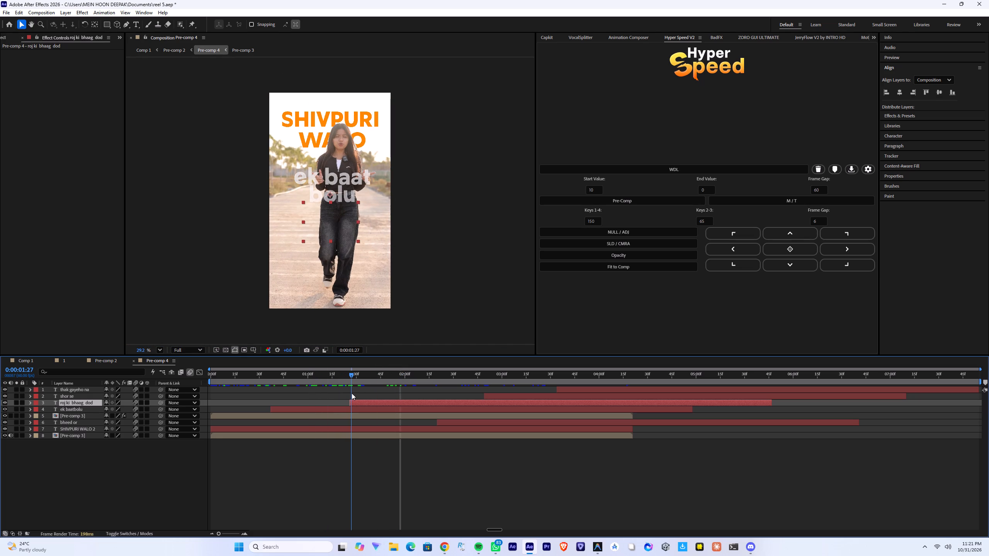
left_click_drag(352, 393, 333, 393)
left_click(332, 411)
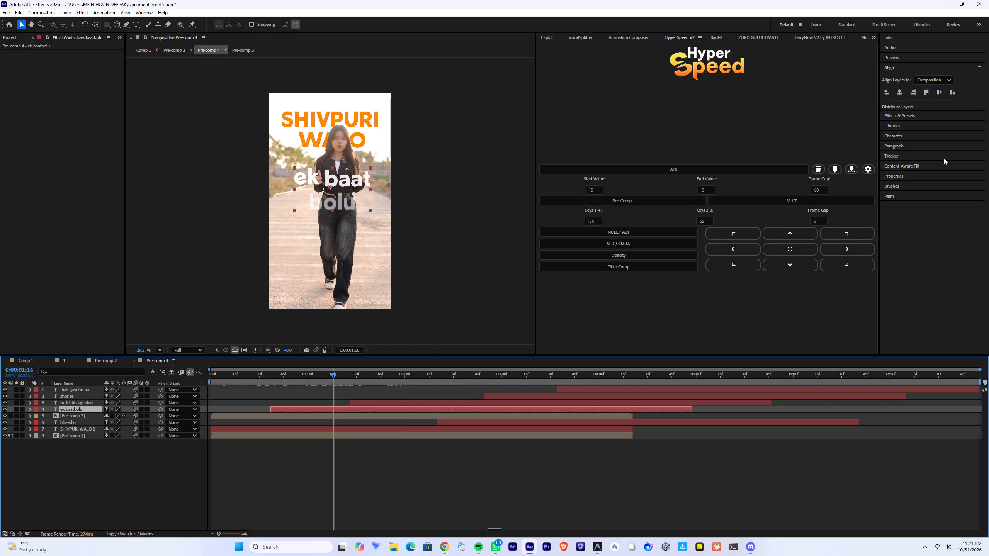
double_click(899, 95)
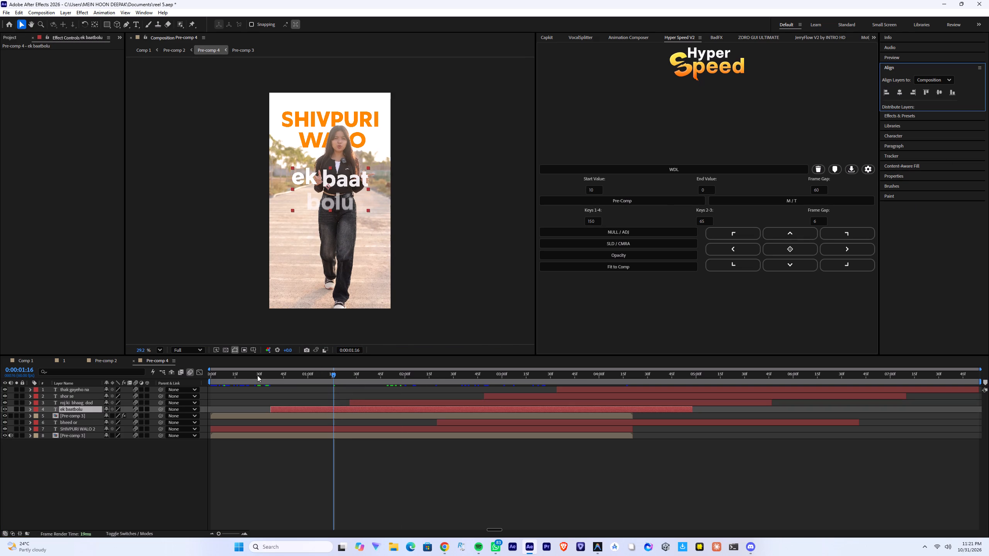
Centre the "roj ki bhaag dod" caption horizontally in Pre-comp 4 at 0:00:01:58.
left_click_drag(258, 376, 342, 370)
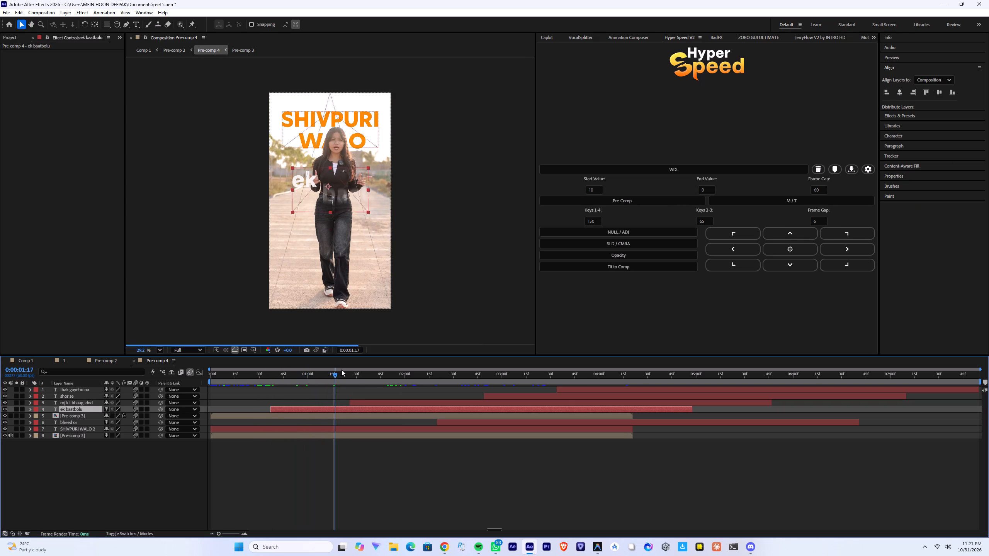
left_click_drag(342, 370, 401, 359)
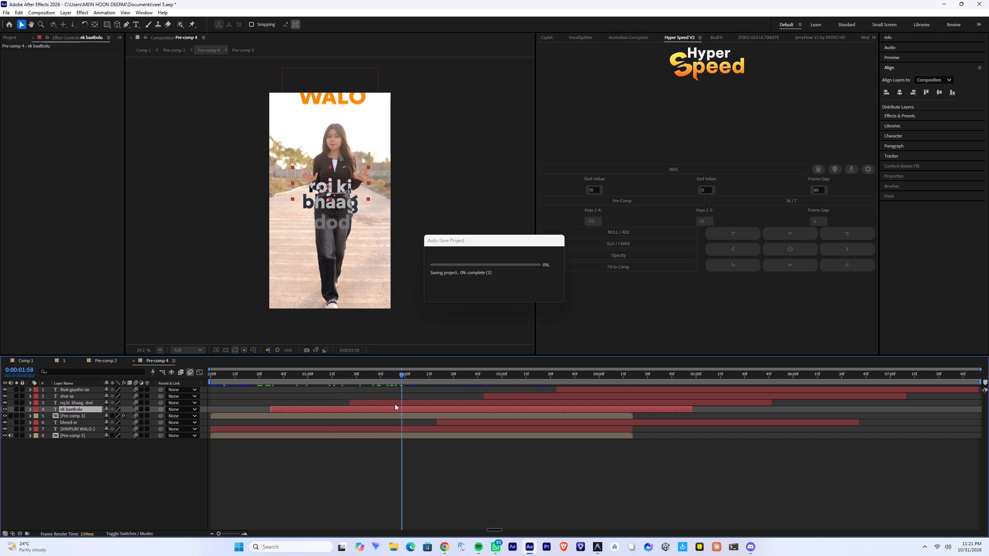
left_click(395, 402)
left_click(896, 94)
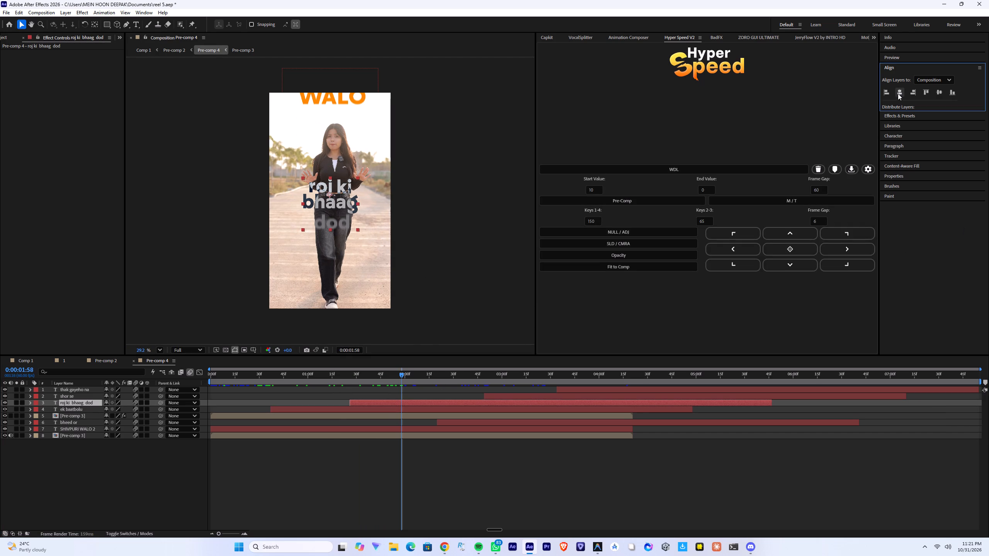
left_click(898, 93)
Centre the "bheed or" caption horizontally in Pre-comp 4 at 0:00:03:31, where its full text is showing.
left_click(457, 424)
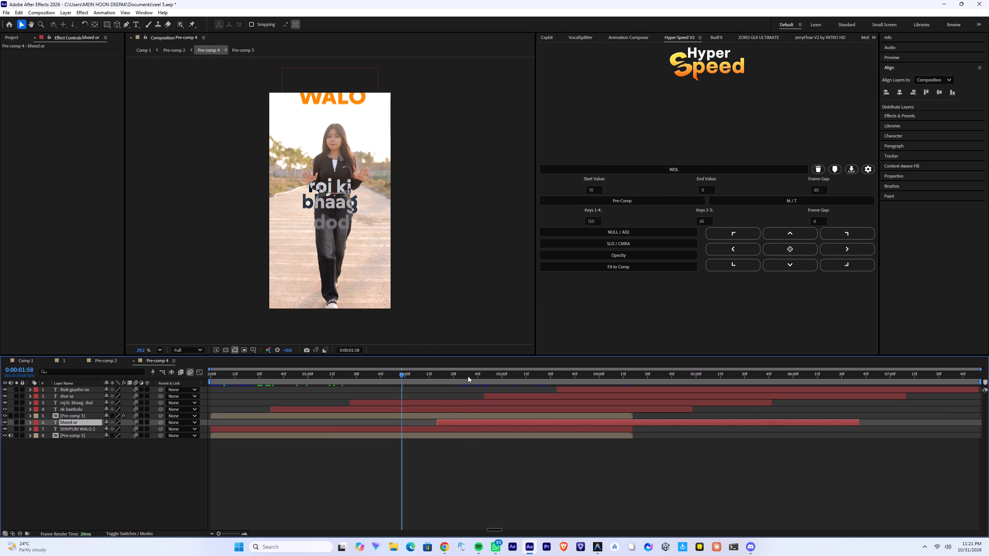
left_click(468, 376)
left_click_drag(468, 376, 476, 375)
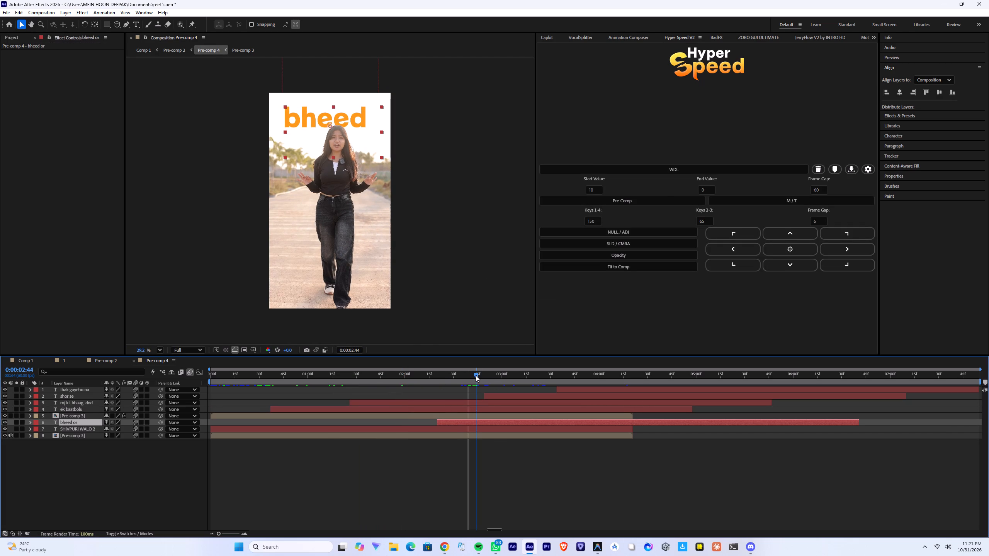
left_click_drag(476, 375, 542, 358)
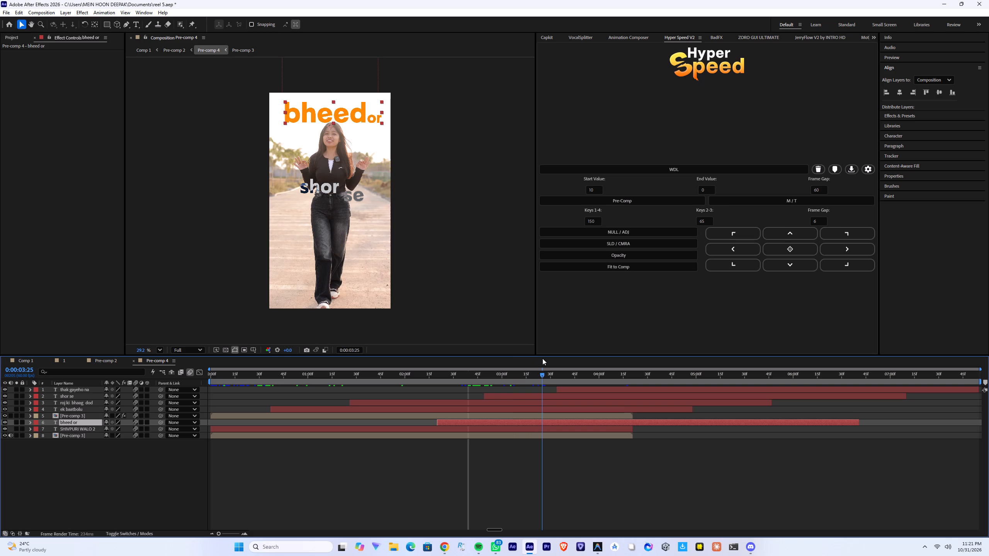
left_click_drag(542, 358, 552, 355)
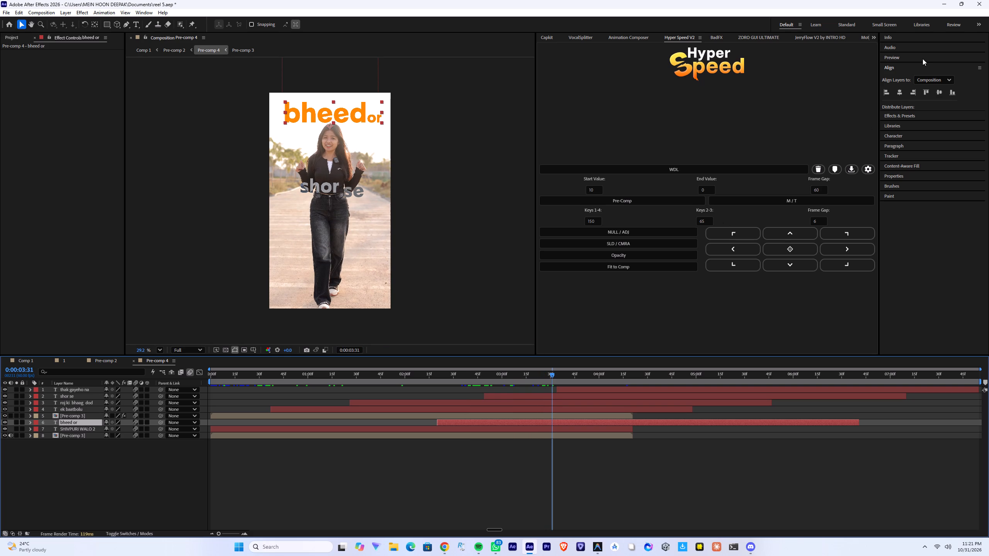
triple_click(899, 94)
Centre the SHIVPURI WALO 2 caption horizontally in the composition at both Position keyframes, 0:00:01:42 and 0:00:02:22.
left_click(284, 374)
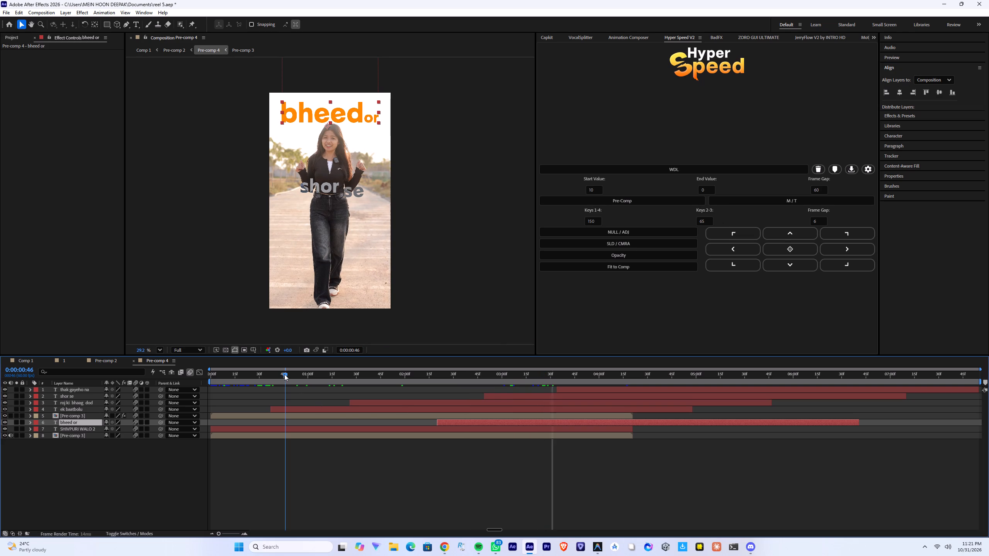
left_click(280, 431)
key("u")
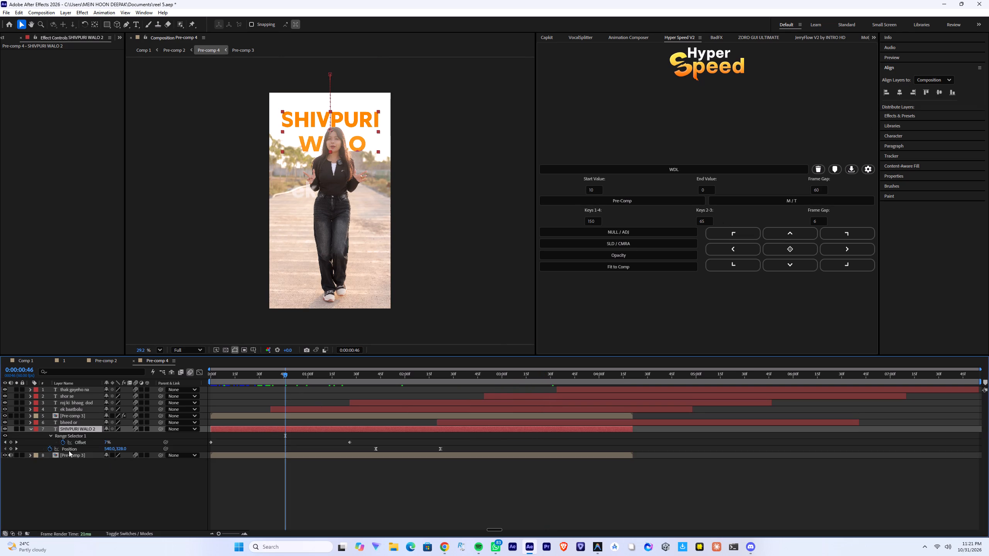
left_click(17, 449)
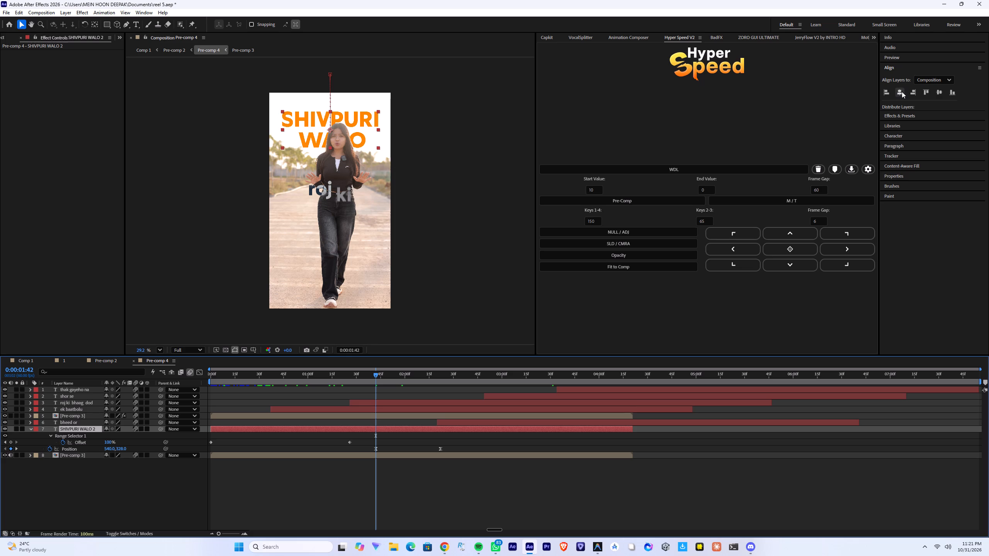
double_click(901, 92)
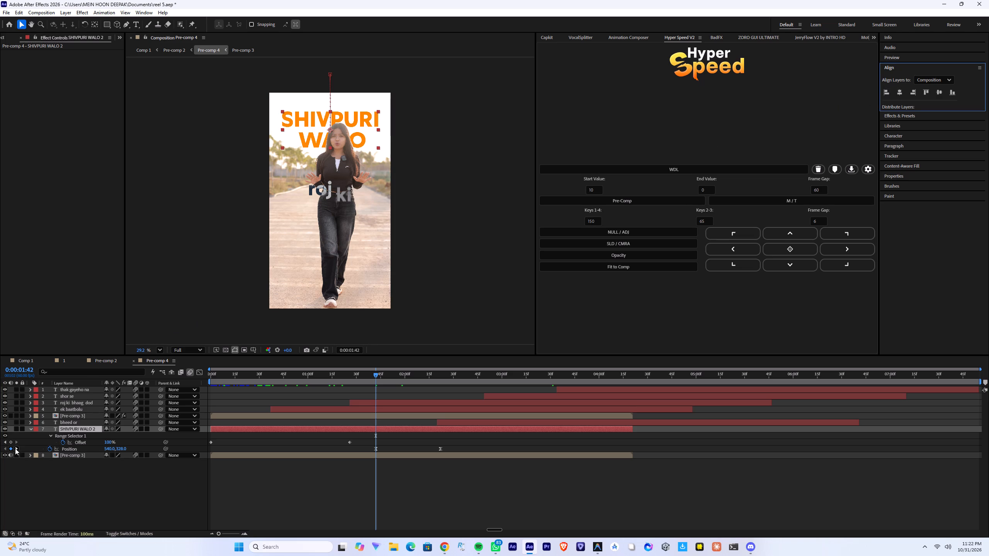
left_click(15, 449)
triple_click(899, 91)
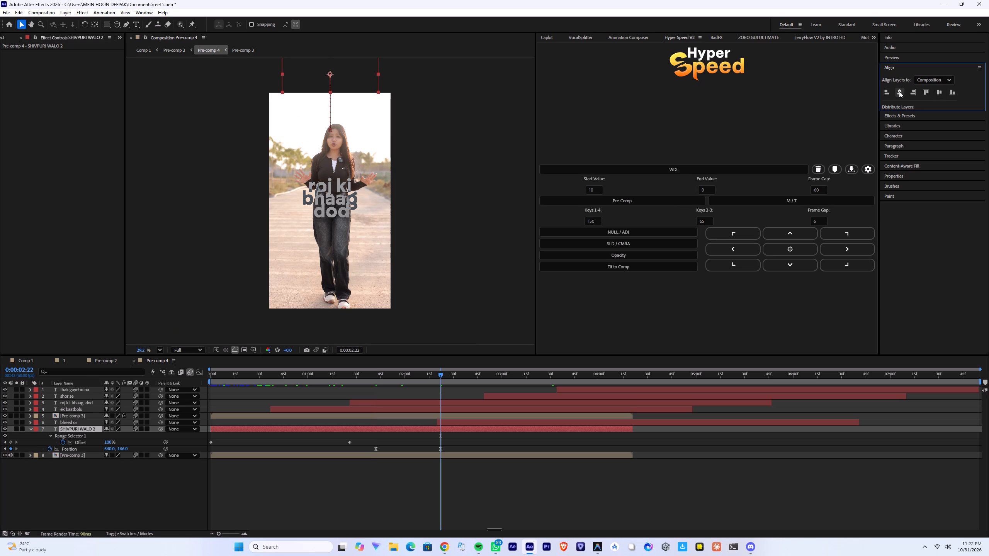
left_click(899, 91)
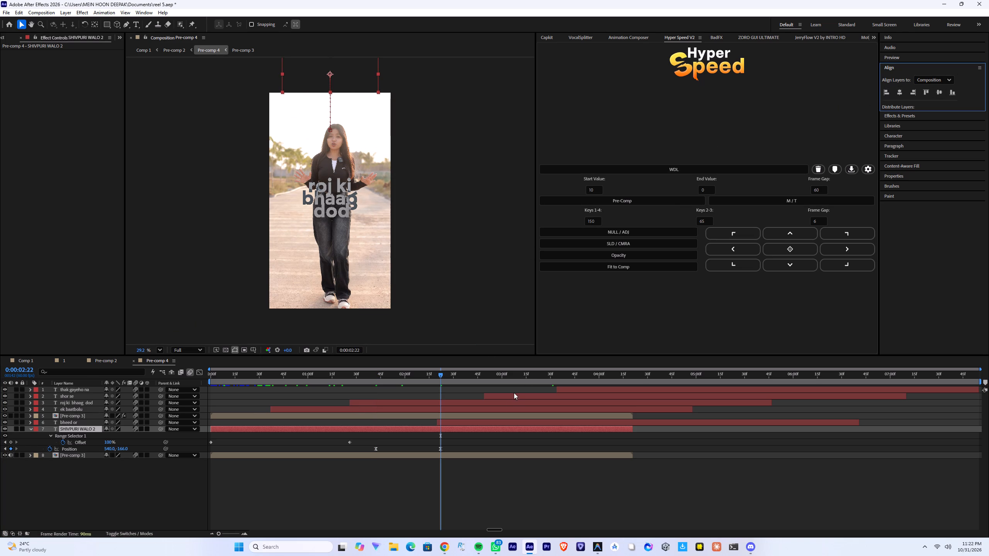
Centre the "shor se" caption horizontally in Pre-comp 4 at 0:00:03:29.
left_click(506, 397)
left_click_drag(483, 377, 504, 375)
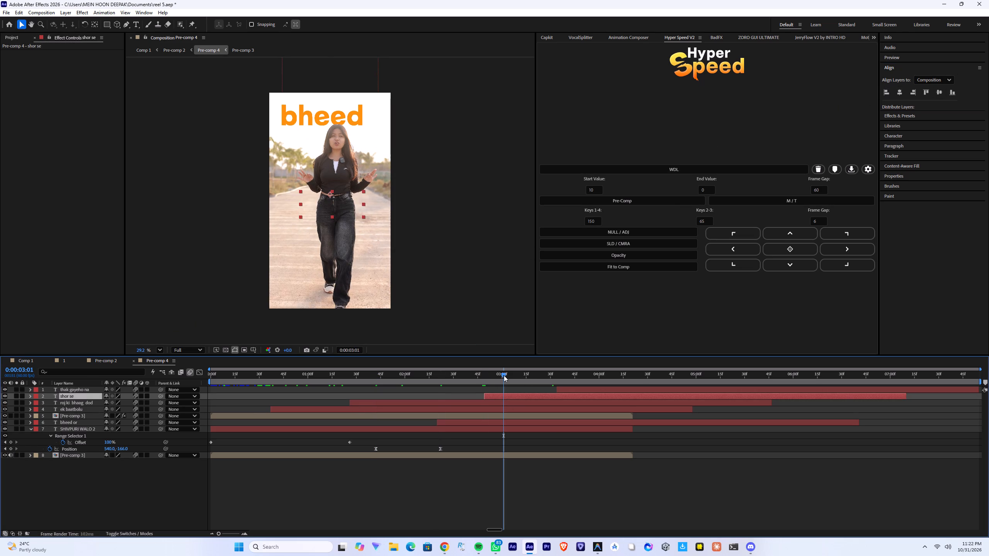
left_click_drag(504, 375, 549, 369)
triple_click(895, 93)
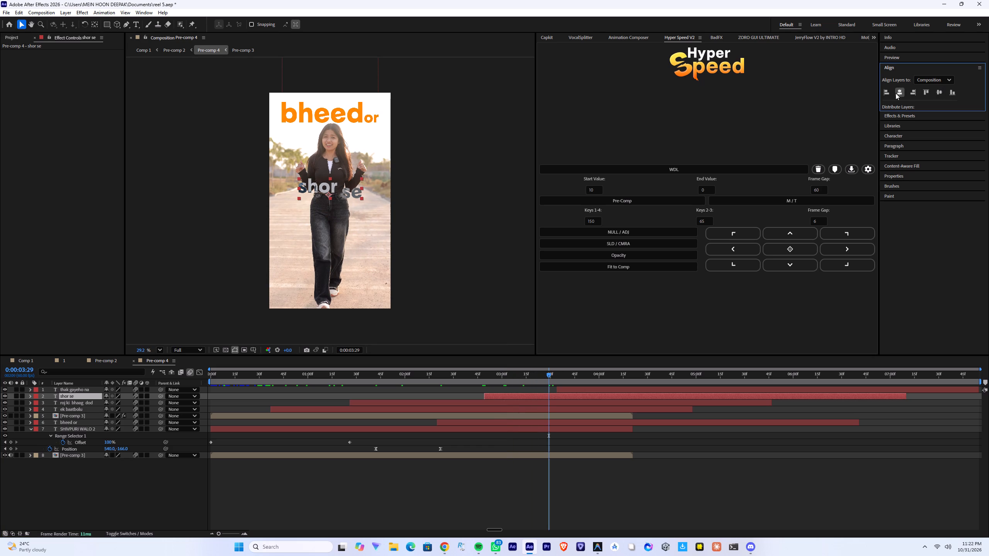
Centre the "thak gaye ho na" caption horizontally in Pre-comp 4 and check its full text at 0:00:04:33.
left_click(591, 390)
scroll(639, 419, "up", 3)
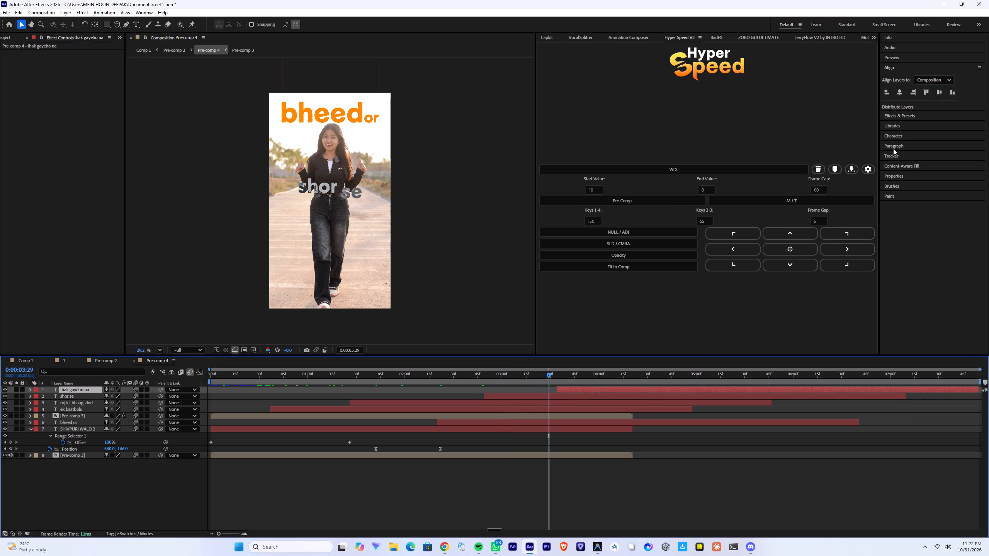
triple_click(900, 93)
left_click_drag(565, 378, 577, 378)
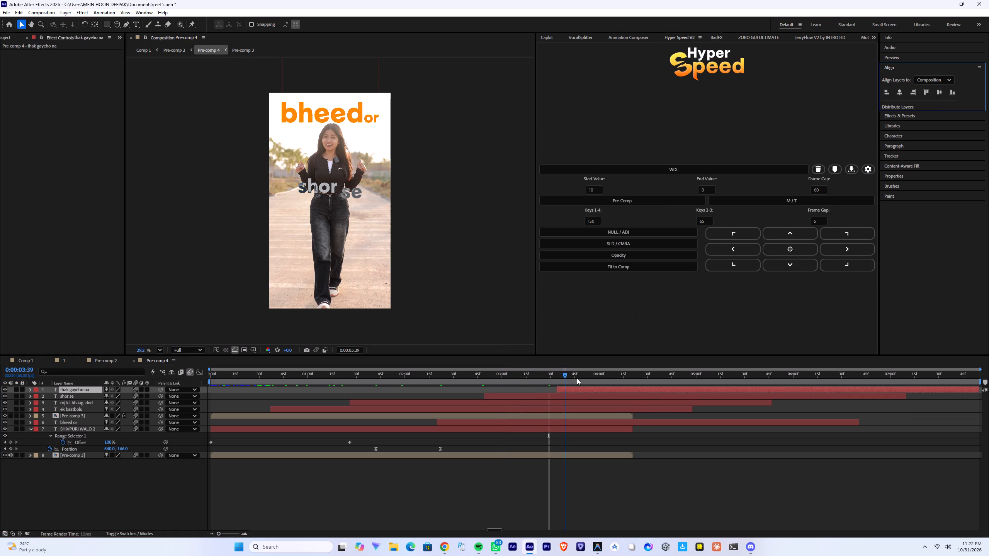
left_click_drag(577, 378, 652, 377)
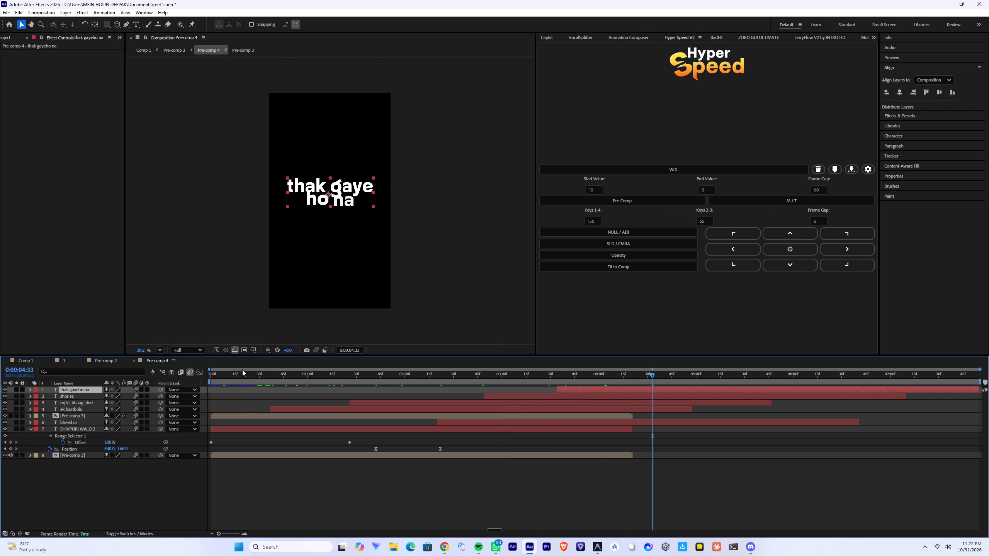
Switch to composition 1 with the FATEHPUR ROAD shot.
left_click(110, 359)
left_click(61, 364)
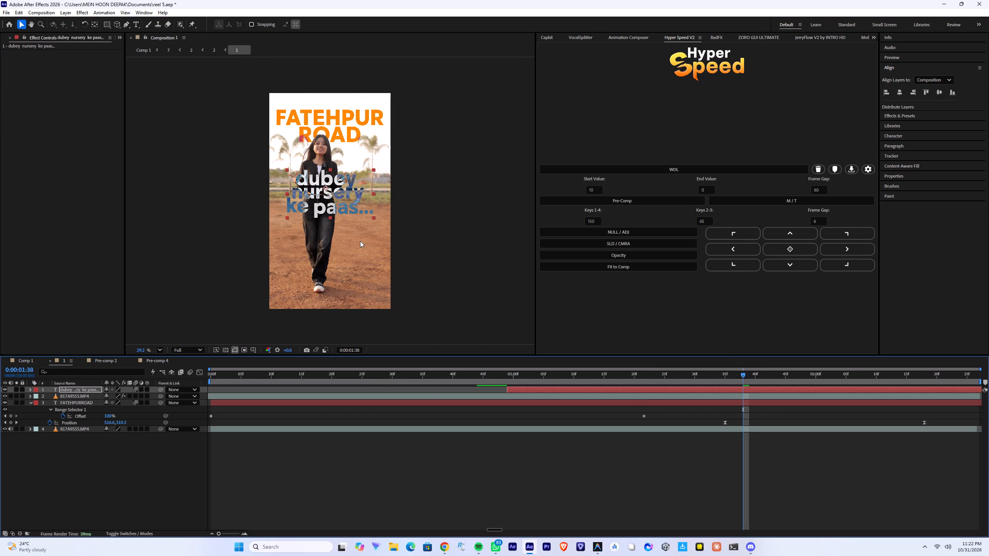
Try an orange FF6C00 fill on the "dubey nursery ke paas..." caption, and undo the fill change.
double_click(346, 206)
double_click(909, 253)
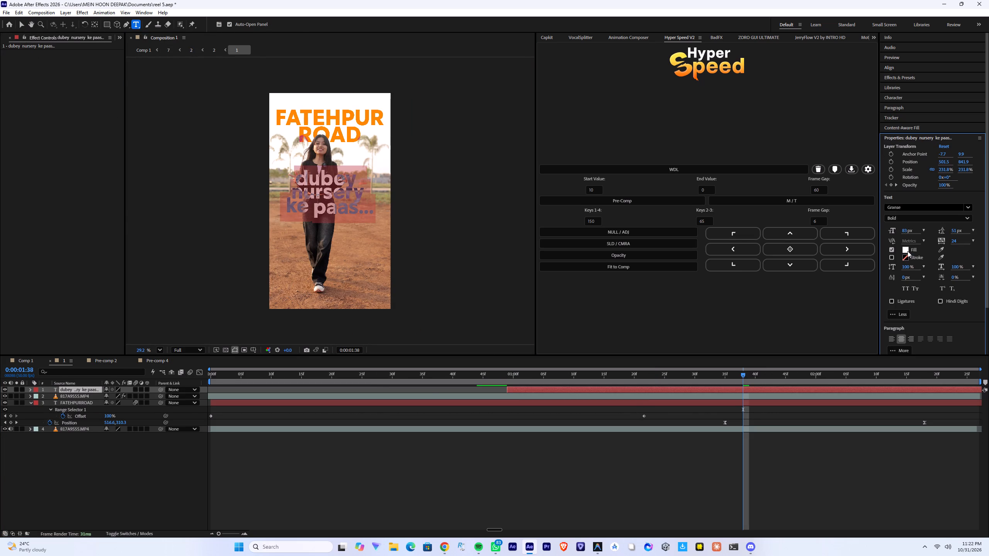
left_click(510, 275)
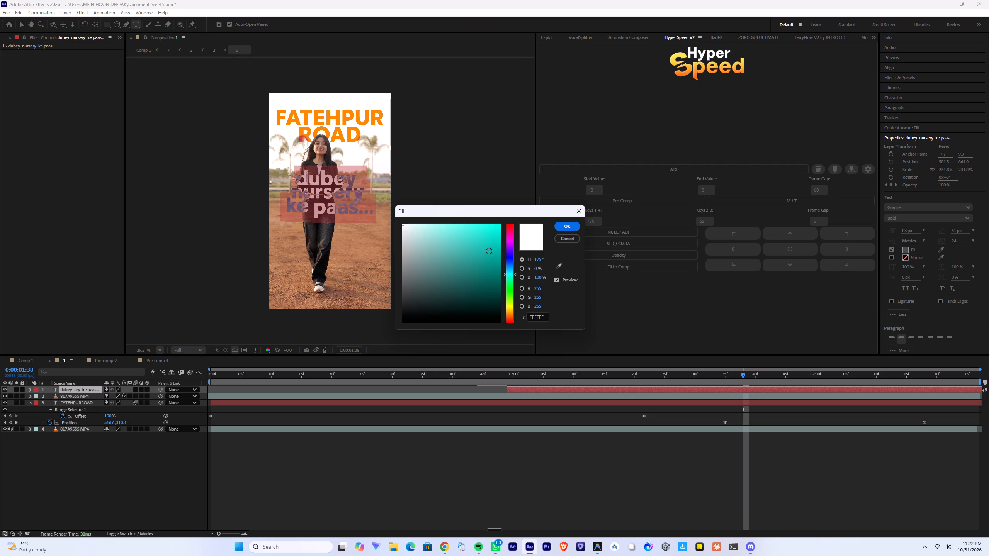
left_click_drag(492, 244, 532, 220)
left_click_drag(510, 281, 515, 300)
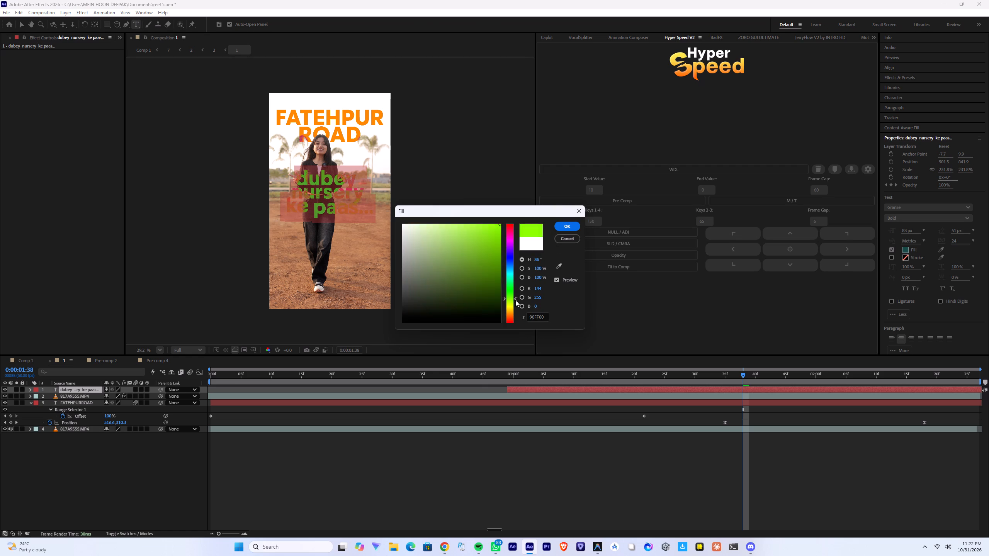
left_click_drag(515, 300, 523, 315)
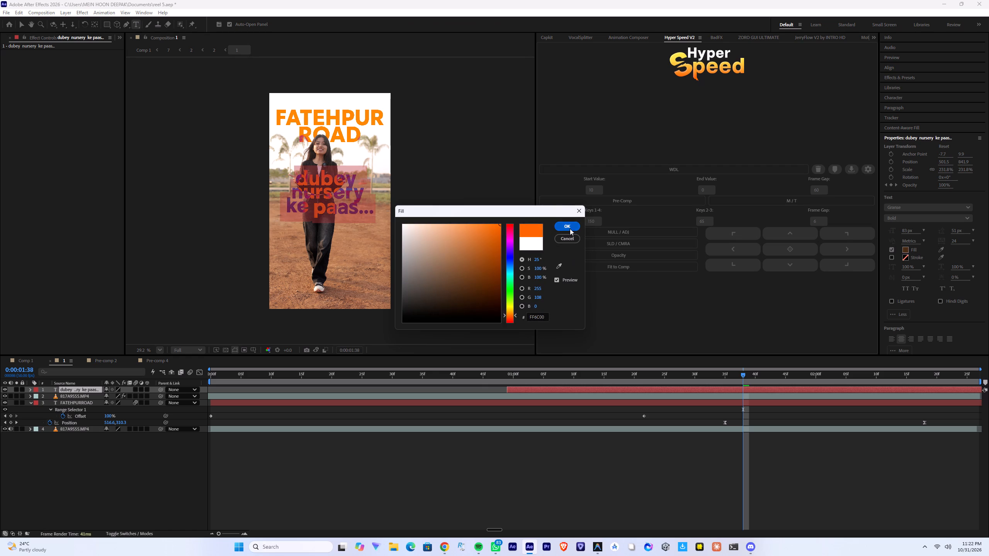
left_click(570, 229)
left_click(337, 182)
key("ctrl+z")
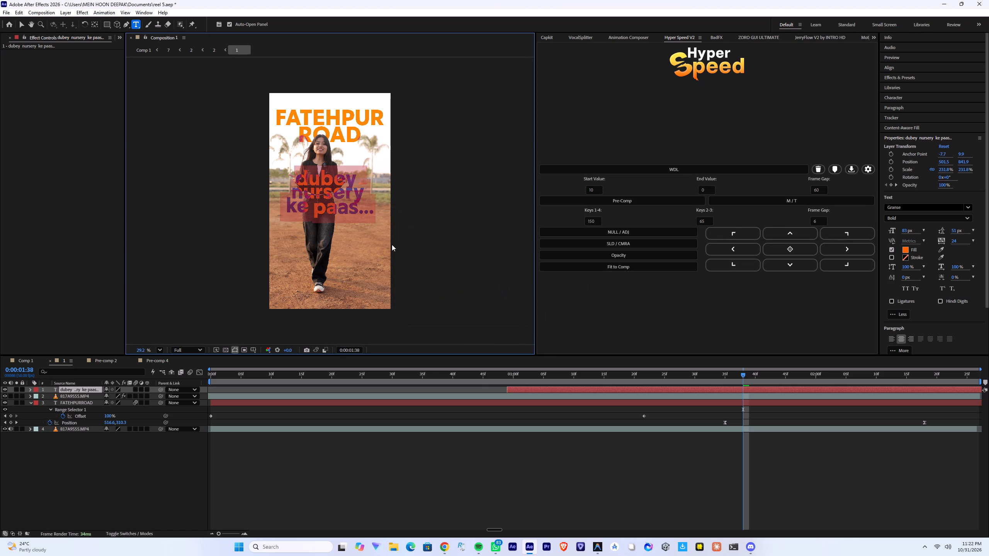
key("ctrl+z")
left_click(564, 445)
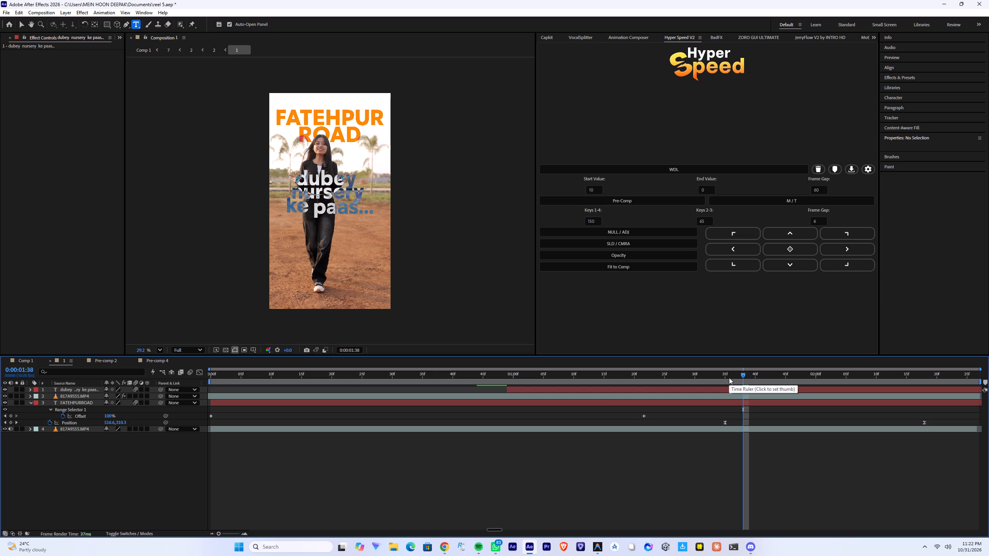
Preview composition 1 from the start, checking when the "dubey nursery ke paas..." caption comes in.
left_click_drag(739, 377, 165, 412)
key("space")
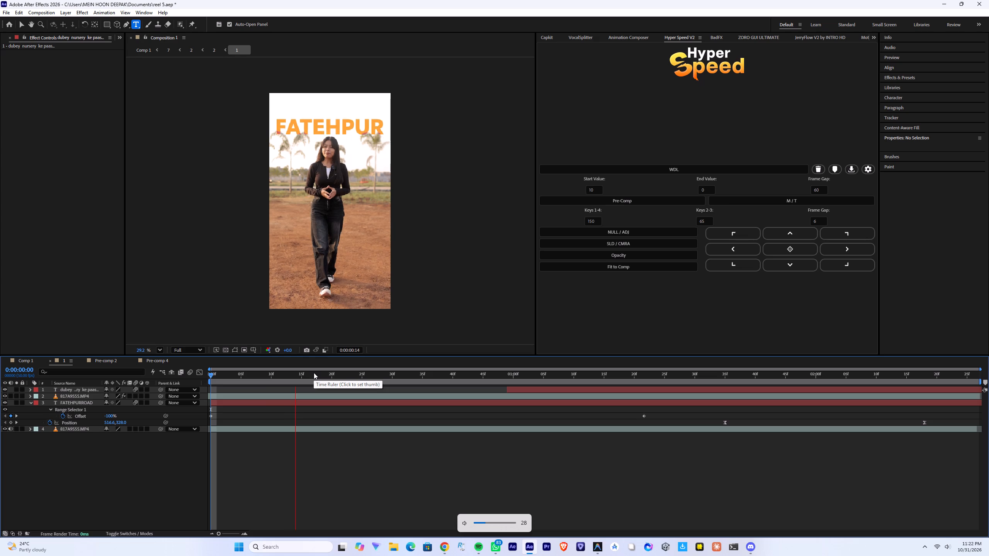
left_click_drag(311, 374, 122, 402)
key("space")
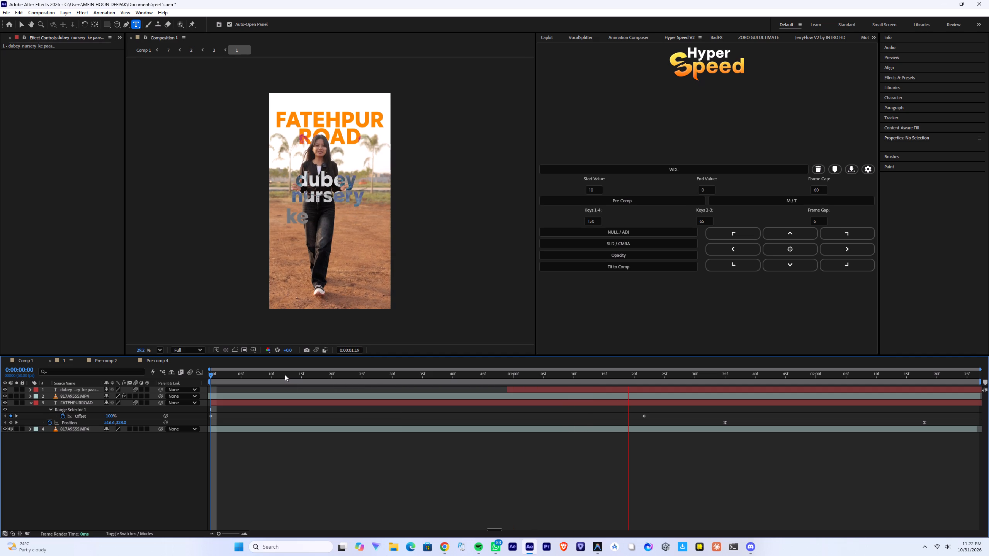
left_click_drag(285, 375, 68, 384)
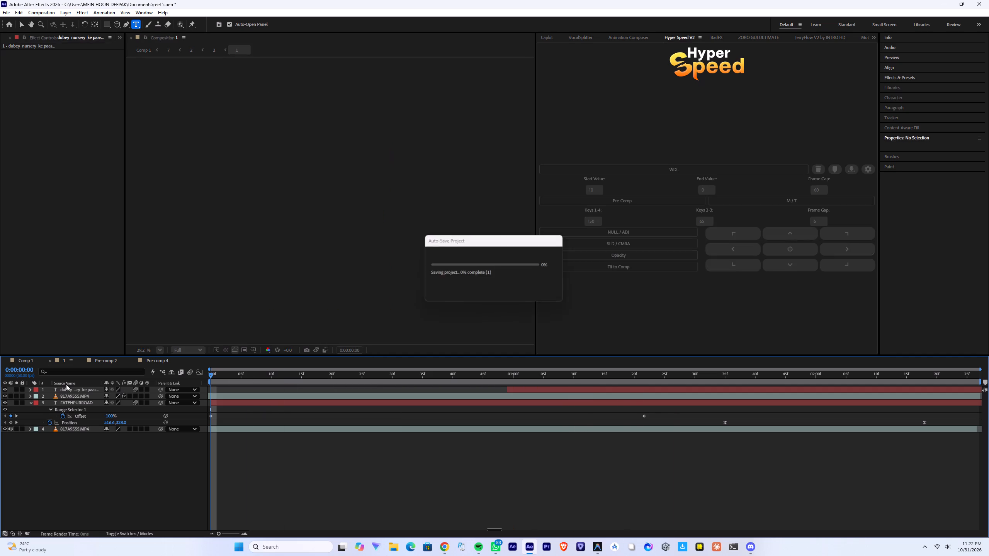
key("space")
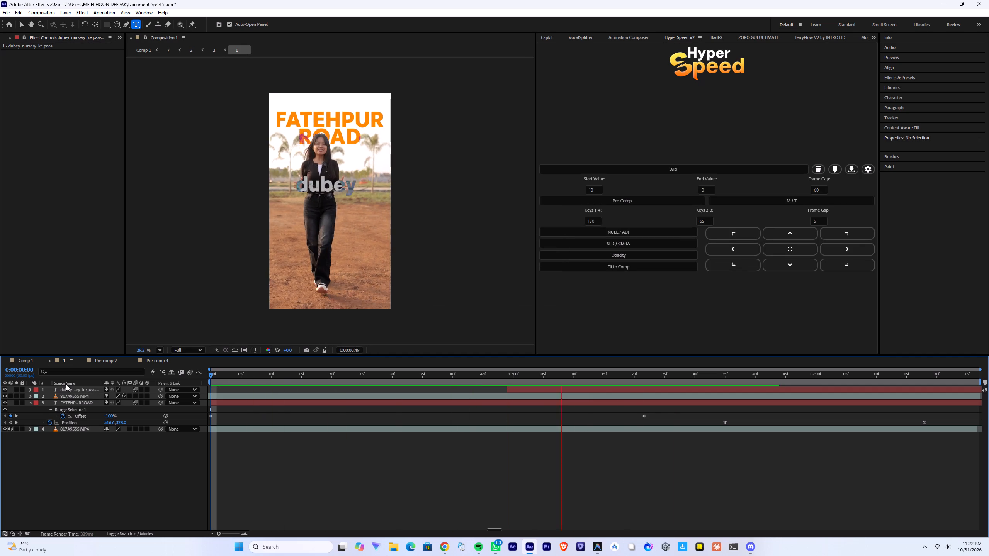
key("space")
left_click(472, 377)
key("space")
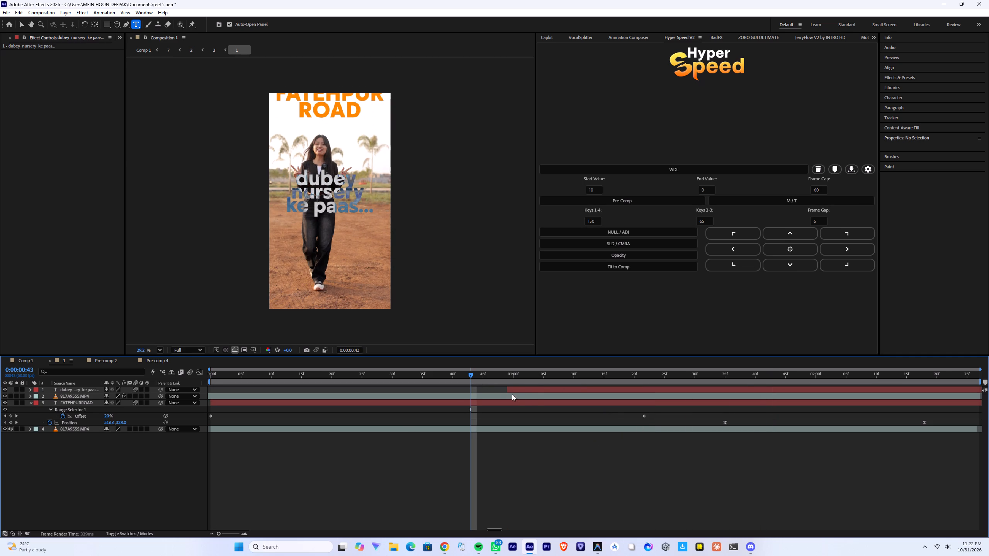
key("space")
Shift the "dubey nursery ke paas..." caption layer earlier in time so it starts at about 0:00:00:42, previewing between moves.
left_click_drag(526, 391, 510, 391)
left_click_drag(454, 378, 363, 388)
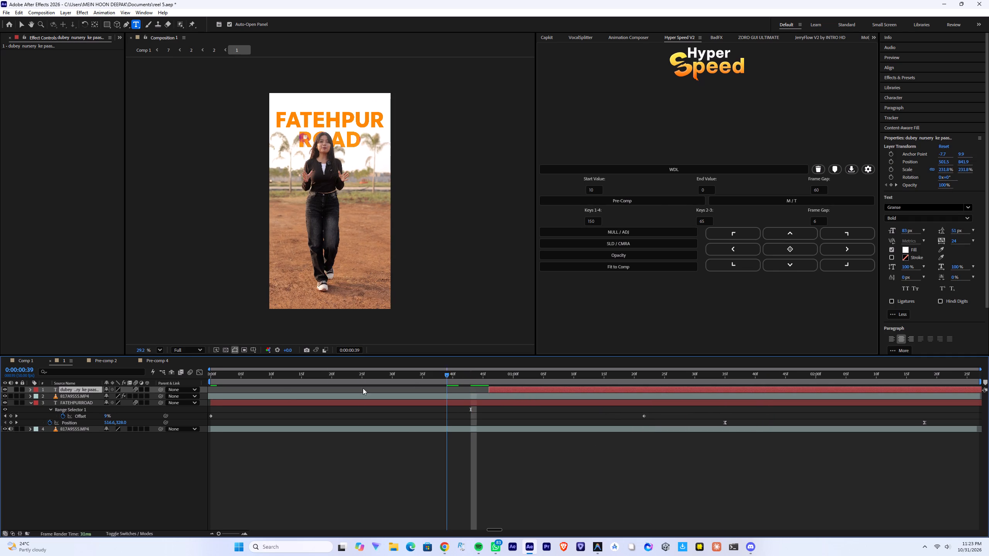
left_click_drag(363, 388, 147, 404)
key("space")
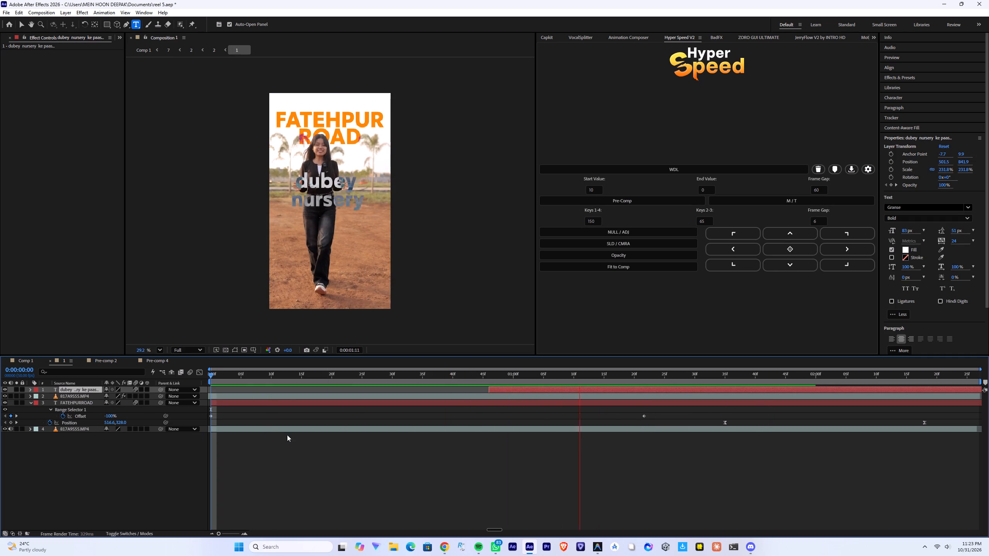
key("space")
left_click_drag(534, 390, 512, 391)
Play back composition 1 from 0:00:00:29 onward, examining the retimed caption and the FATEHPUR ROAD title's upward exit.
left_click(388, 378)
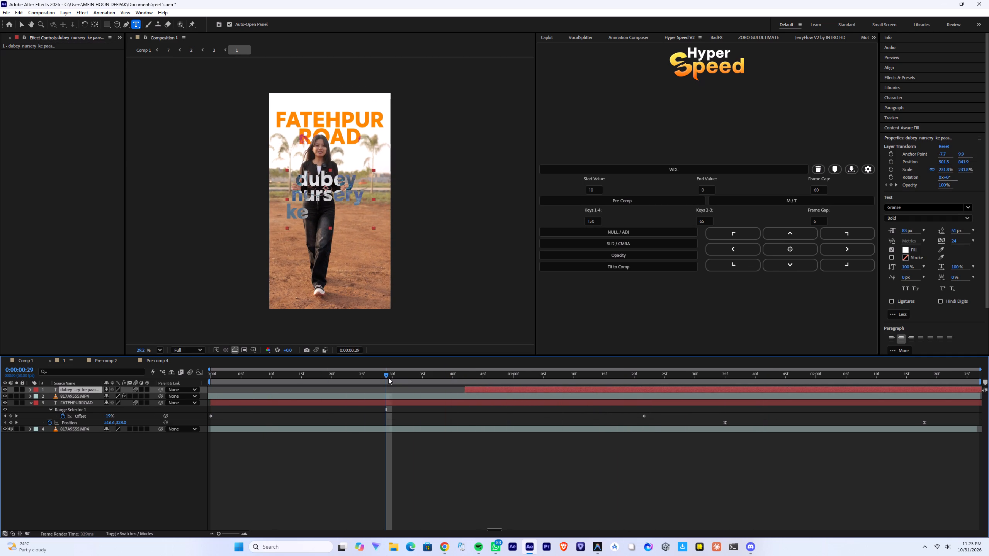
key("space")
key("space")
key("space")
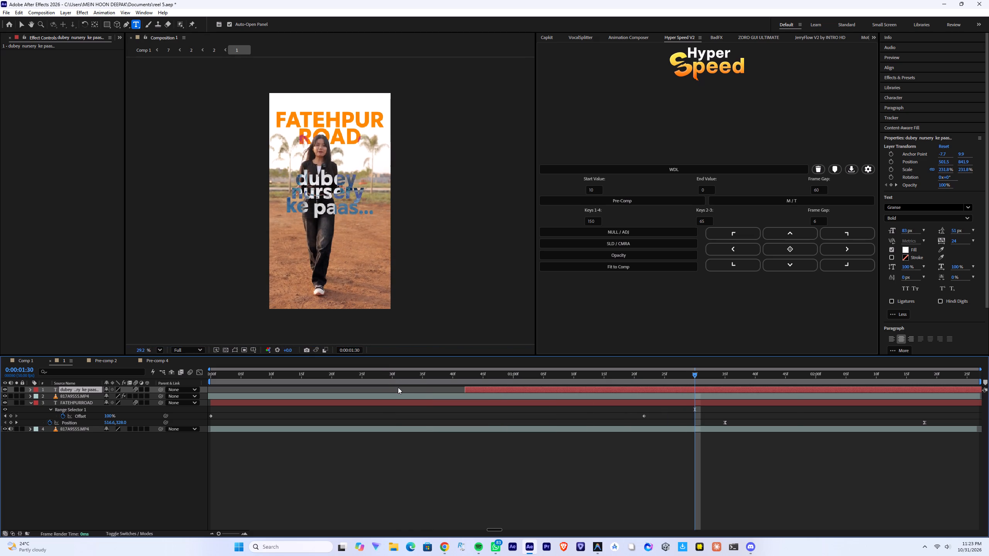
key("space")
left_click(624, 375)
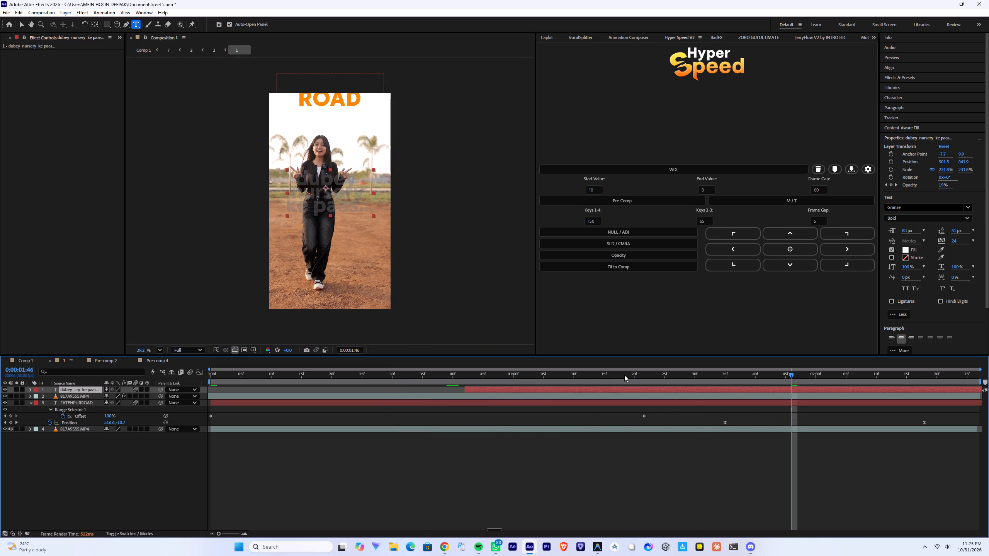
key("space")
key("space")
left_click(625, 375)
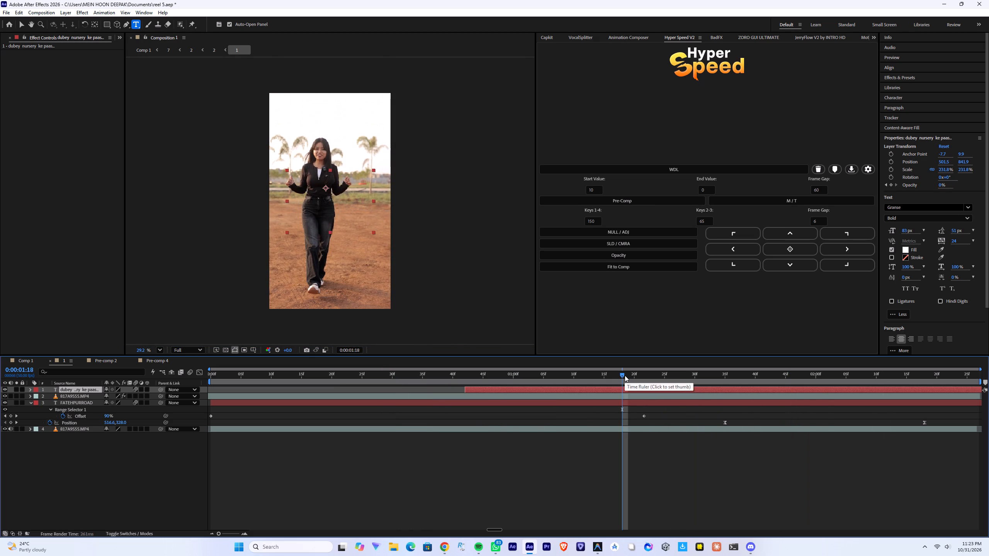
key("space")
key("space")
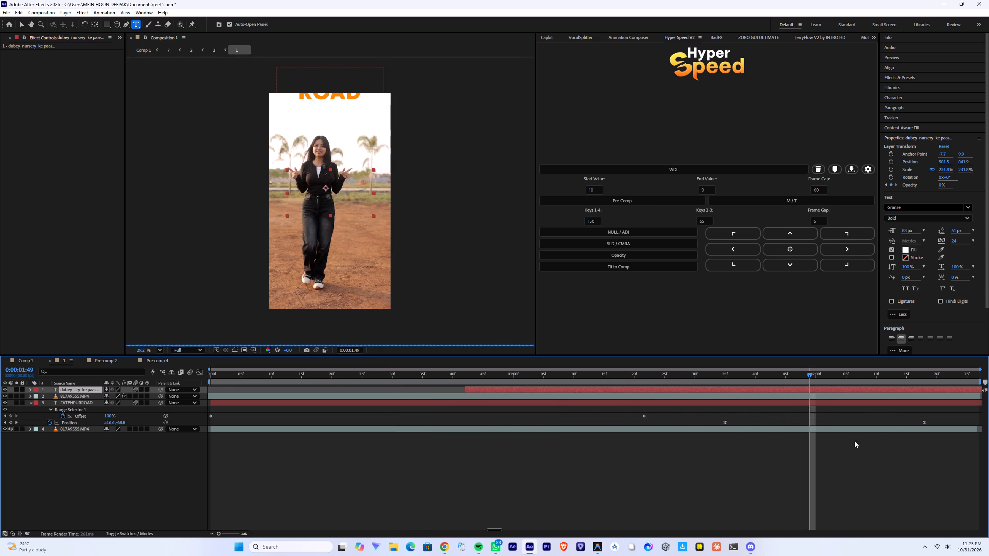
In the speed graph, reduce the first FATEHPUR ROAD Position keyframe's outgoing influence to a minimum so the exit starts at peak speed.
left_click_drag(936, 418, 698, 424)
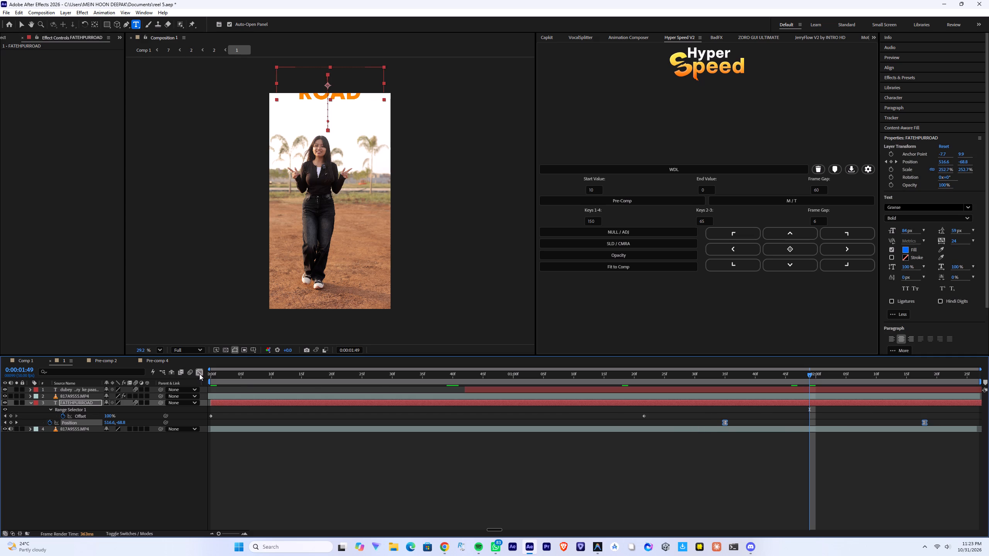
left_click(199, 374)
left_click_drag(833, 474, 652, 524)
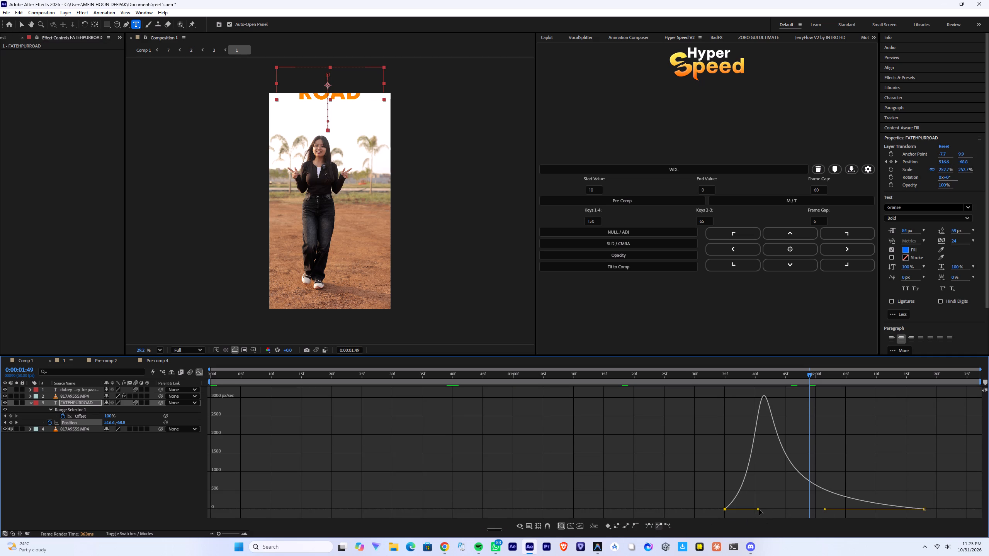
left_click_drag(758, 510, 700, 512, "shift")
In Pre-comp 4, reduce the first SHIVPURI WALO 2 Position keyframe's outgoing influence to a minimum in the speed graph.
left_click(158, 362)
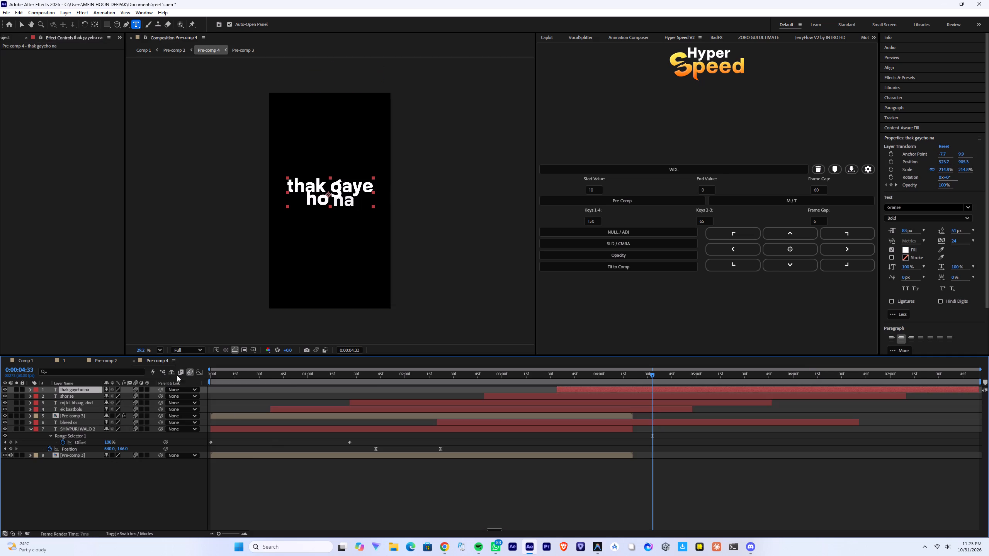
left_click(253, 376)
left_click_drag(443, 448, 367, 452)
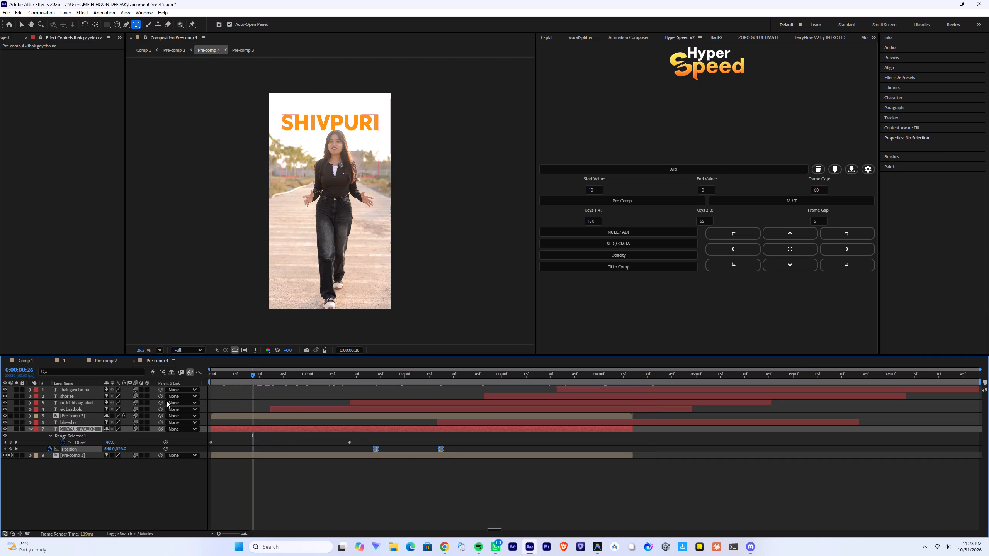
left_click(197, 372)
left_click_drag(474, 494, 338, 527)
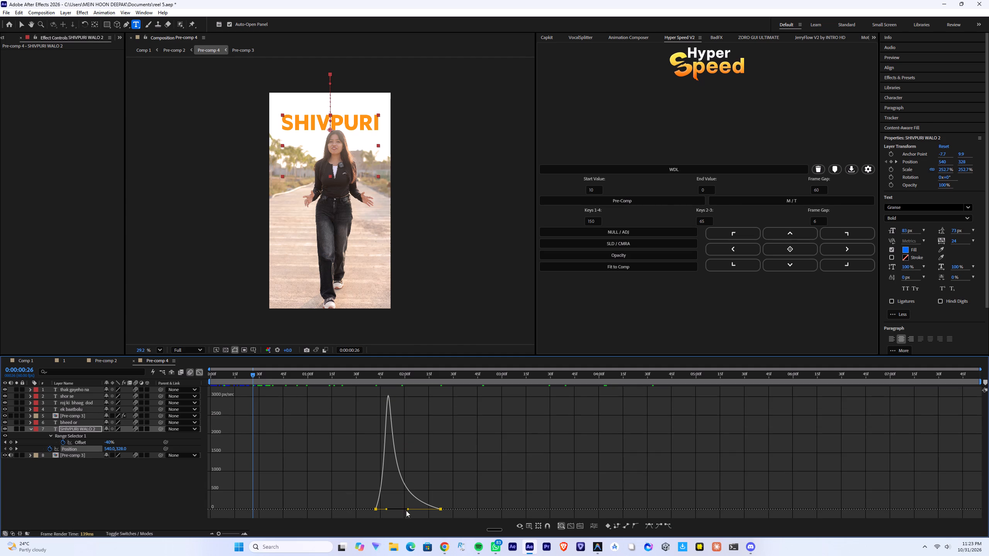
left_click_drag(387, 509, 353, 511, "shift")
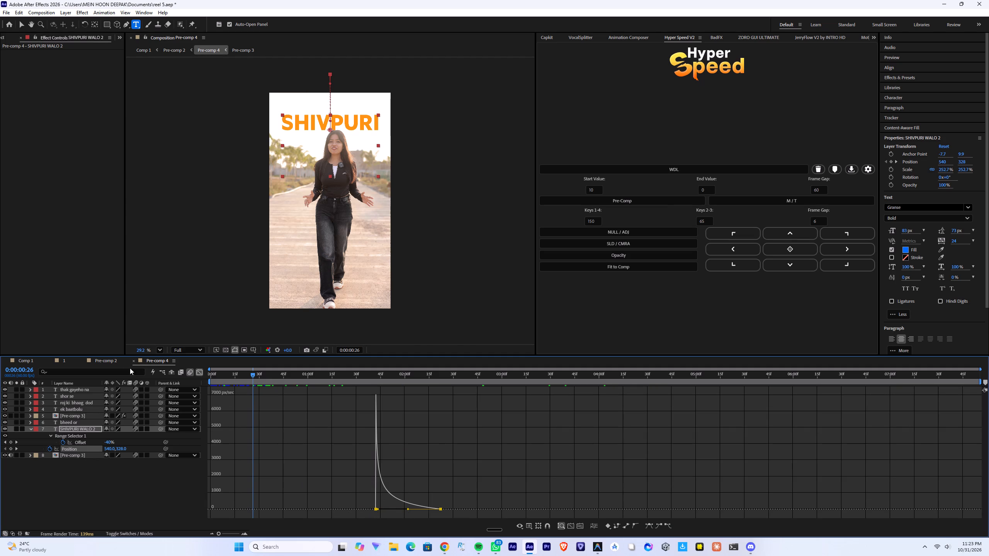
scroll(230, 437, "up", 1)
left_click(199, 374)
Preview Pre-comp 4 from the start and again from 0:00:01:03, examining the SHIVPURI WALO title's upward exit.
left_click_drag(268, 378, 134, 403)
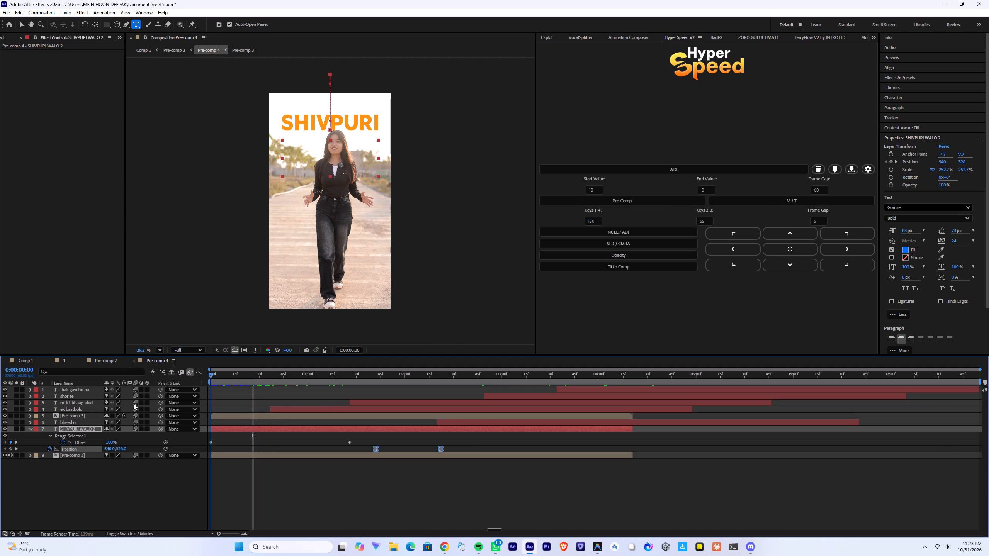
left_click_drag(134, 403, 129, 405)
key("space")
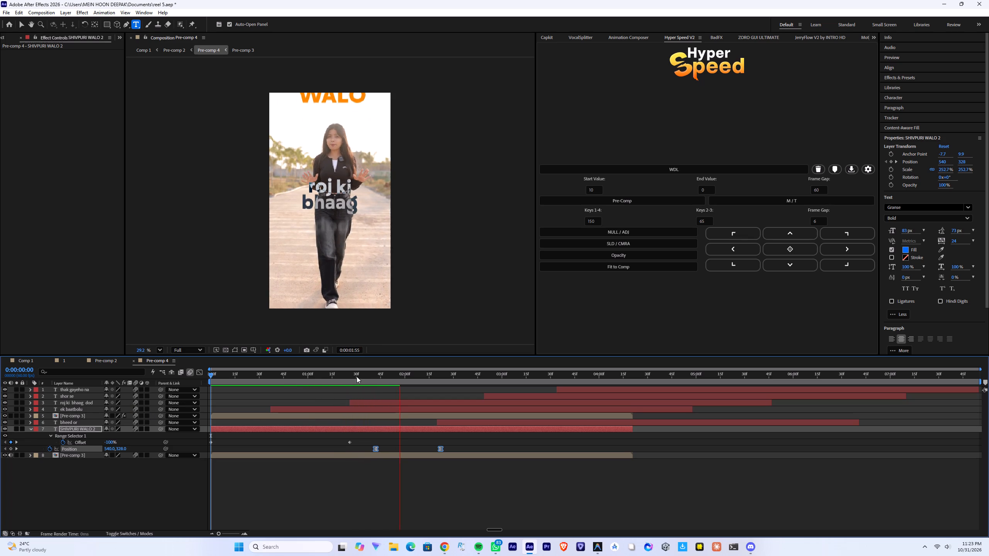
left_click(313, 376)
key("space")
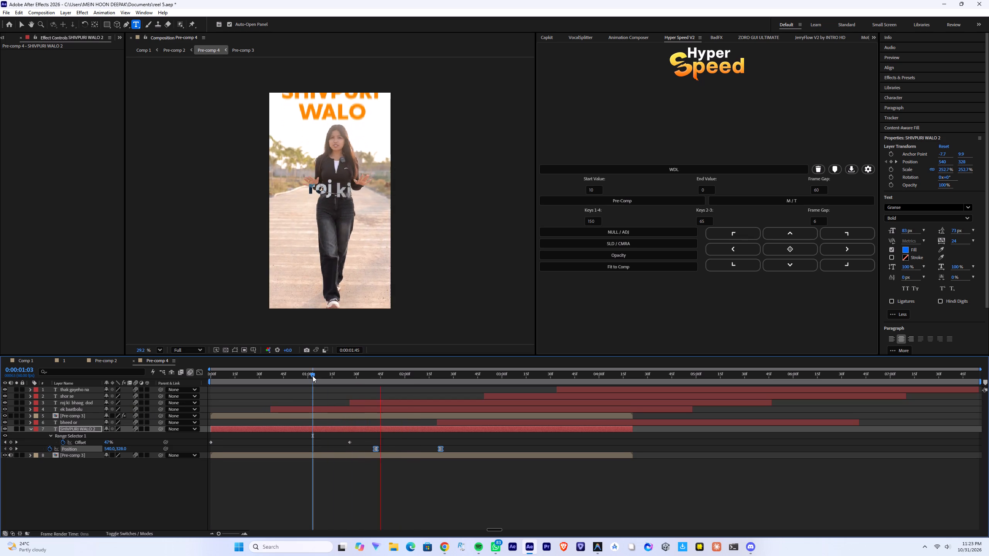
left_click(313, 376)
key("space")
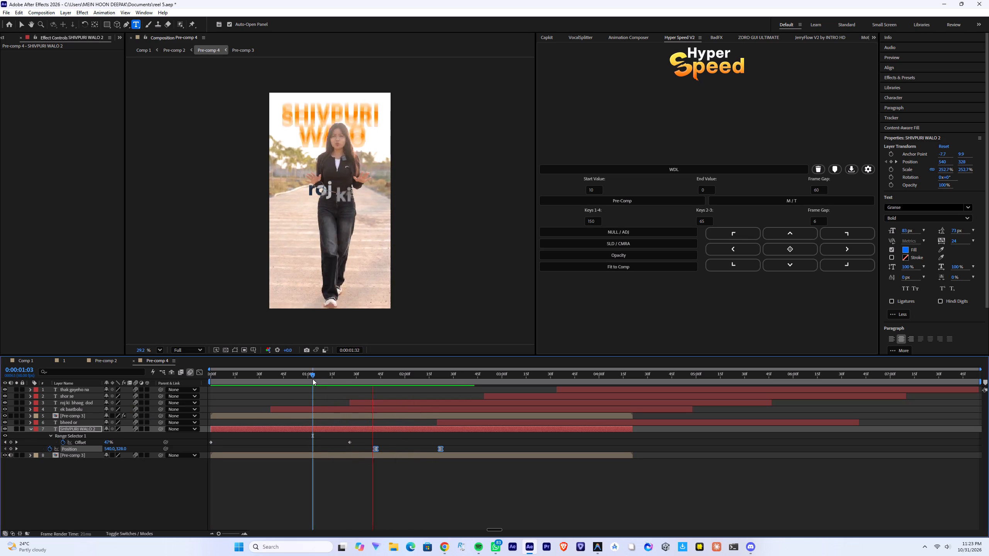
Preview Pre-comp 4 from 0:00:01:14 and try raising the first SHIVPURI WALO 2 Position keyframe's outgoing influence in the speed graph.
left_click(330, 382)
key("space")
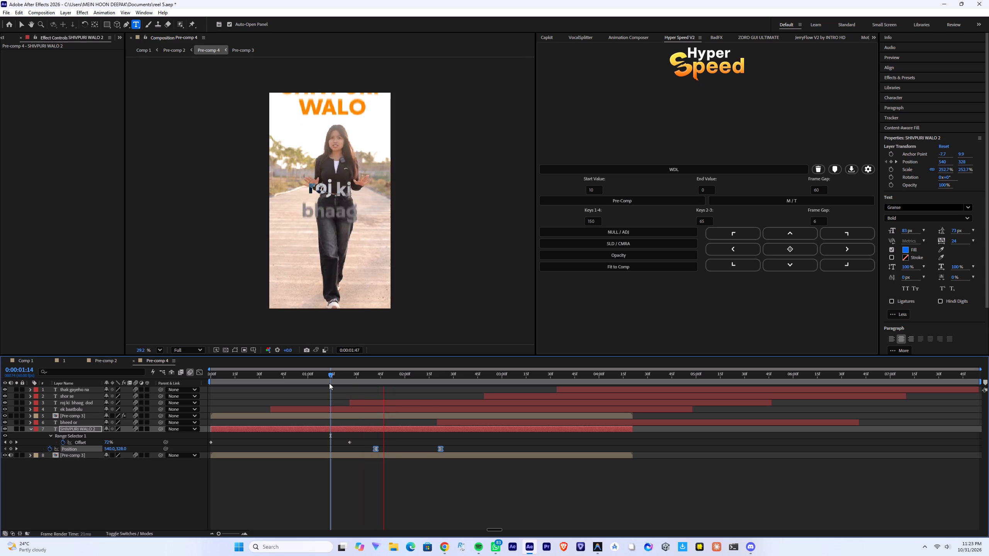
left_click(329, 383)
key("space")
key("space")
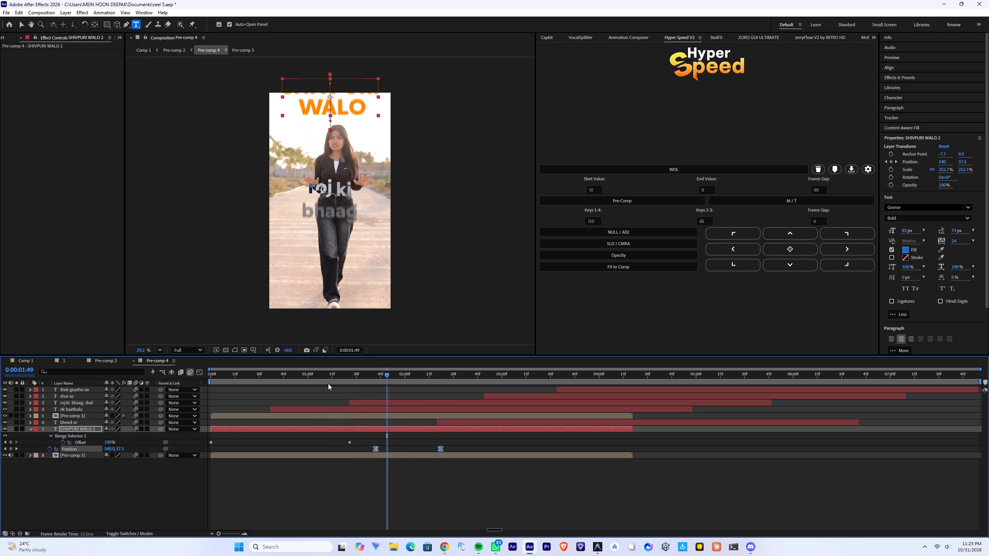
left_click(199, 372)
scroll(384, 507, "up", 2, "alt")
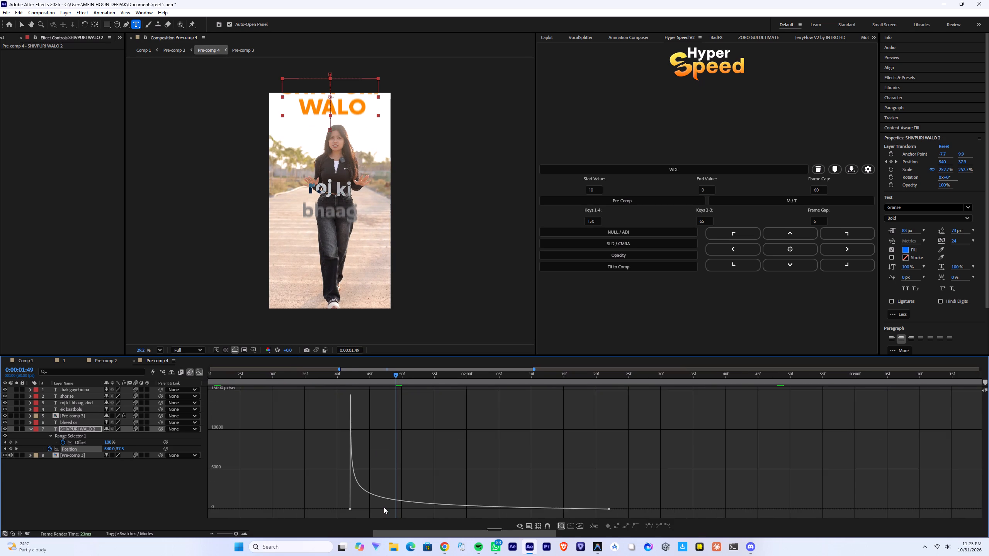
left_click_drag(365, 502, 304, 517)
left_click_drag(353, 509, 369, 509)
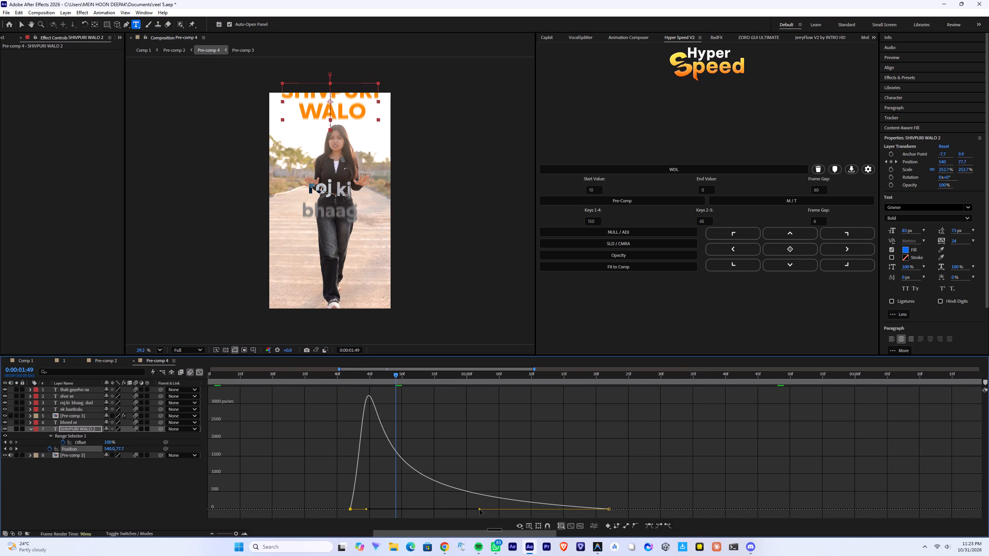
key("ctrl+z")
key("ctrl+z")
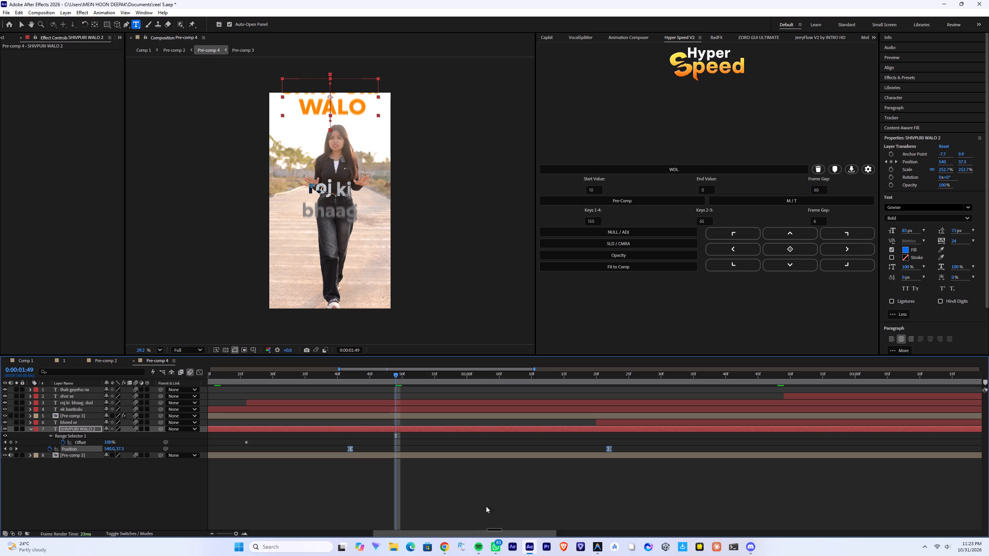
Undo the earlier reduction of the first SHIVPURI WALO 2 Position keyframe's outgoing influence.
left_click(199, 372)
key("ctrl+z")
key("ctrl+z")
key("ctrl+z")
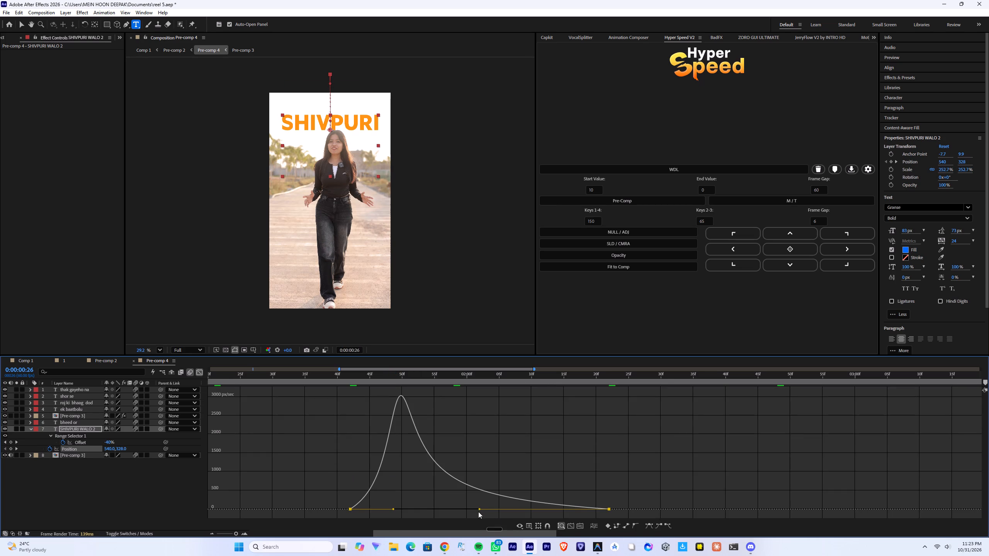
Shorten the second SHIVPURI WALO 2 Position keyframe's incoming influence in the speed graph and preview the title's exit from 0:00:01:40.
left_click_drag(479, 509, 504, 509)
left_click(345, 384)
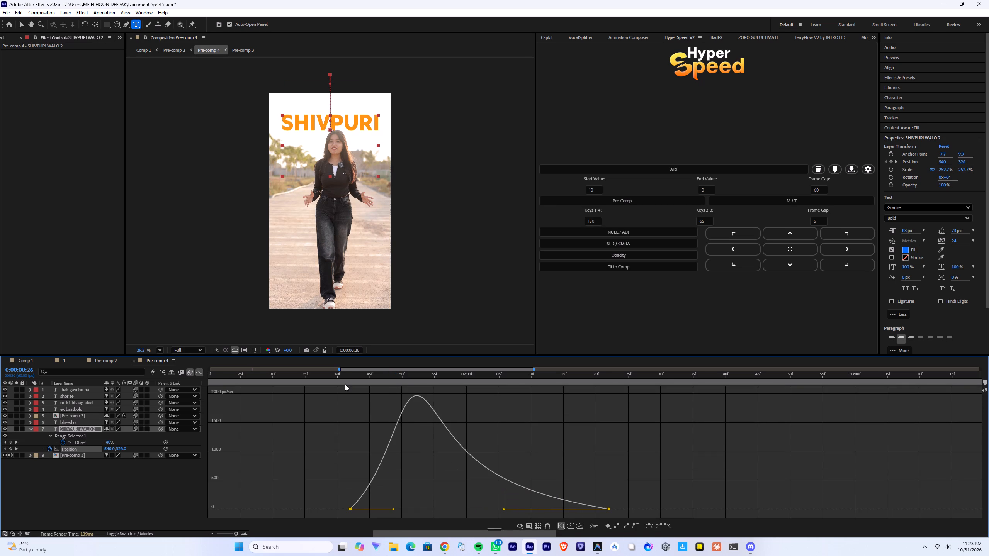
key("space")
left_click(340, 383)
key("space")
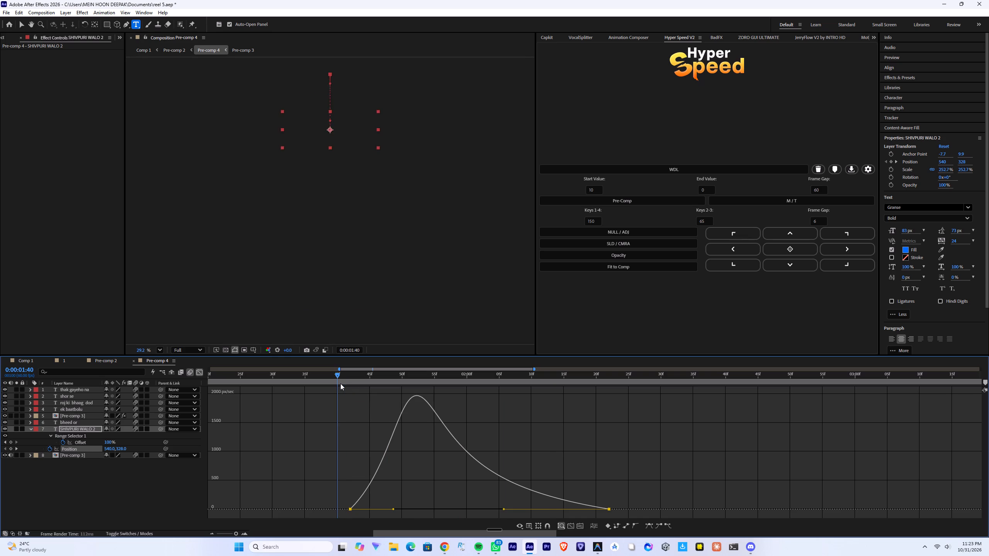
left_click(340, 383)
key("space")
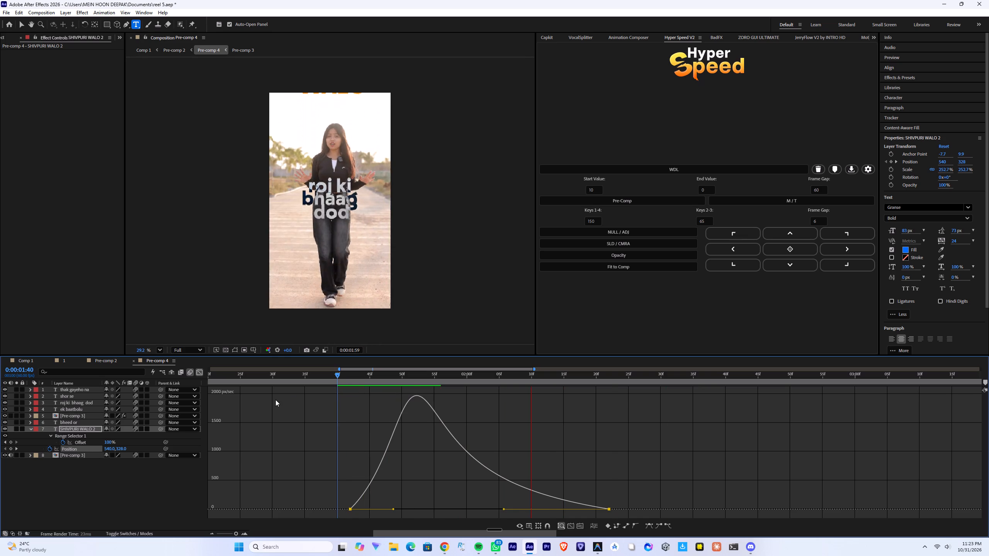
key("space")
left_click(201, 371)
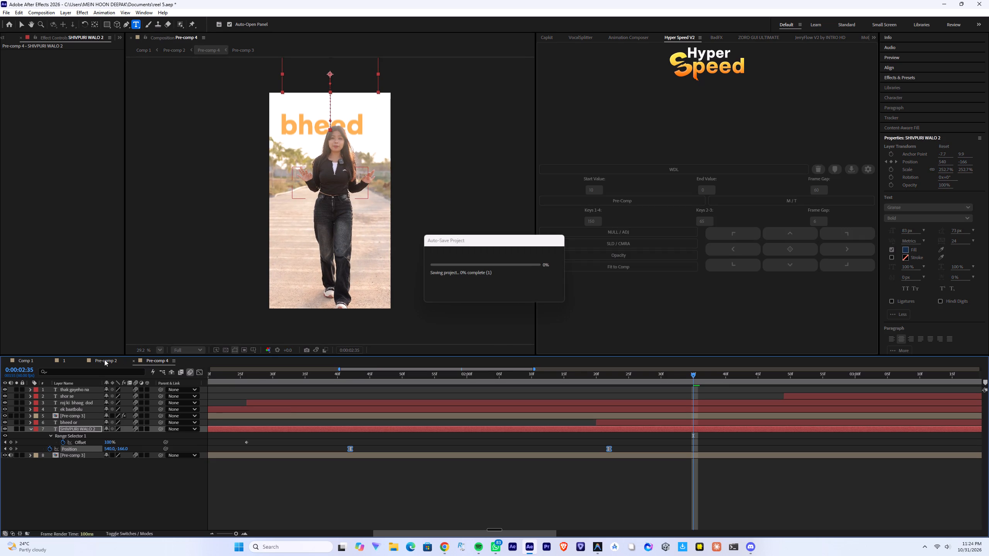
In composition 1, slightly raise the first FATEHPUR ROAD Position keyframe's outgoing influence and preview the exit from 0:00:01:24.
left_click(104, 359)
left_click(66, 361)
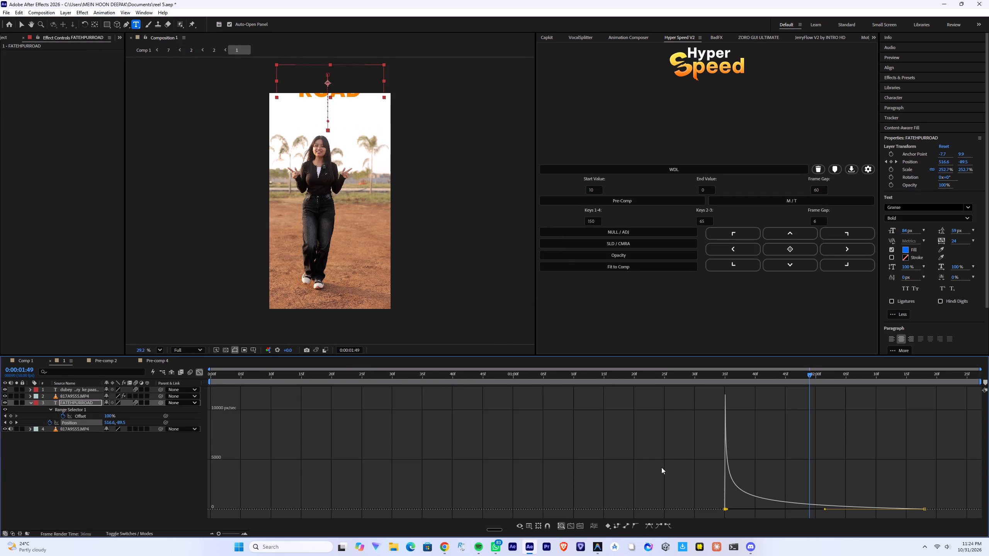
left_click_drag(728, 509, 740, 509)
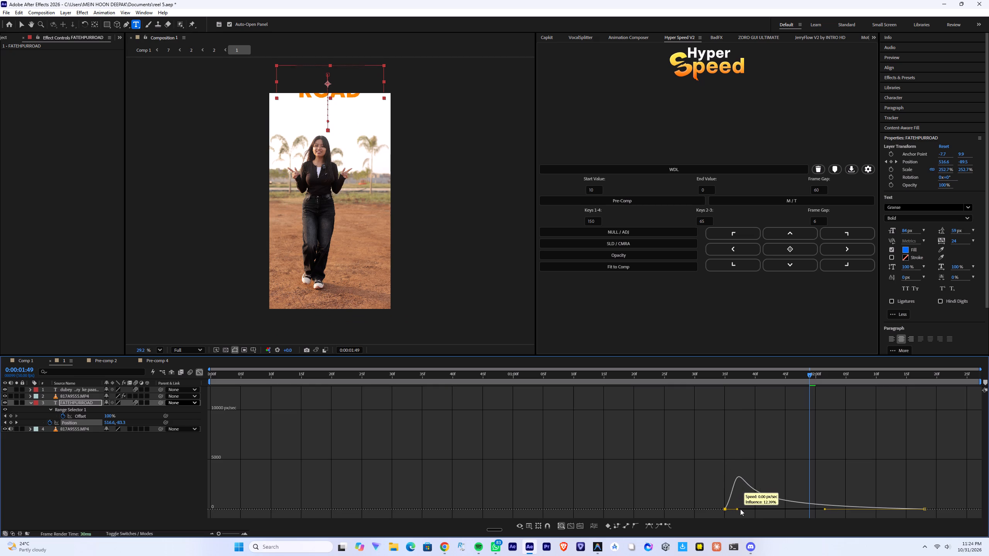
left_click_drag(740, 509, 744, 509)
left_click(709, 376)
key("space")
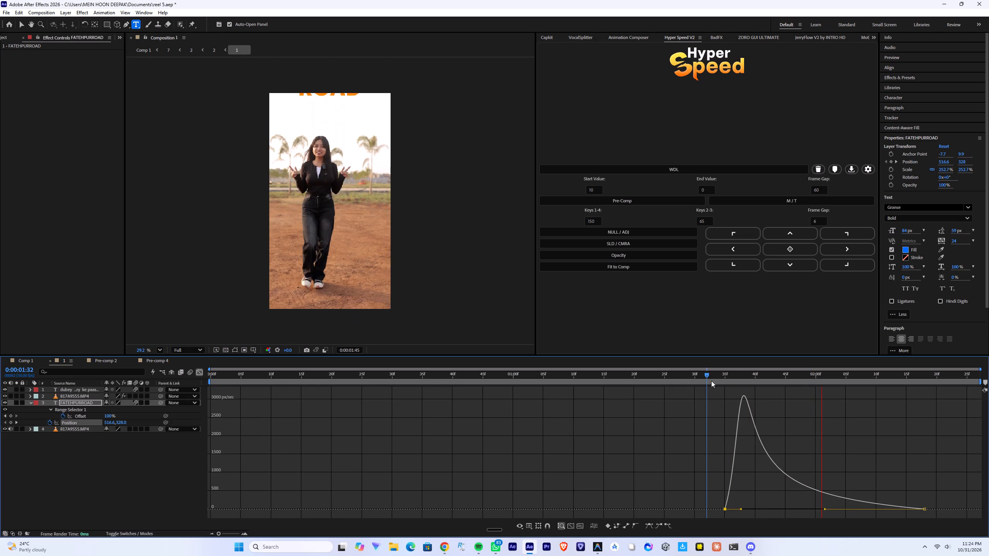
left_click(714, 374)
left_click_drag(707, 374, 649, 380)
key("space")
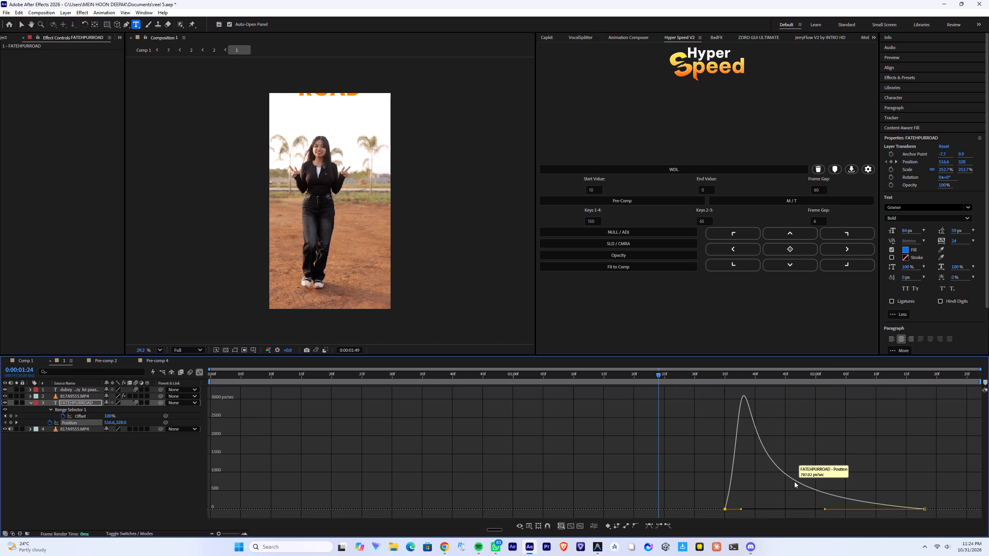
key("space")
Move the first FATEHPUR ROAD Position keyframe earlier to about 0:00:01:03, keeping the second in place, and preview from 0:00:00:44.
left_click(203, 374)
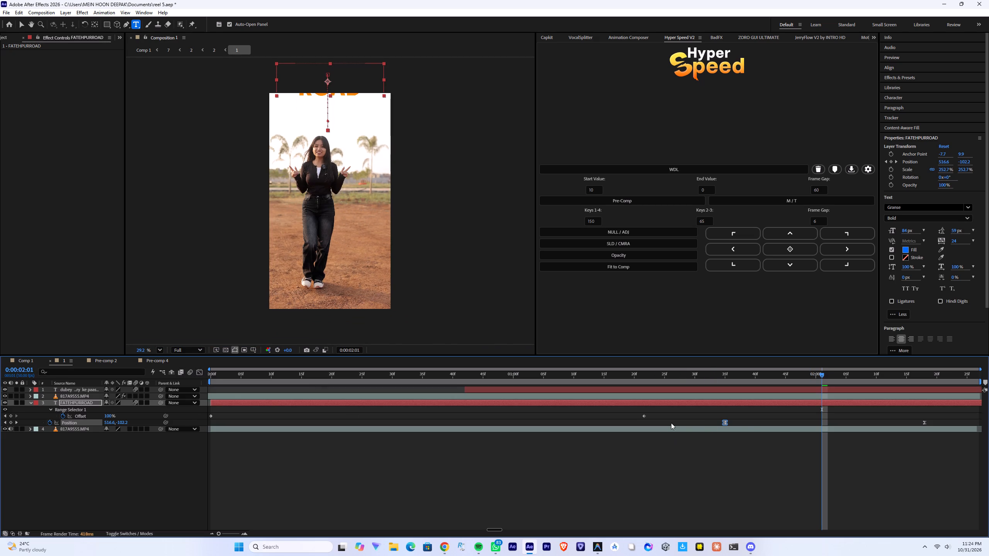
left_click_drag(947, 420, 666, 424)
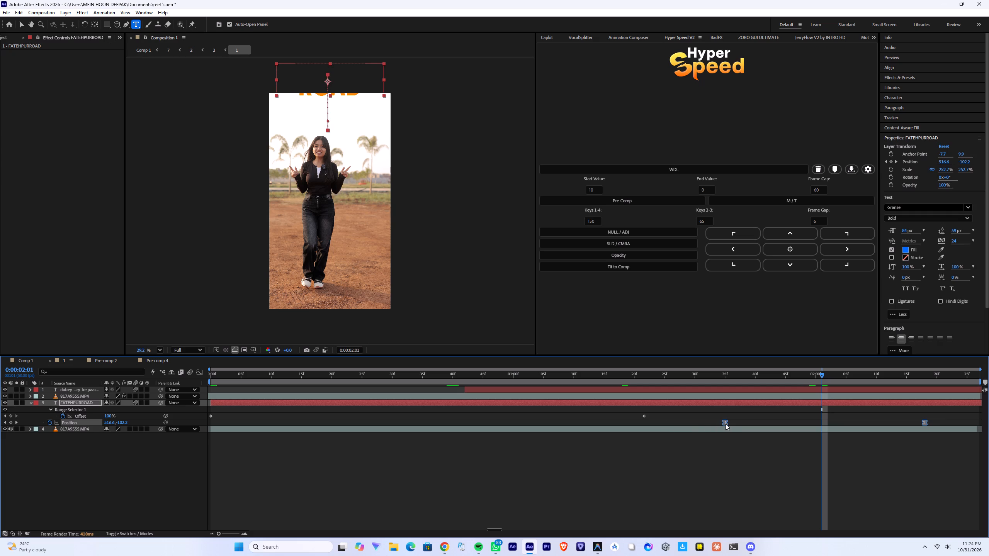
left_click_drag(726, 424, 535, 432, "alt")
left_click(479, 370)
left_click(478, 382)
key("space")
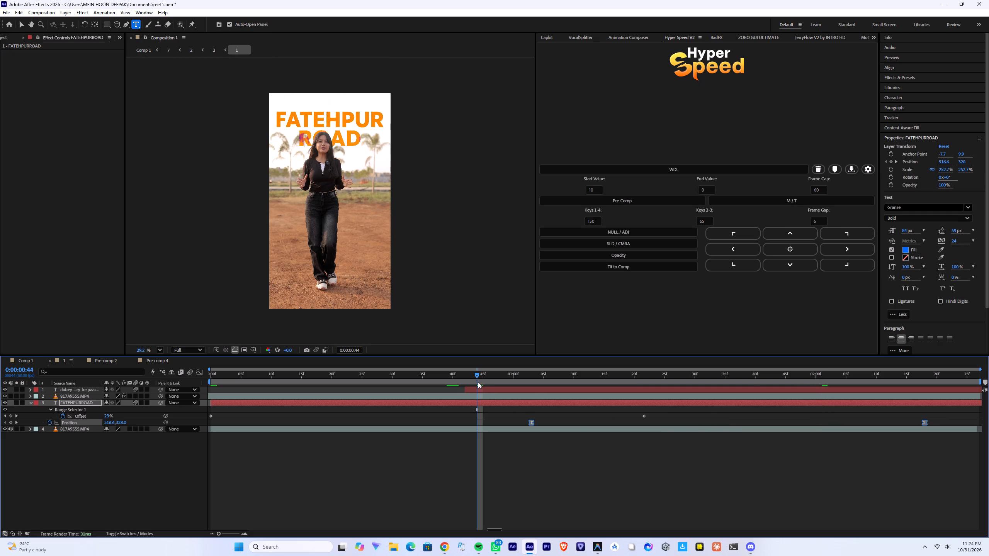
left_click(479, 383)
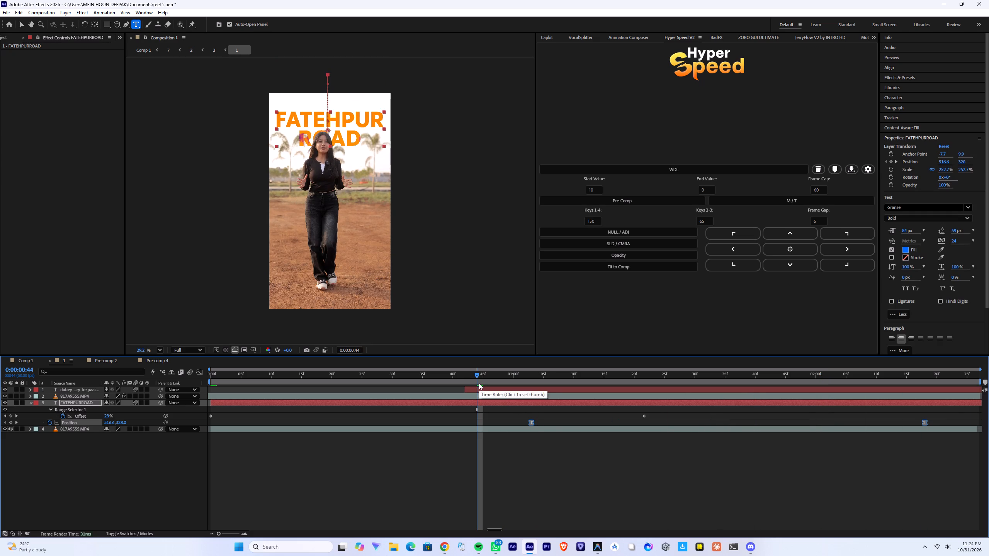
key("space")
key("space")
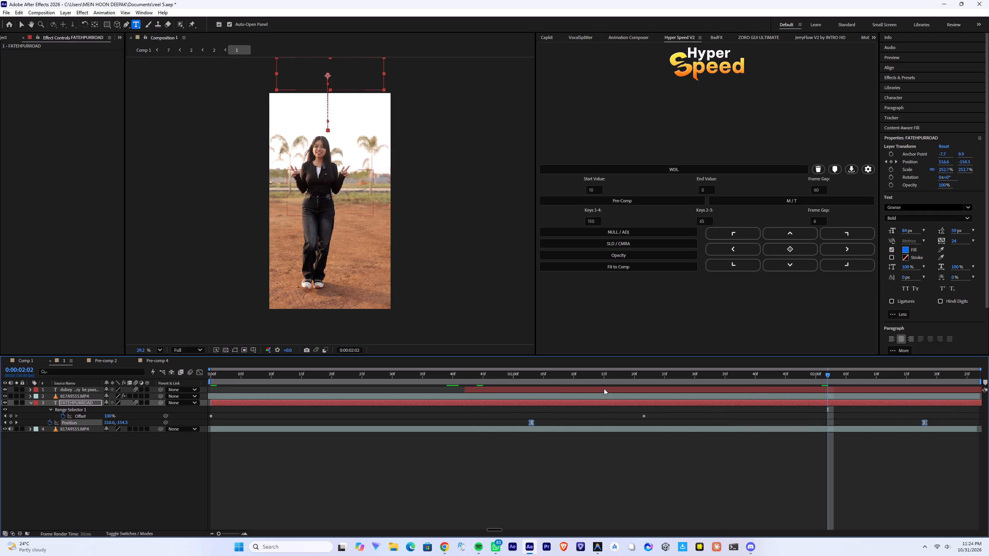
left_click(598, 405)
key("ctrl+d")
left_click_drag(482, 403, 498, 405)
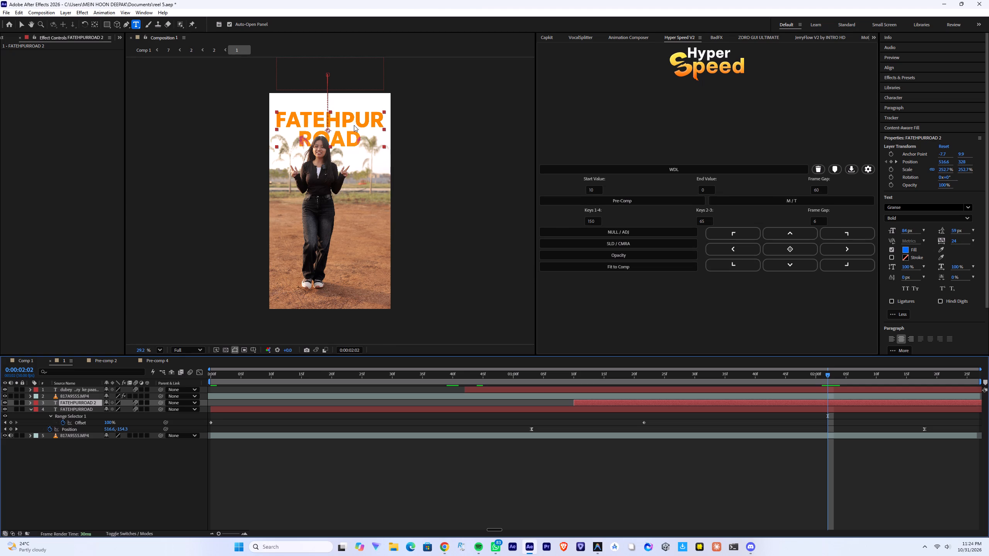
Replace the duplicated title's text with RADHA VALLEY, split over two lines.
triple_click(354, 125)
key("ctrl+a")
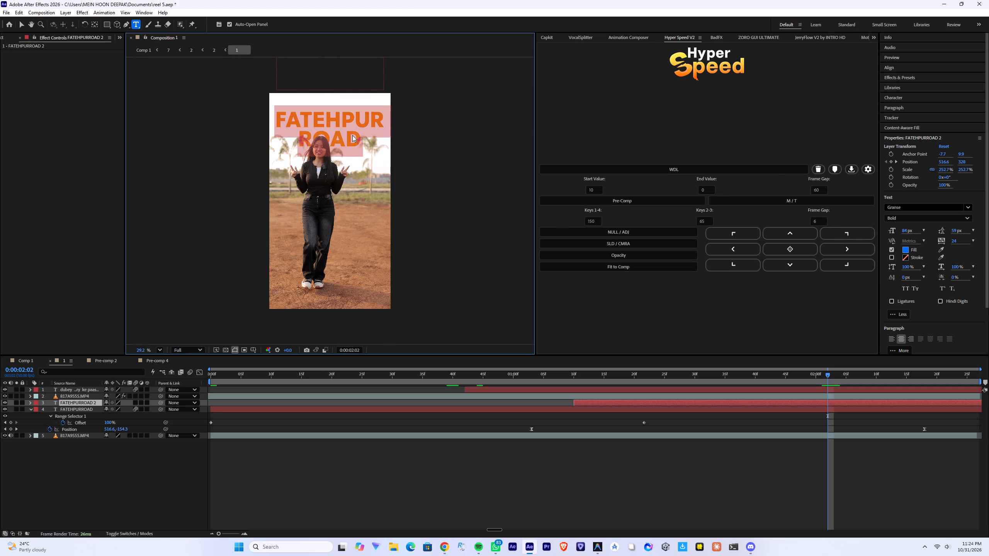
key("ctrl+v")
left_click(337, 122)
left_click(333, 122)
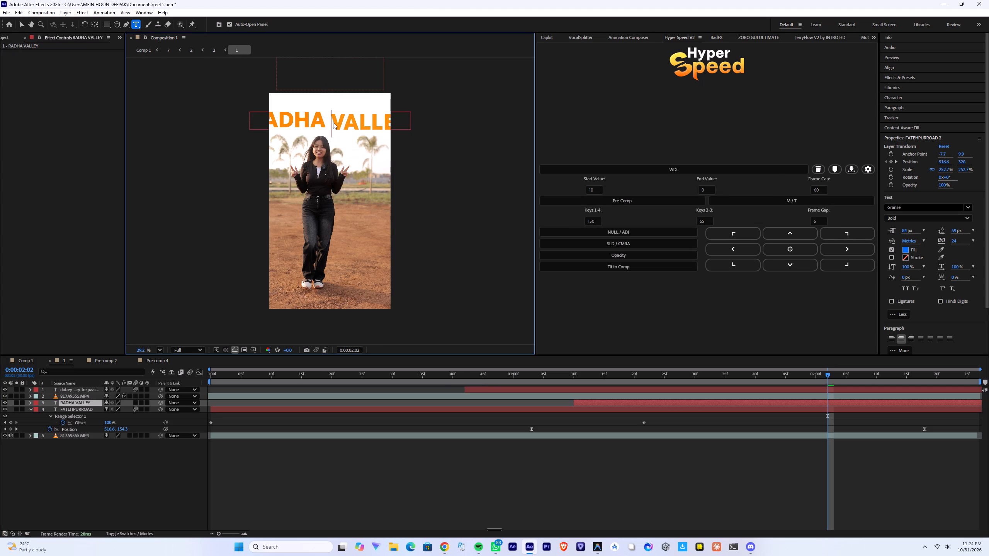
key("Return")
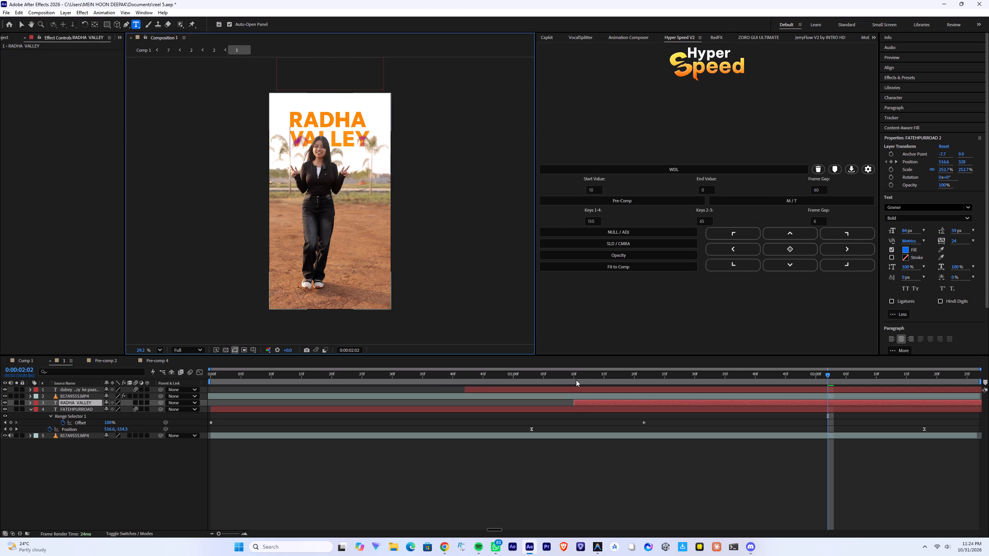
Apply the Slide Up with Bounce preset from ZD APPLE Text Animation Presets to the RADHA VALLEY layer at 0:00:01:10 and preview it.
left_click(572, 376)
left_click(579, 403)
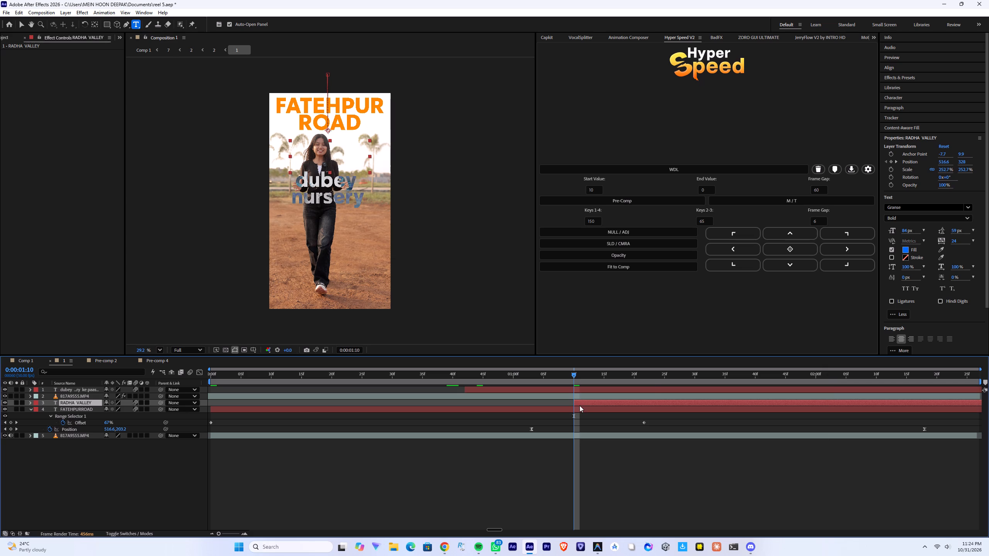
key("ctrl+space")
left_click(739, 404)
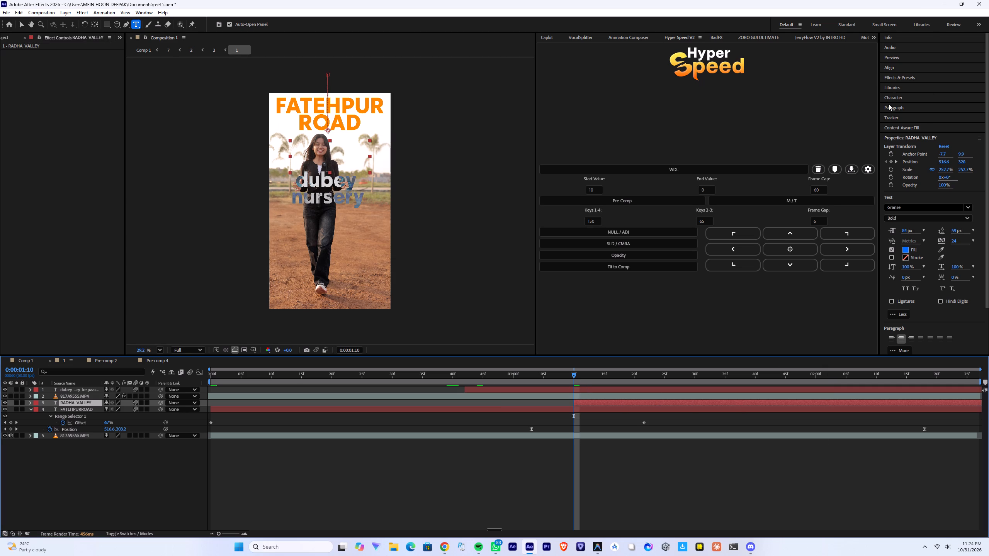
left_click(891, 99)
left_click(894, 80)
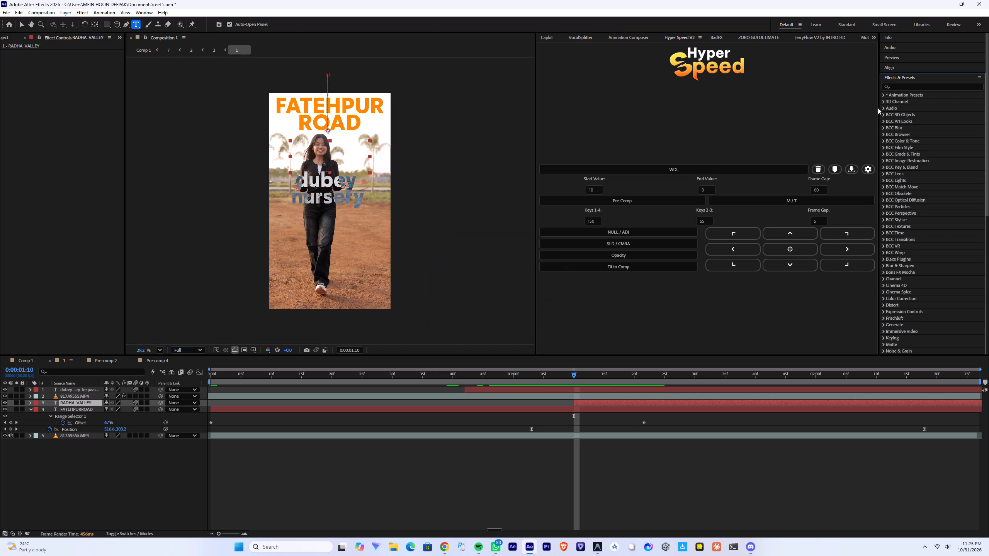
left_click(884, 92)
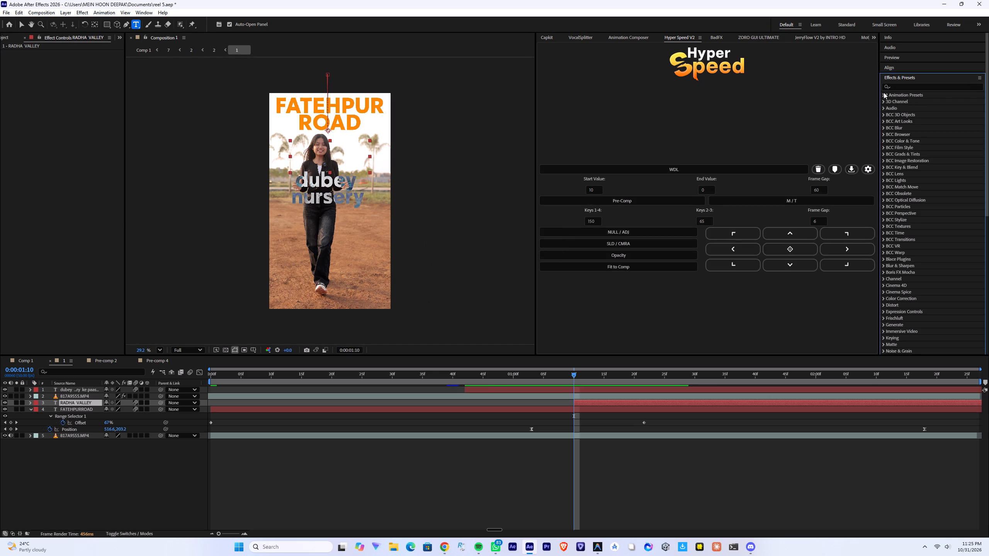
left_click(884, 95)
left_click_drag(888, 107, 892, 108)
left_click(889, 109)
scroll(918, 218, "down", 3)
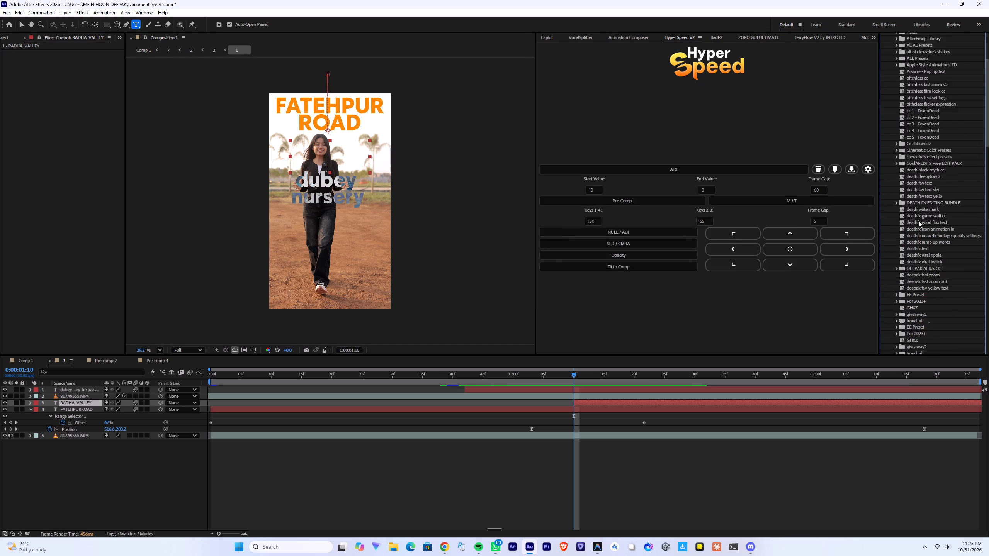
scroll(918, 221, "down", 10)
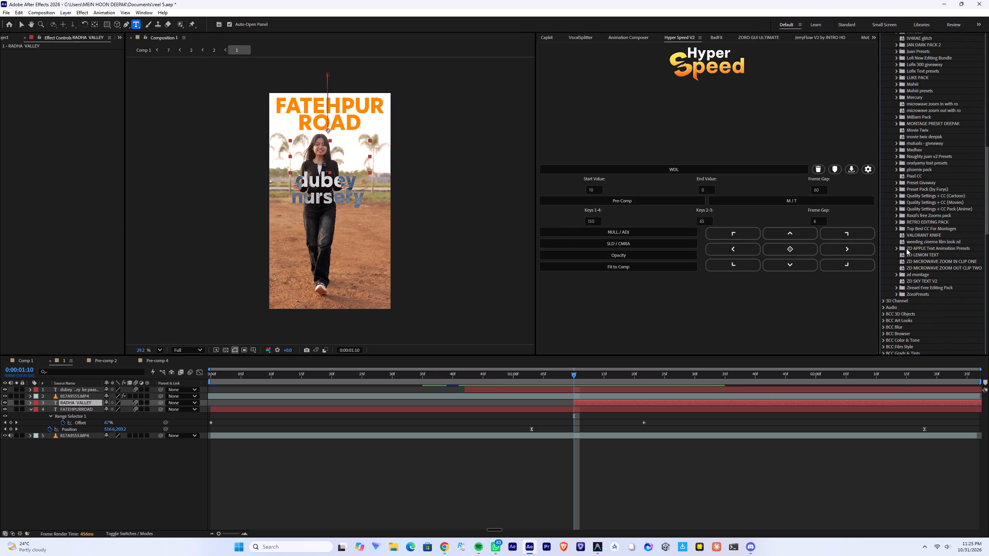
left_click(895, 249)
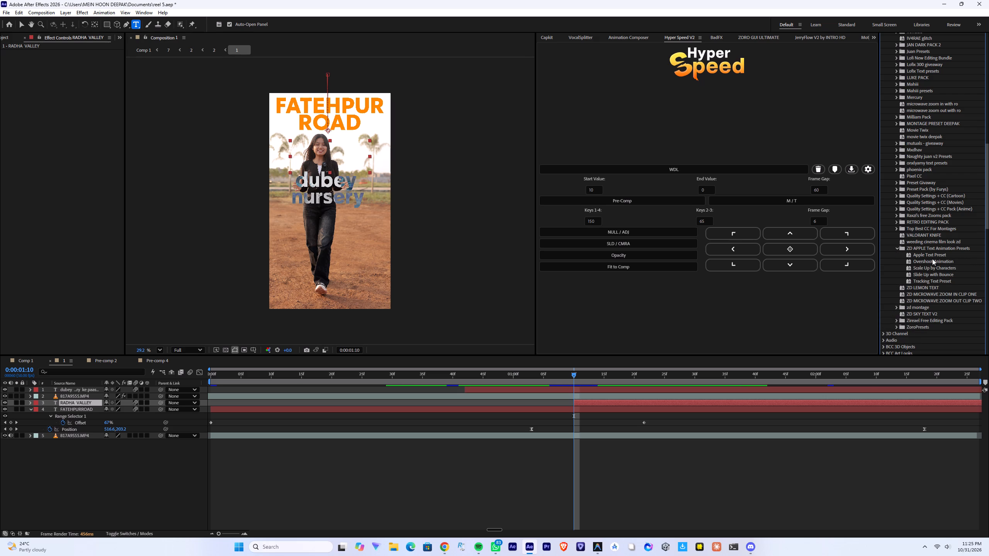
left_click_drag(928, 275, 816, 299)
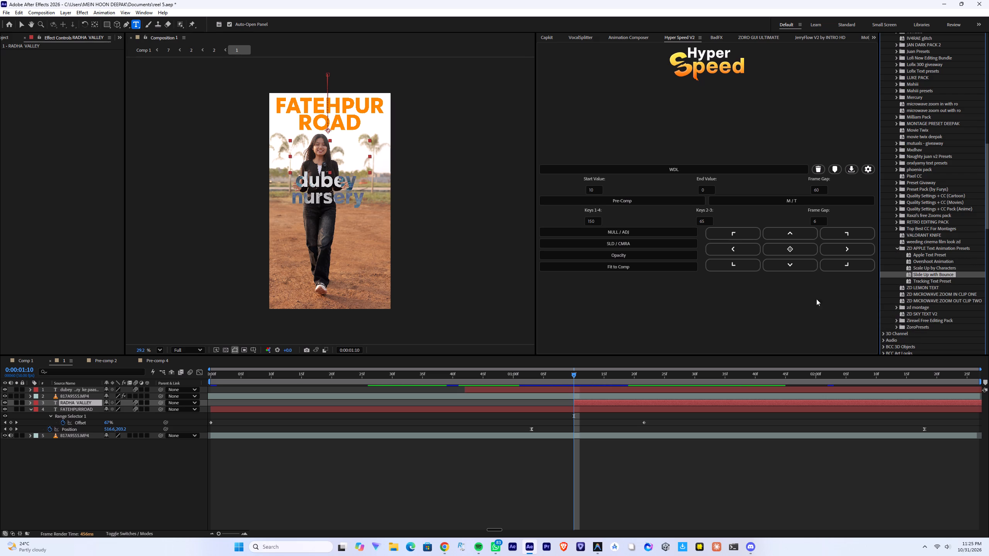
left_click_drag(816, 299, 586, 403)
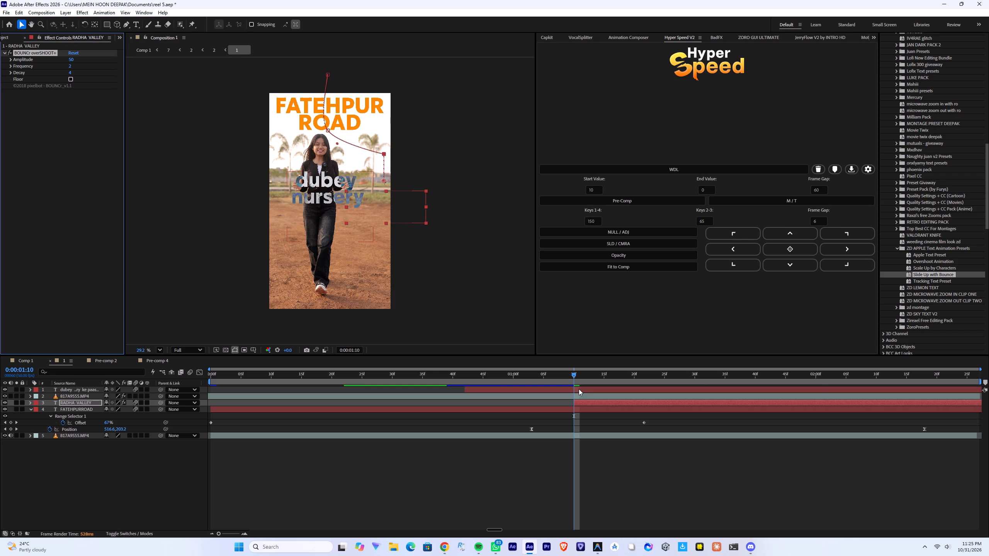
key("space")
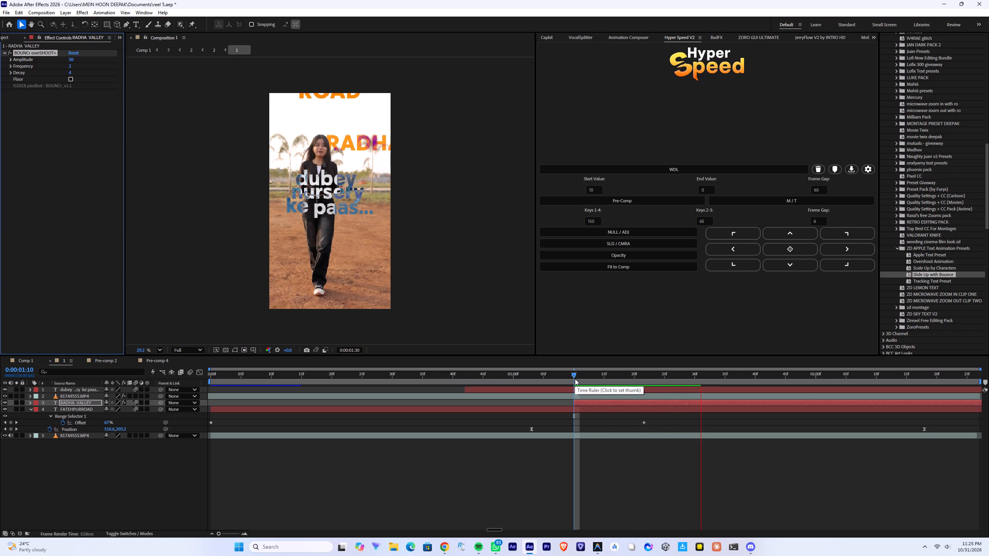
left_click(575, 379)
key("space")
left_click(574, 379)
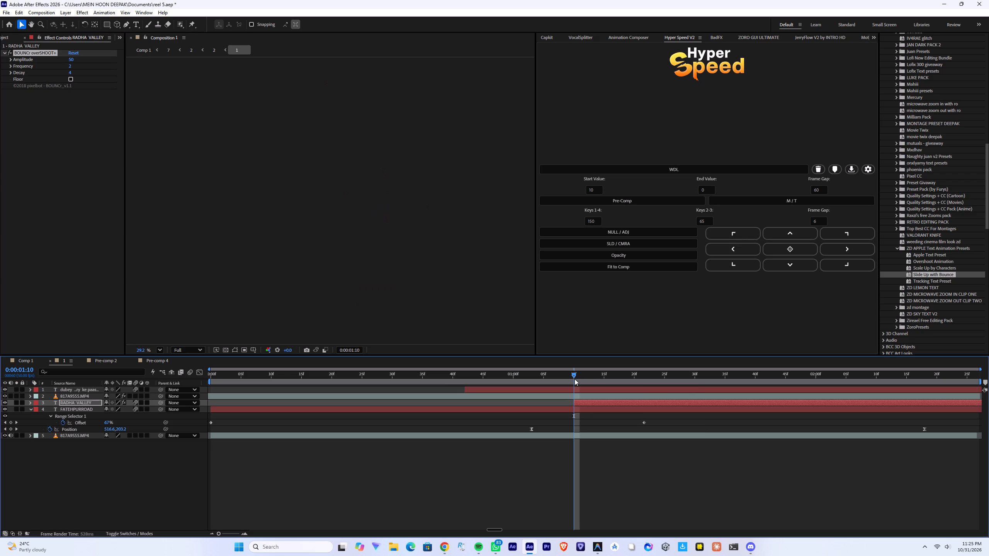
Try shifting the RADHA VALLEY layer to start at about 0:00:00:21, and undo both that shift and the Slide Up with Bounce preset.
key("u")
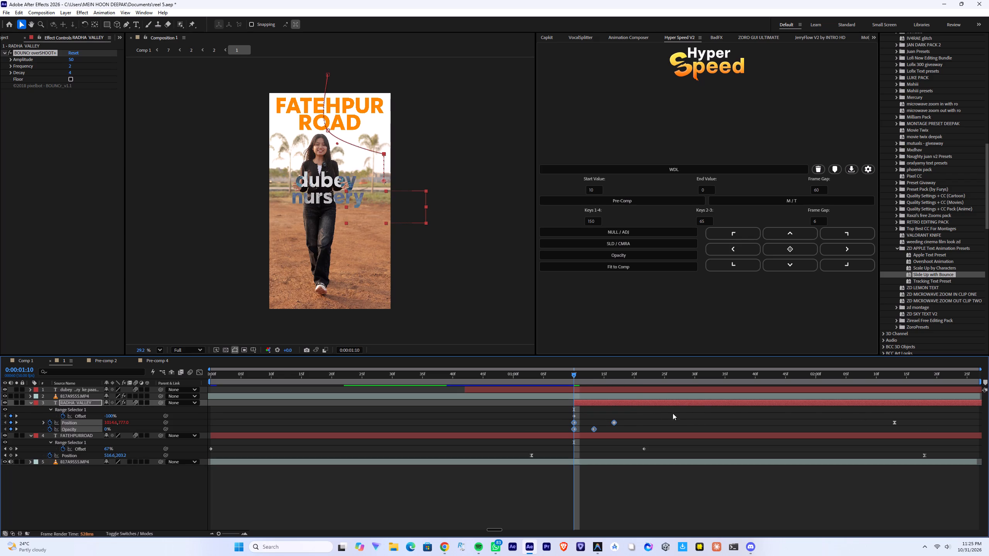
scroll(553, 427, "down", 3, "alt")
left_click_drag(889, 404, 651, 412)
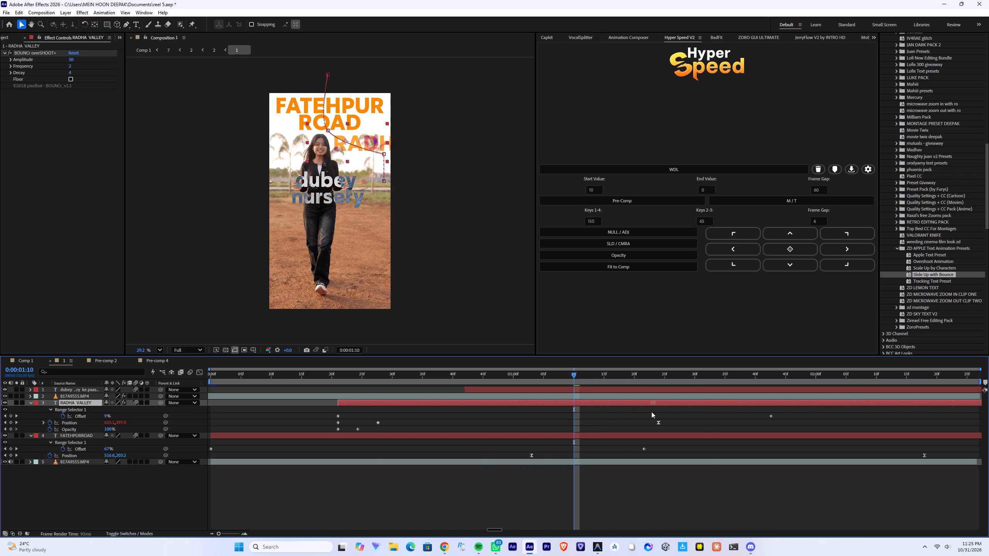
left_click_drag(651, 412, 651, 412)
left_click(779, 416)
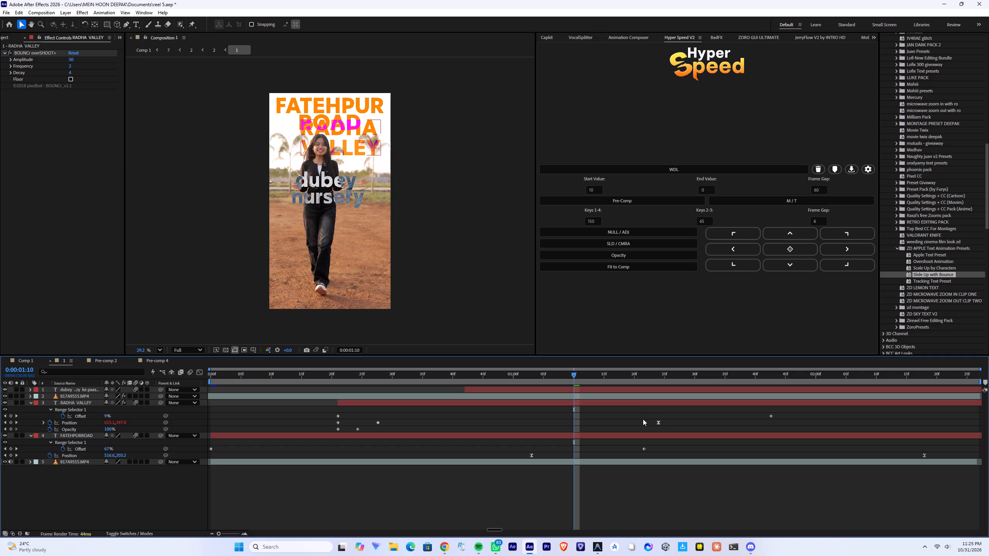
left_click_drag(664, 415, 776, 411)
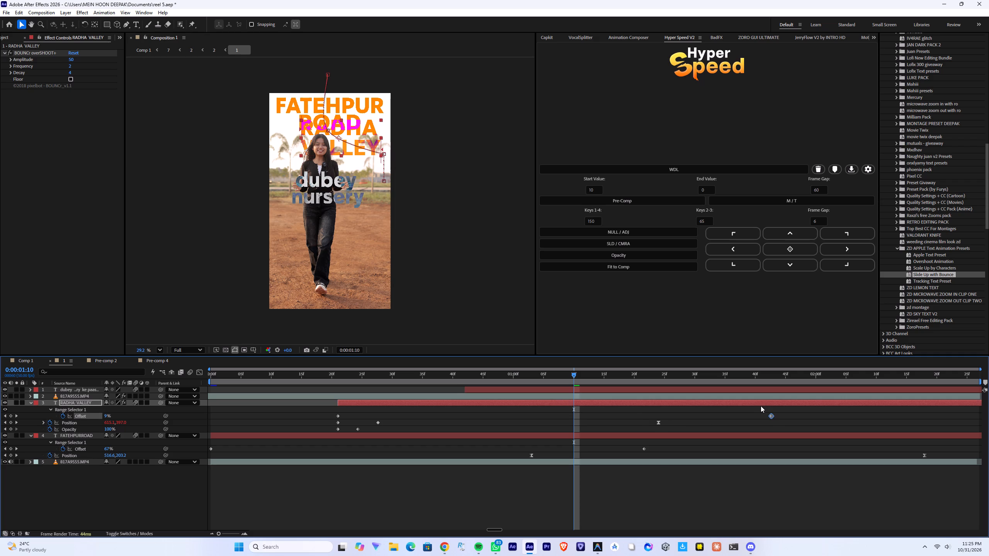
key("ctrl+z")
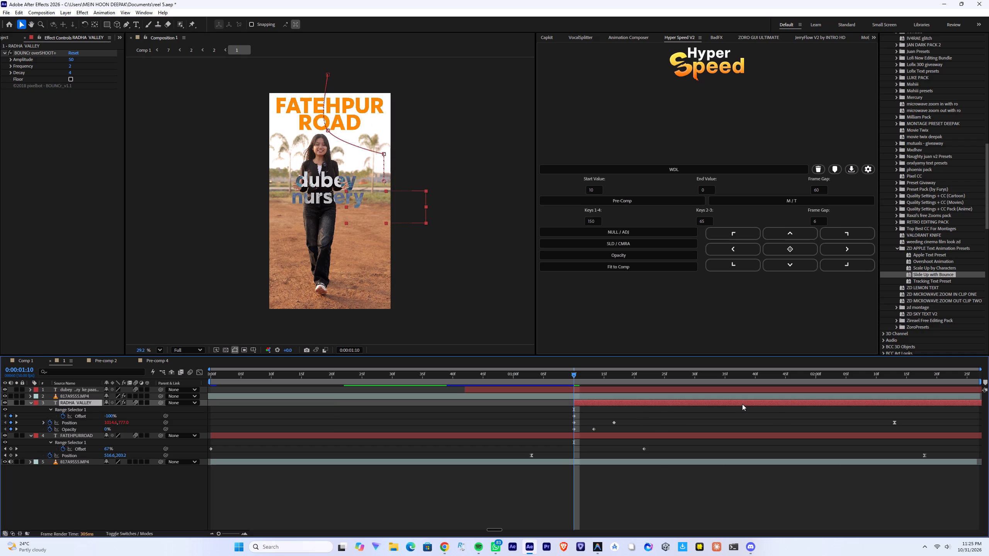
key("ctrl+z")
Slide the RADHA VALLEY layer earlier to expose its Position keyframes and delete all of them.
left_click_drag(742, 404, 425, 402)
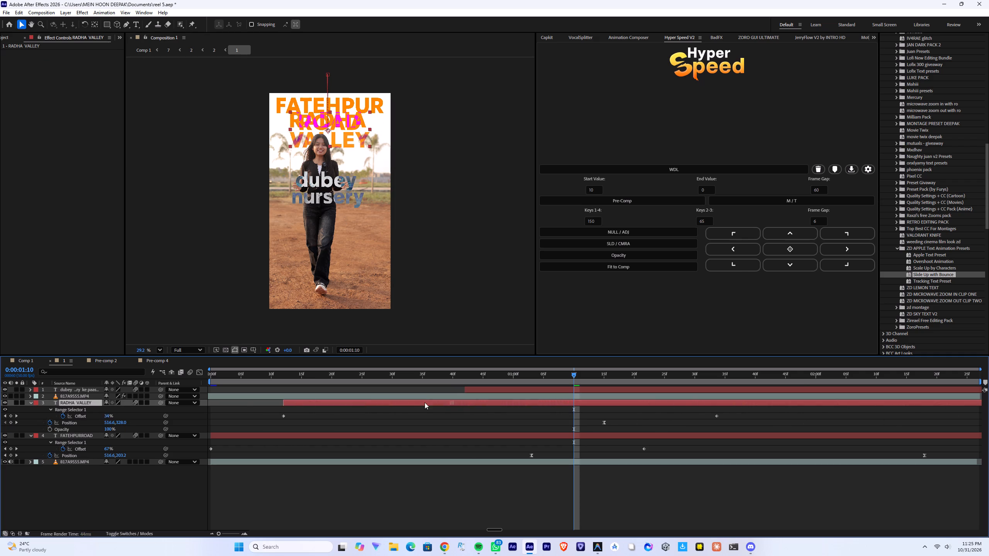
left_click_drag(425, 402, 302, 403)
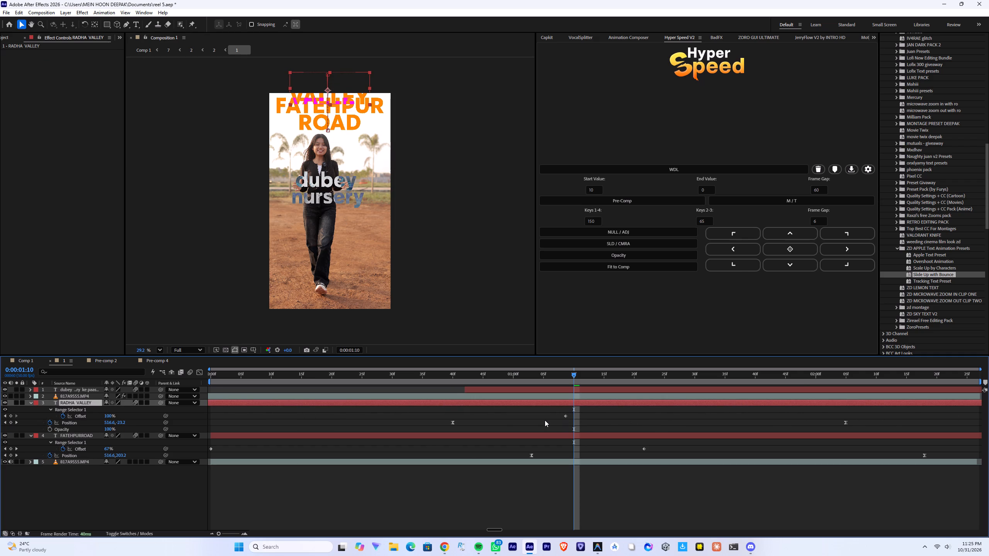
left_click_drag(869, 420, 512, 423)
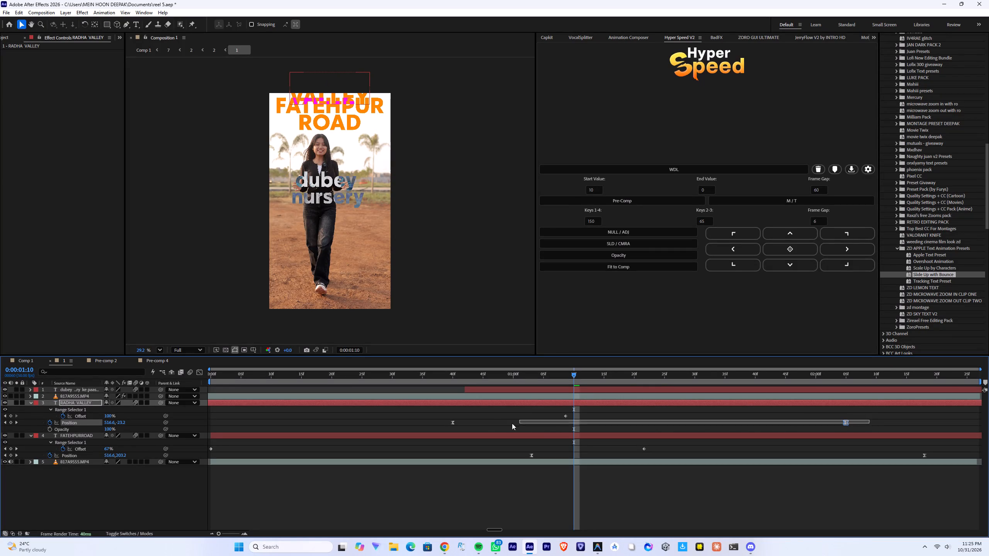
left_click_drag(512, 423, 487, 428)
left_click_drag(590, 402, 804, 382)
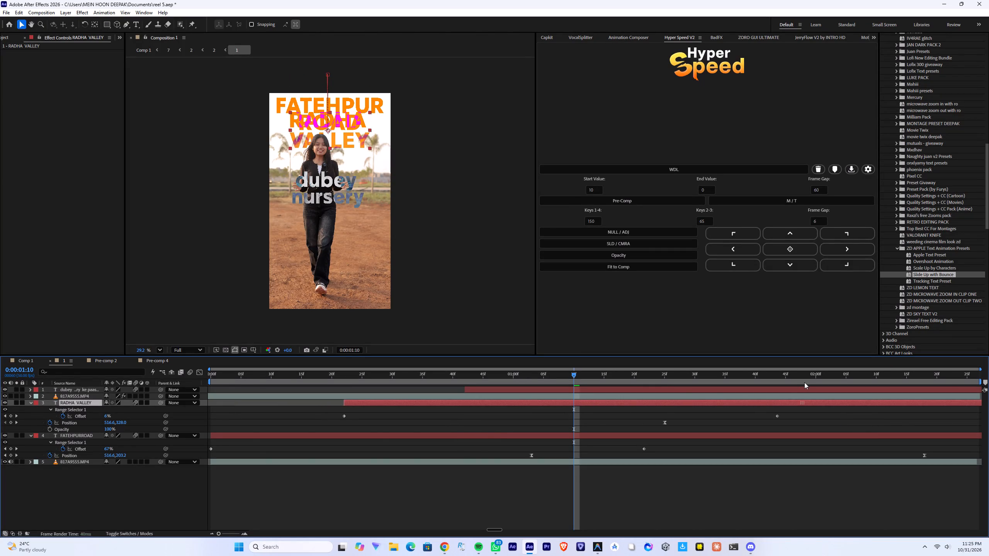
left_click_drag(804, 382, 511, 399)
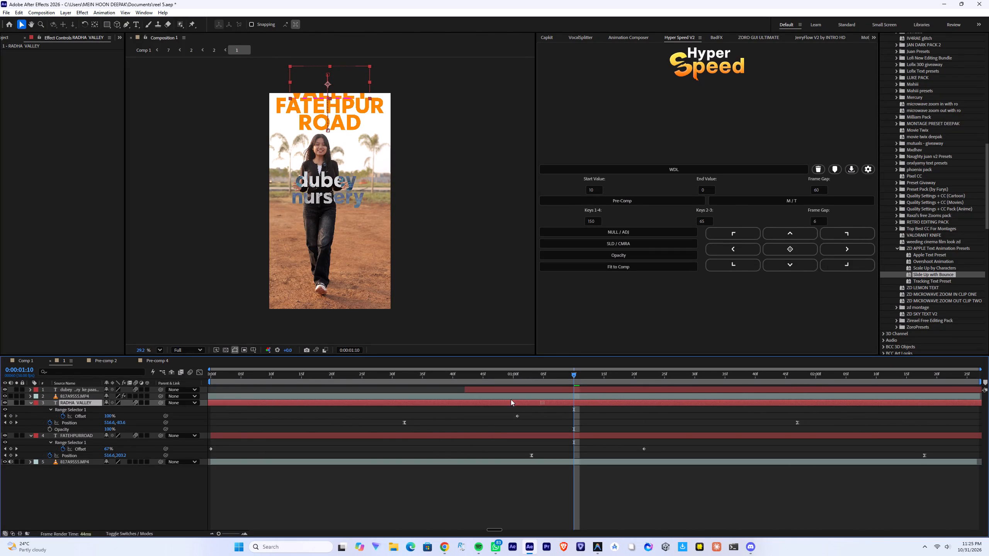
left_click_drag(511, 399, 583, 394)
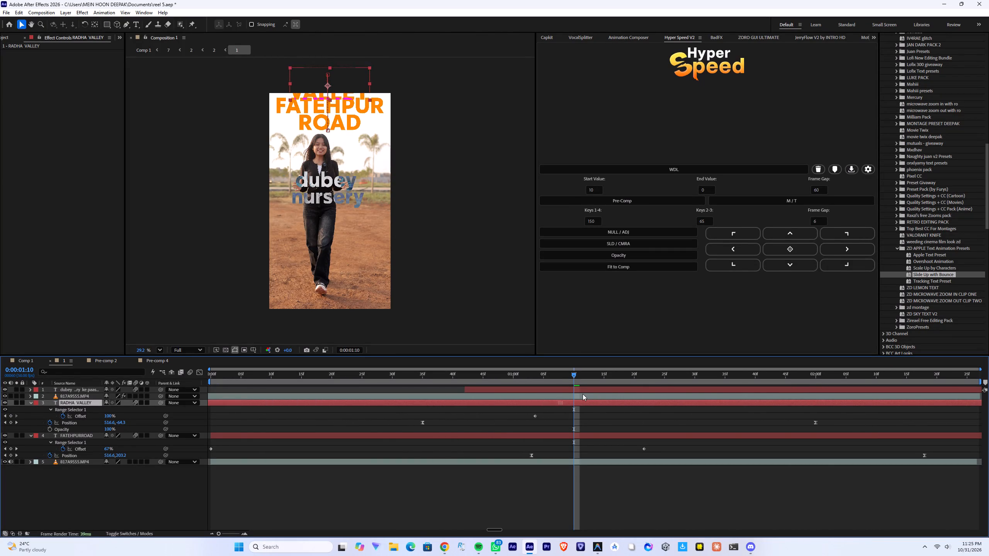
left_click_drag(583, 394, 601, 392)
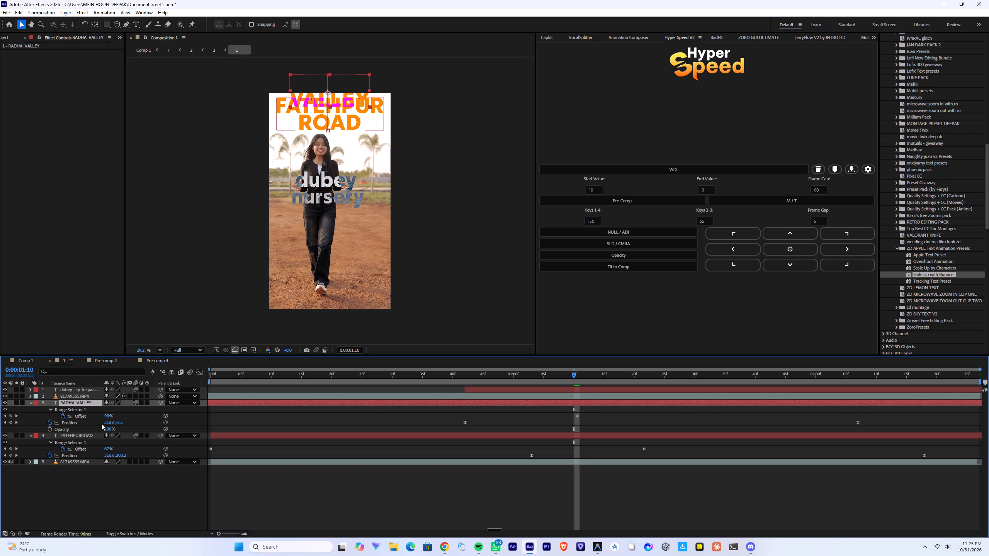
left_click(98, 425)
key("Delete")
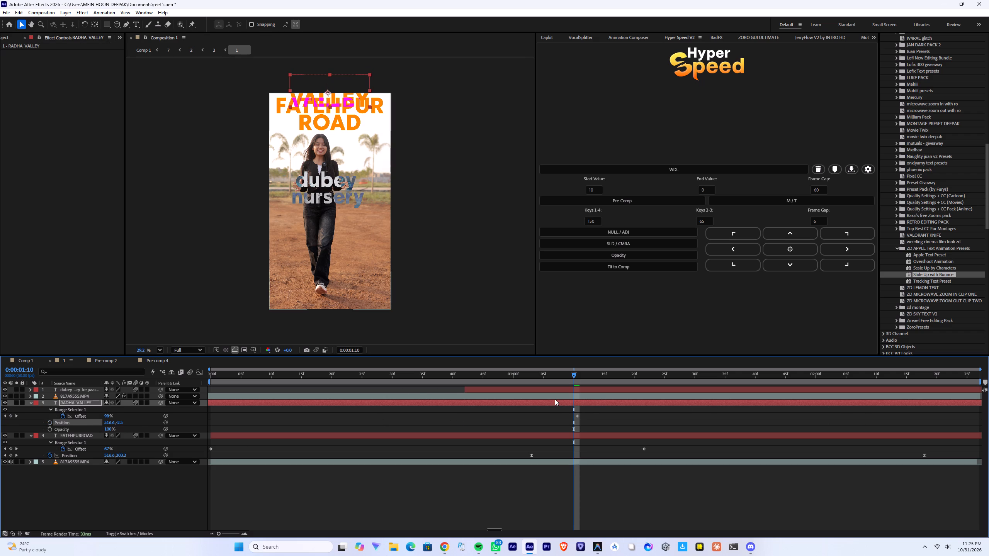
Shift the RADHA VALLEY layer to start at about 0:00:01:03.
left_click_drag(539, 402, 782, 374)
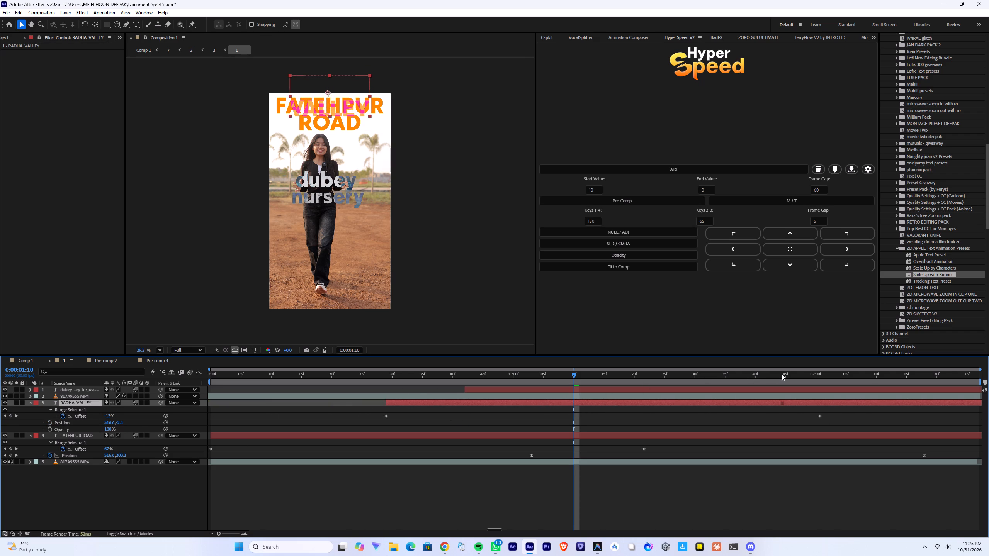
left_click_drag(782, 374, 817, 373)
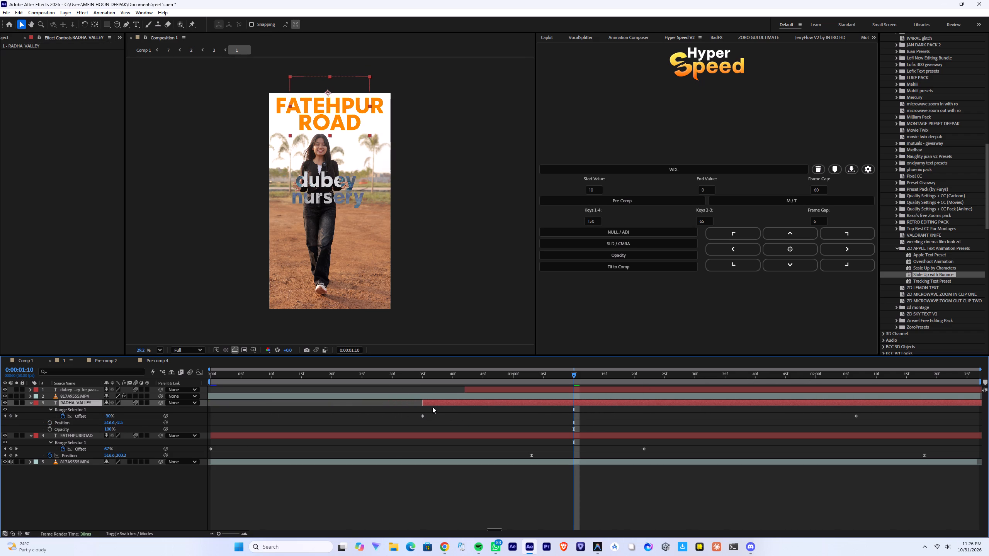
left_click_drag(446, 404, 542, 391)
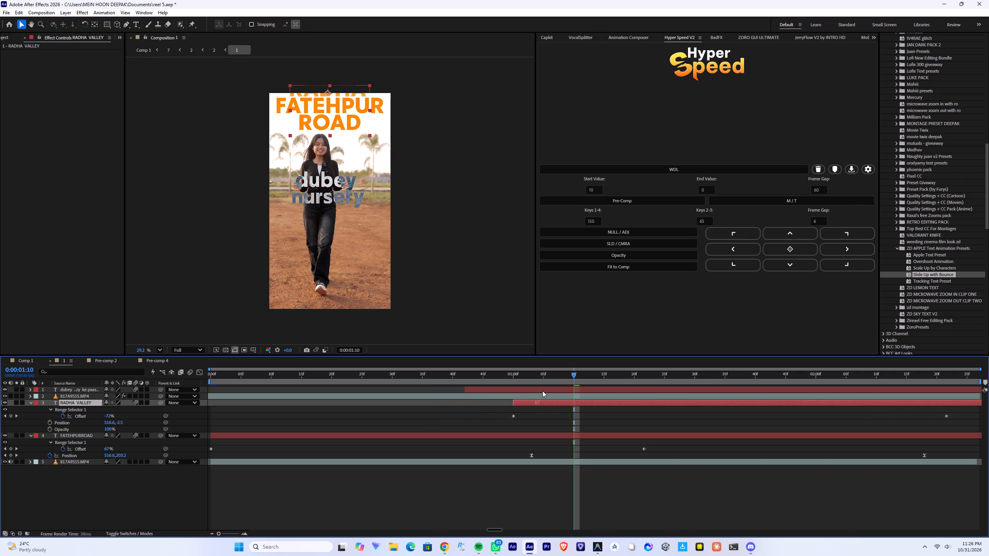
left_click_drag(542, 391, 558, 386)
Preview the change from FATEHPUR ROAD to RADHA VALLEY, playing from about 0:00:00:34, 0:00:00:36 and 0:00:01:02.
left_click(419, 377)
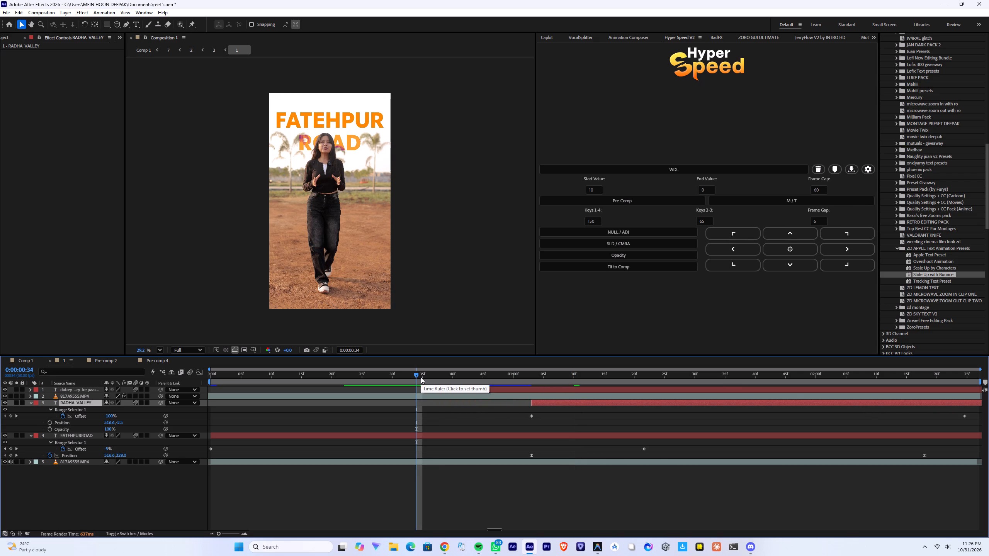
key("space")
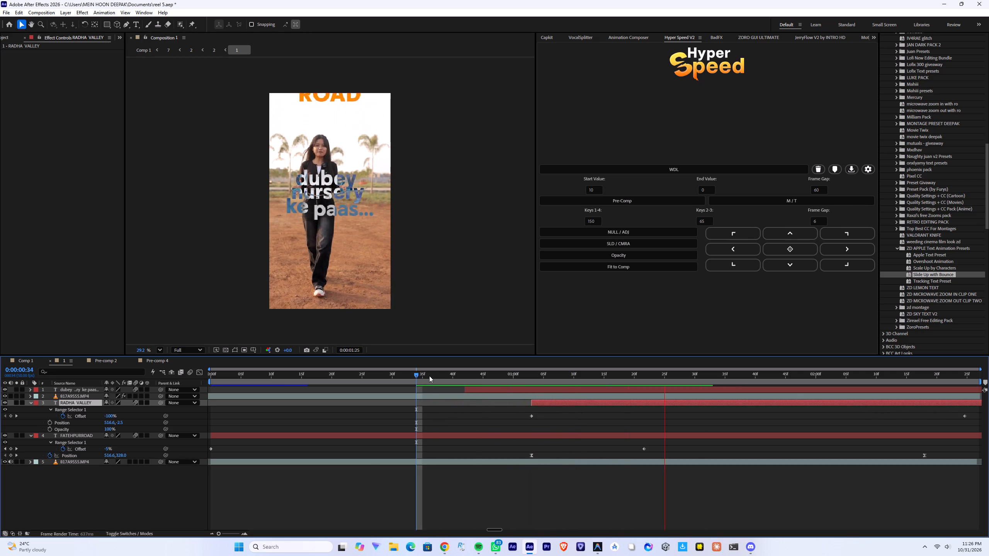
left_click(429, 376)
key("space")
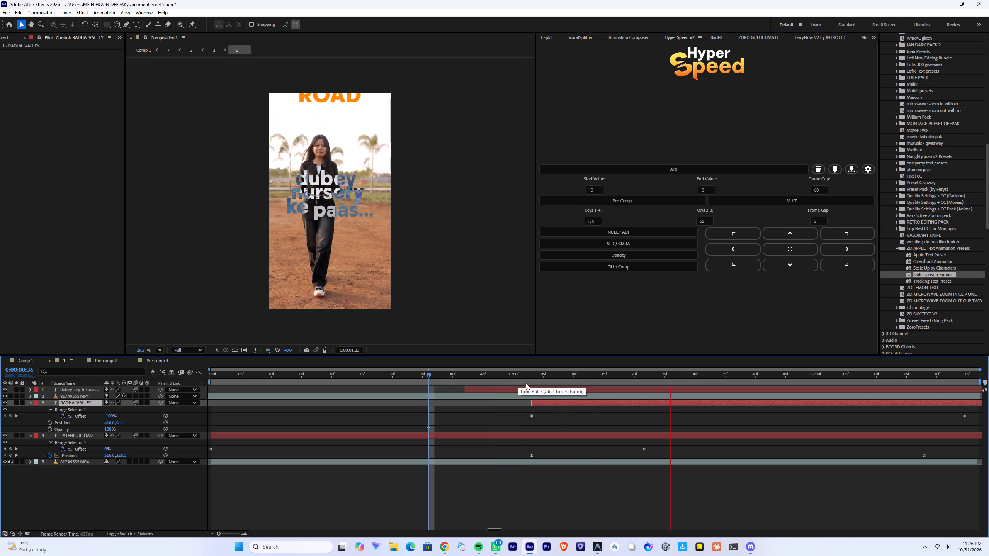
left_click(523, 373)
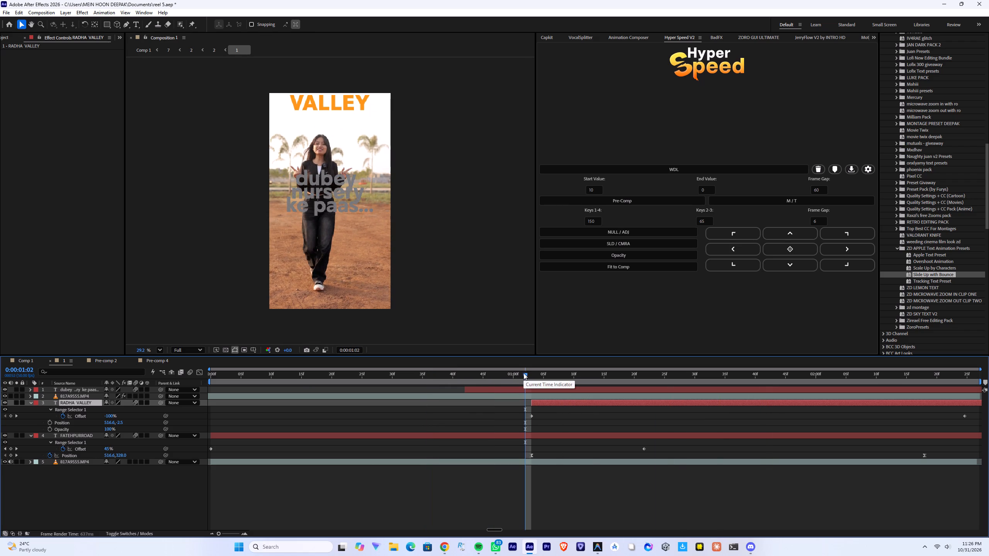
key("space")
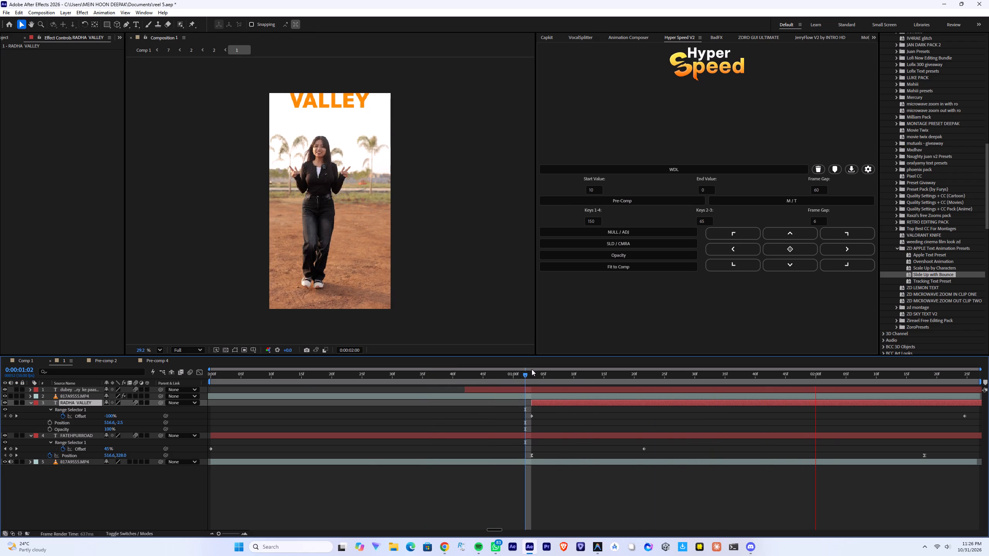
left_click(532, 370)
key("space")
key("space")
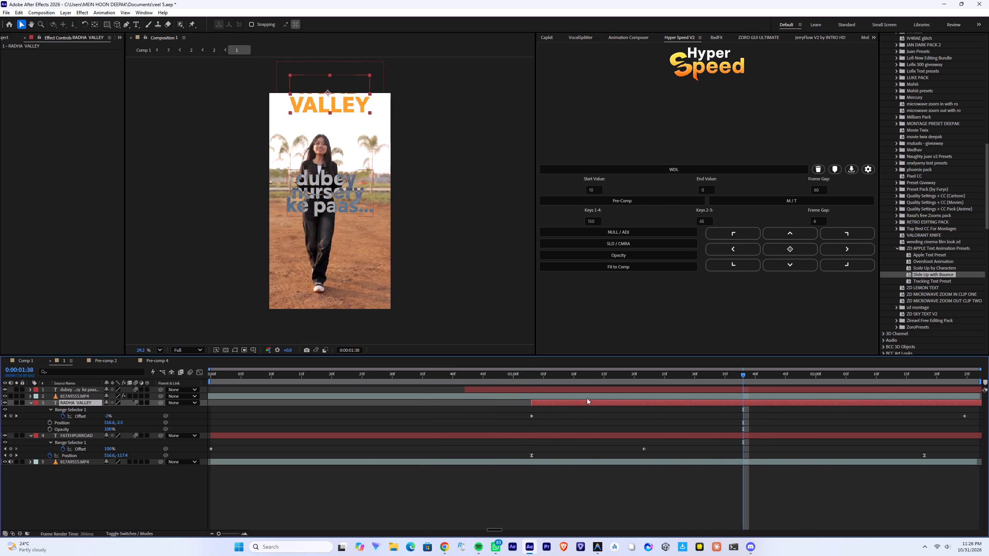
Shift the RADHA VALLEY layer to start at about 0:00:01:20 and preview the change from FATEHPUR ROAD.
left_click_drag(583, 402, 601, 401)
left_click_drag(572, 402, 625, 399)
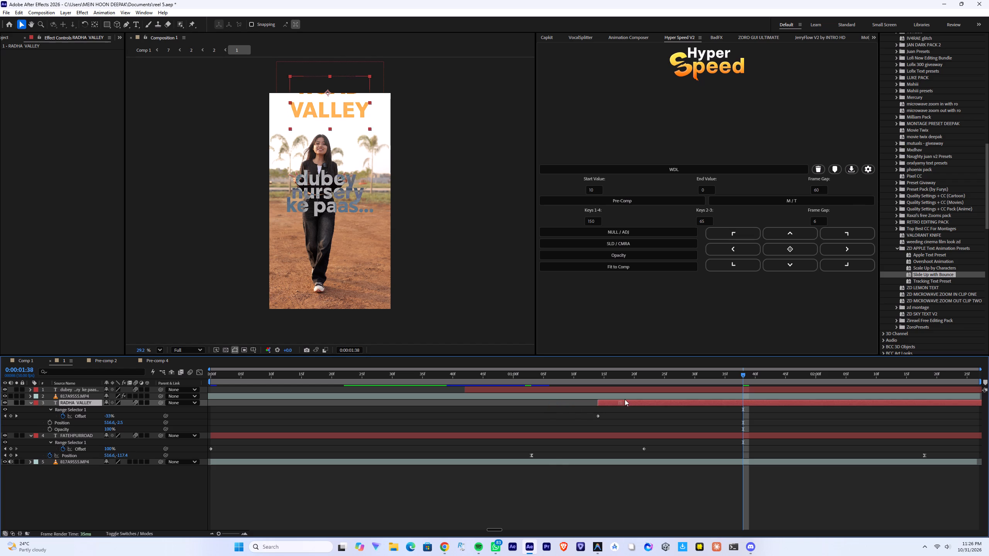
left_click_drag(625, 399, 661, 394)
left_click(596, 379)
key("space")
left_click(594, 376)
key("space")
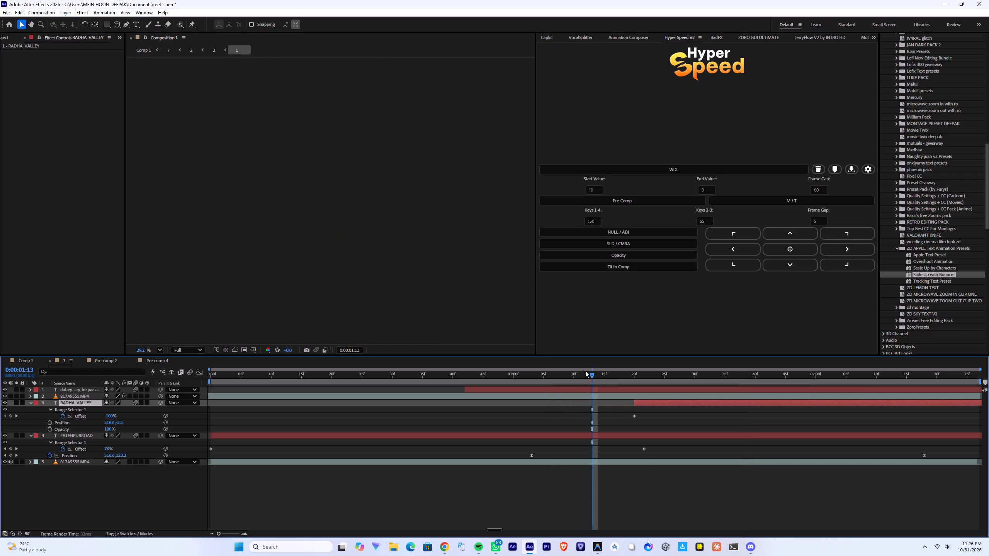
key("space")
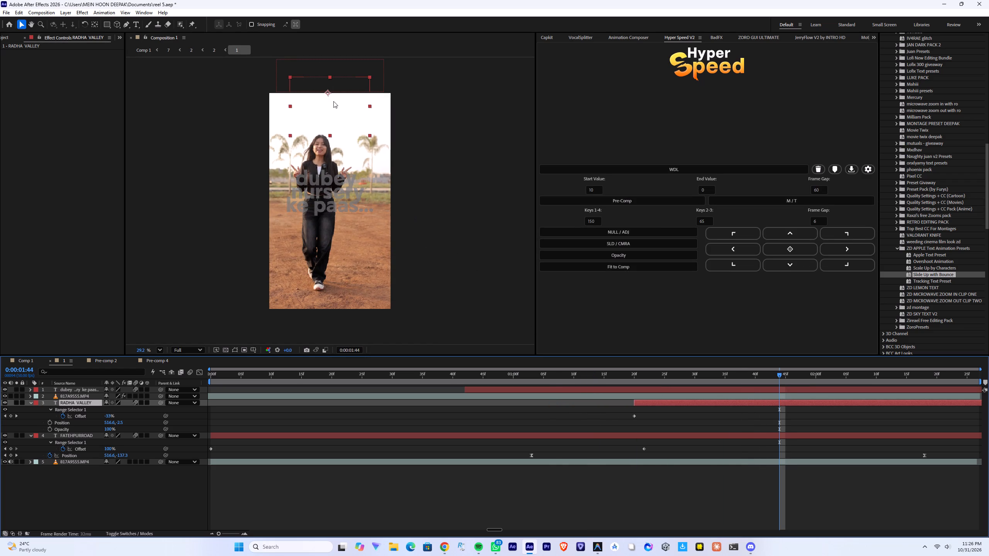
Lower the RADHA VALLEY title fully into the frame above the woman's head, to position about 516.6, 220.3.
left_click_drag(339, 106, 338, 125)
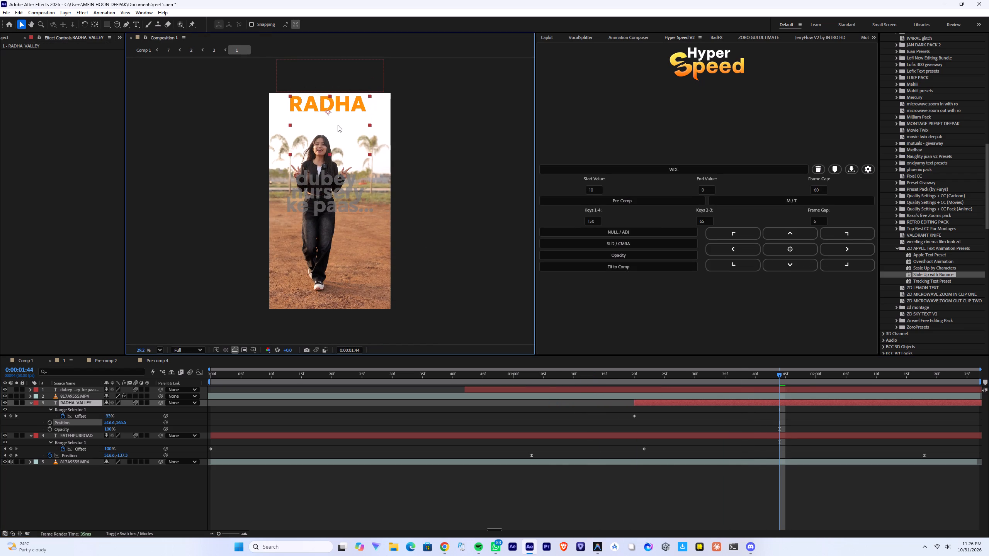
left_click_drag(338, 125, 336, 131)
Retime the RADHA VALLEY layer to start at about 0:00:01:19.
left_click(612, 378)
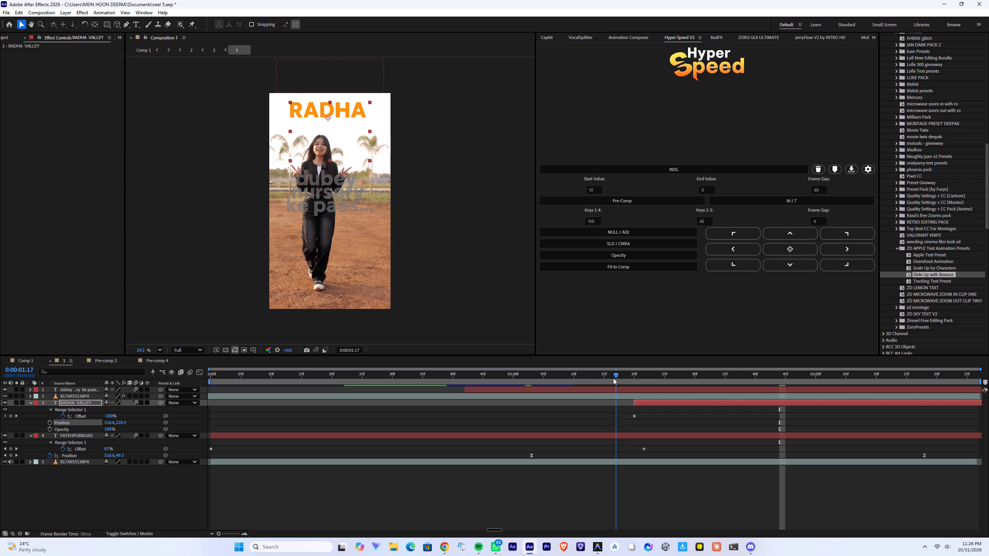
left_click_drag(706, 402, 685, 402)
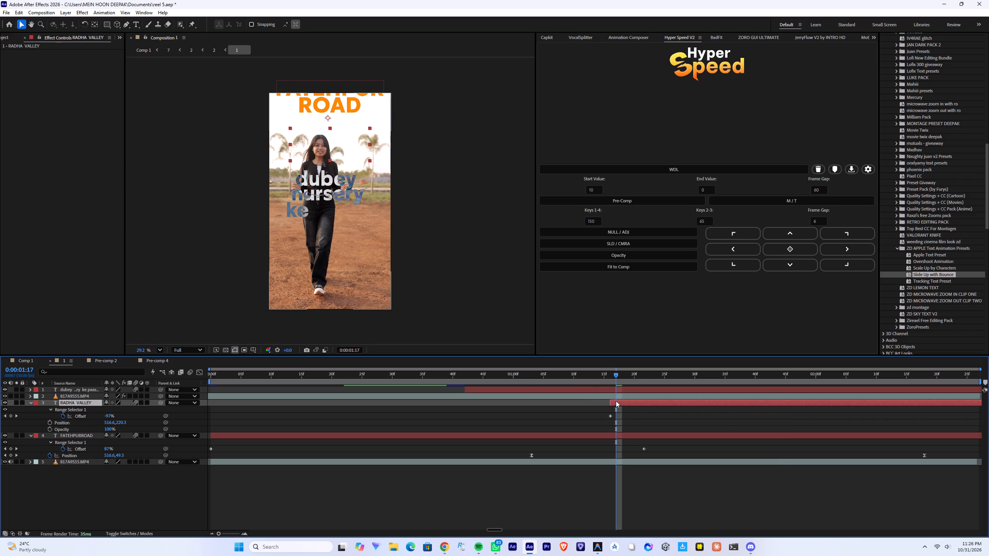
left_click_drag(610, 402, 727, 399, "alt")
left_click_drag(739, 403, 691, 402)
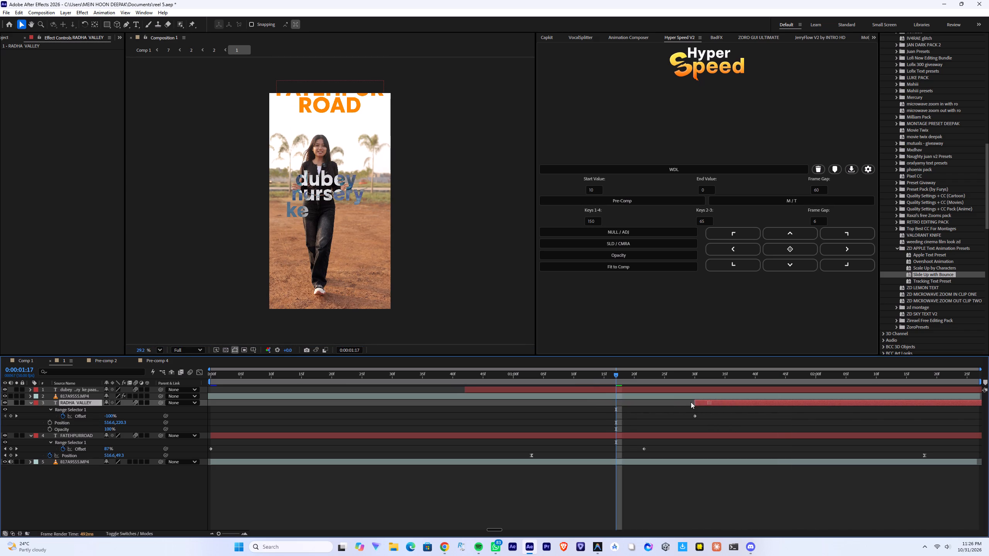
left_click_drag(691, 402, 448, 404)
left_click_drag(434, 400, 442, 402, "alt")
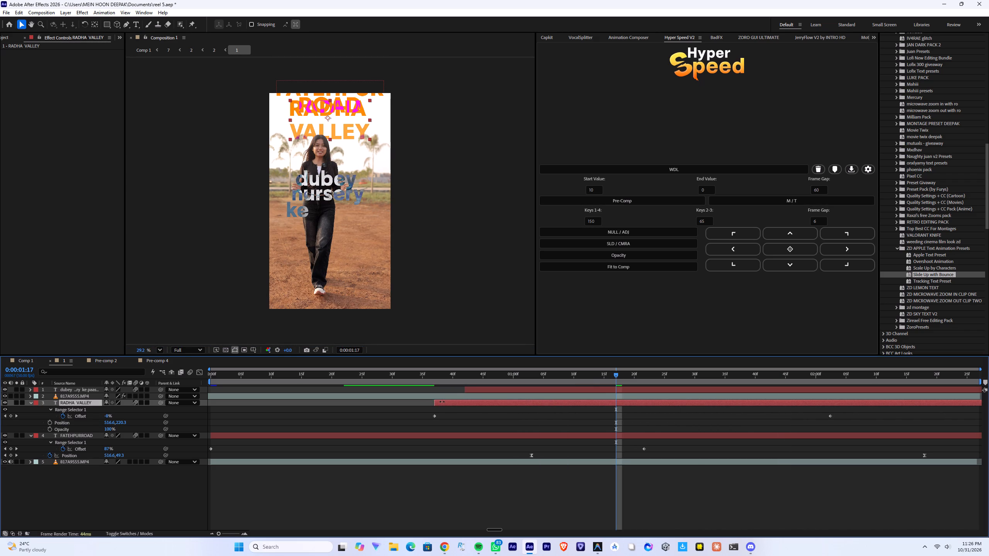
left_click_drag(442, 402, 628, 400, "alt")
left_click(679, 402)
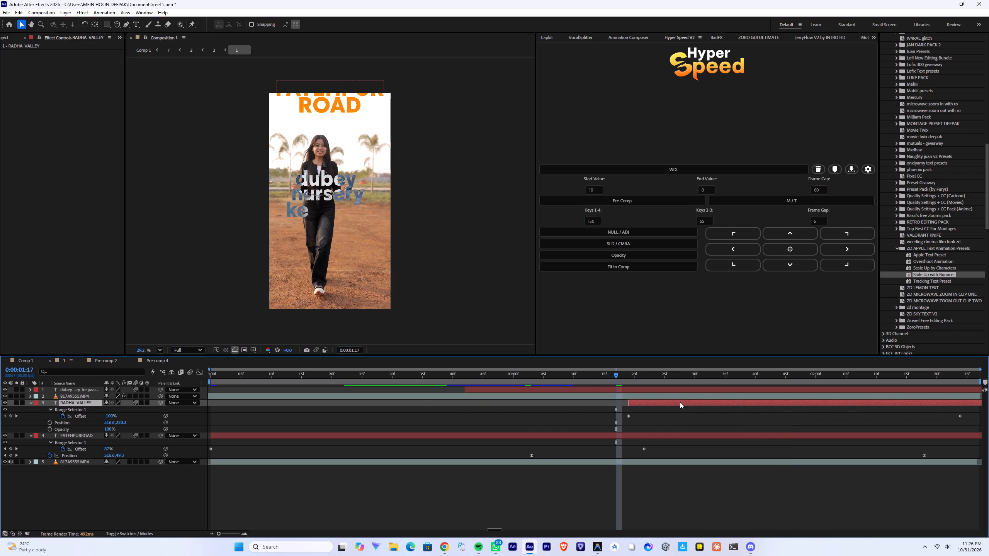
Preview the change from FATEHPUR ROAD to RADHA VALLEY, playing from about 0:00:00:47 and 0:00:01:14.
left_click_drag(579, 378, 496, 380)
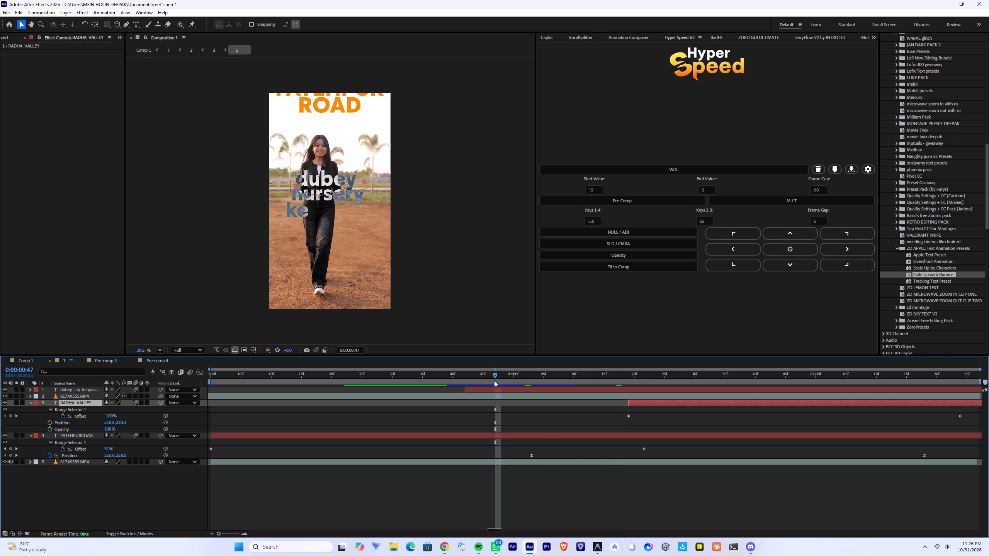
key("space")
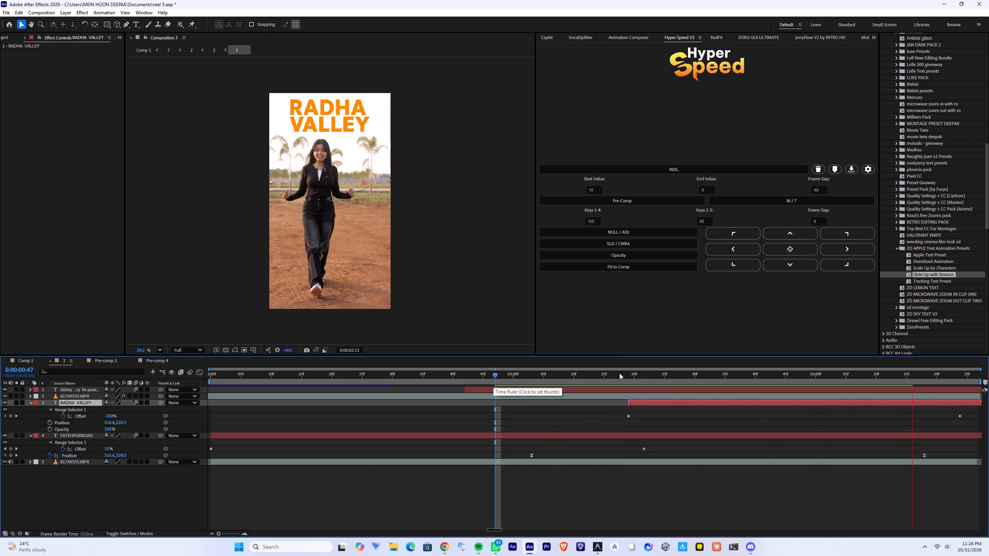
left_click(595, 374)
key("space")
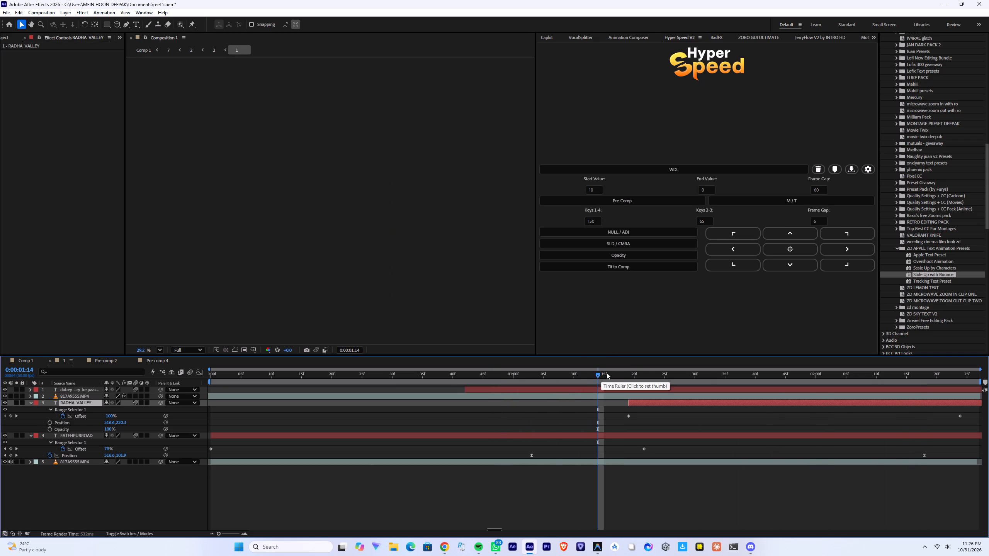
key("space")
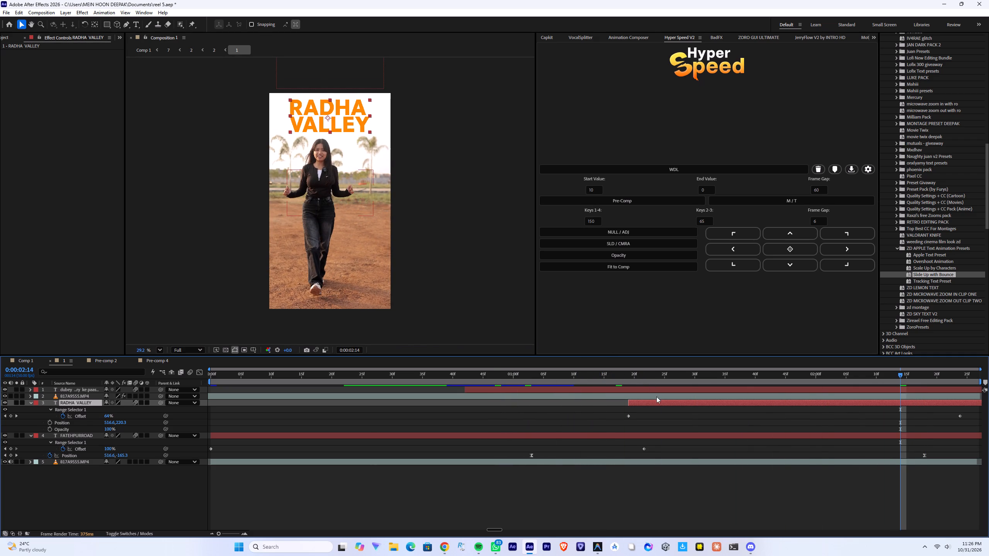
Apply the Slide Up with Bounce preset to the RADHA VALLEY layer at 0:00:01:19 and preview the animation.
left_click_drag(634, 378, 629, 377)
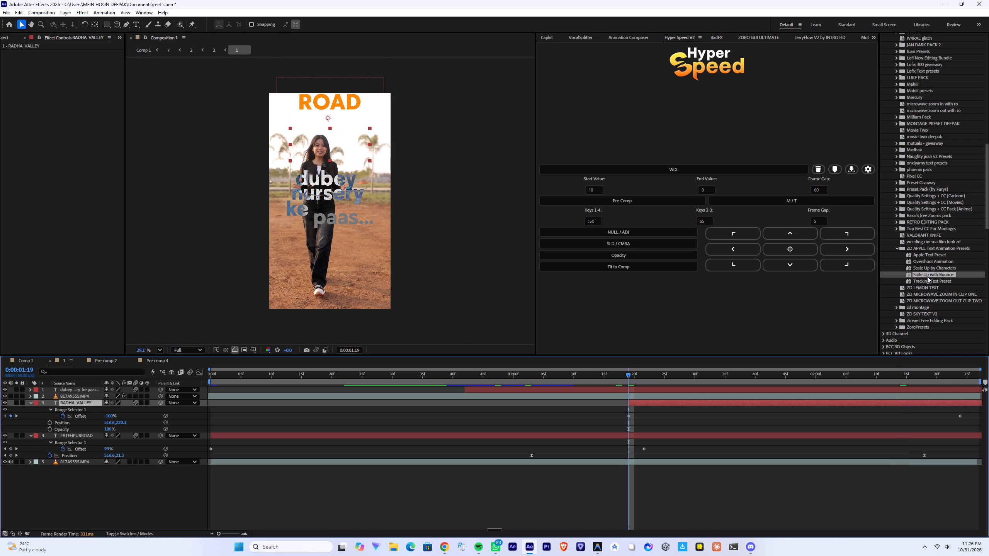
left_click_drag(926, 273, 640, 403)
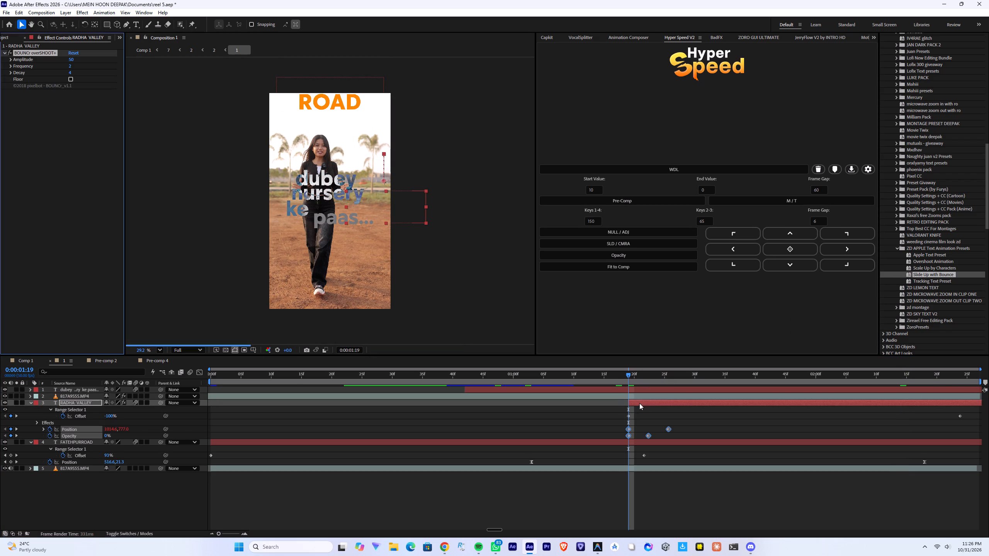
key("space")
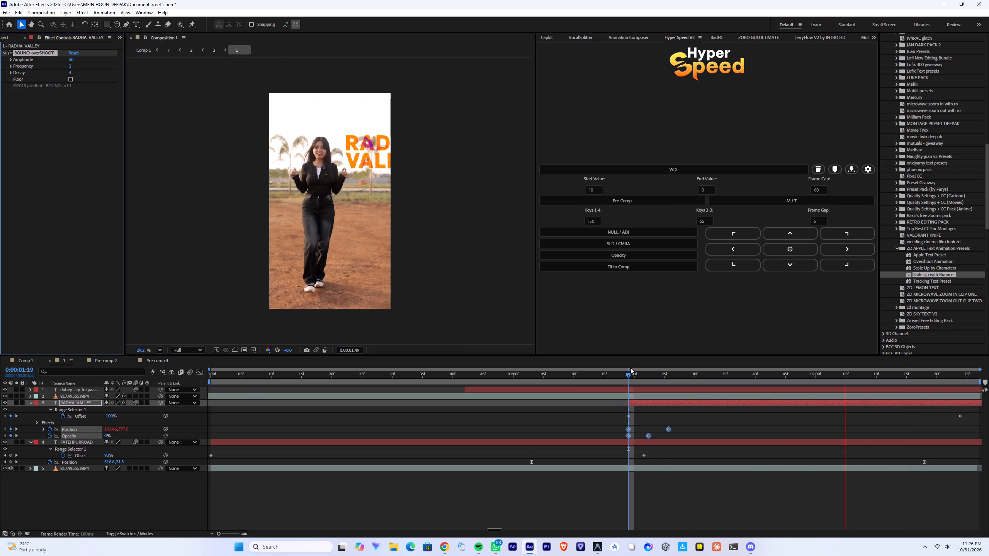
left_click(629, 377)
key("space")
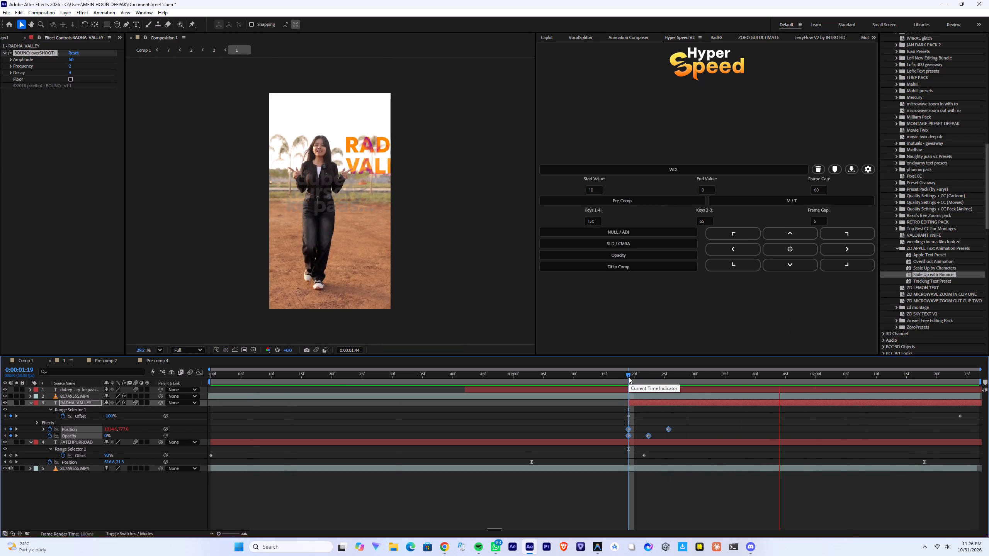
key("space")
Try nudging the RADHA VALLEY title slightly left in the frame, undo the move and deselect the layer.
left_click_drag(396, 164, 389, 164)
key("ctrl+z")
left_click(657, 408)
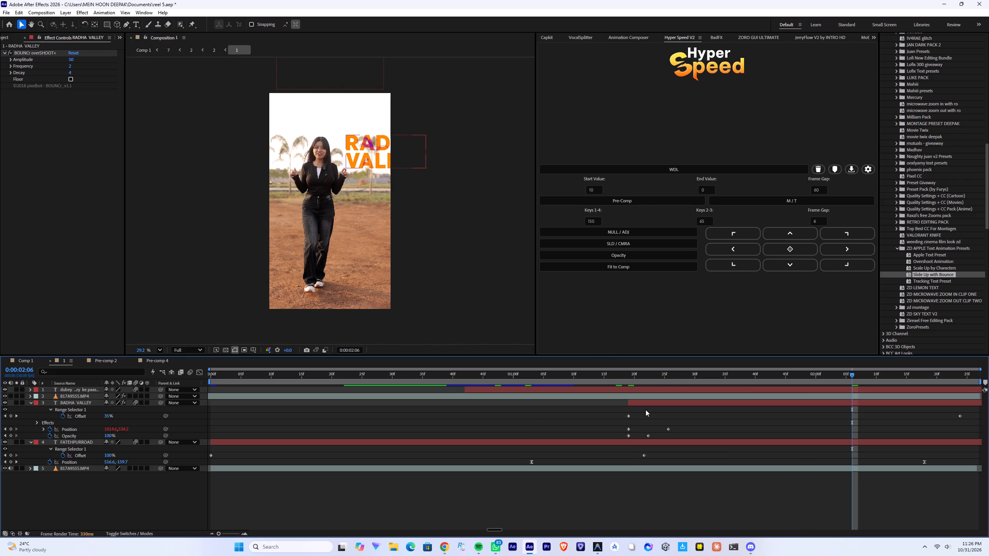
Center the RADHA VALLEY title horizontally in the composition at its first Position keyframe, at 0:00:01:19.
left_click(4, 428)
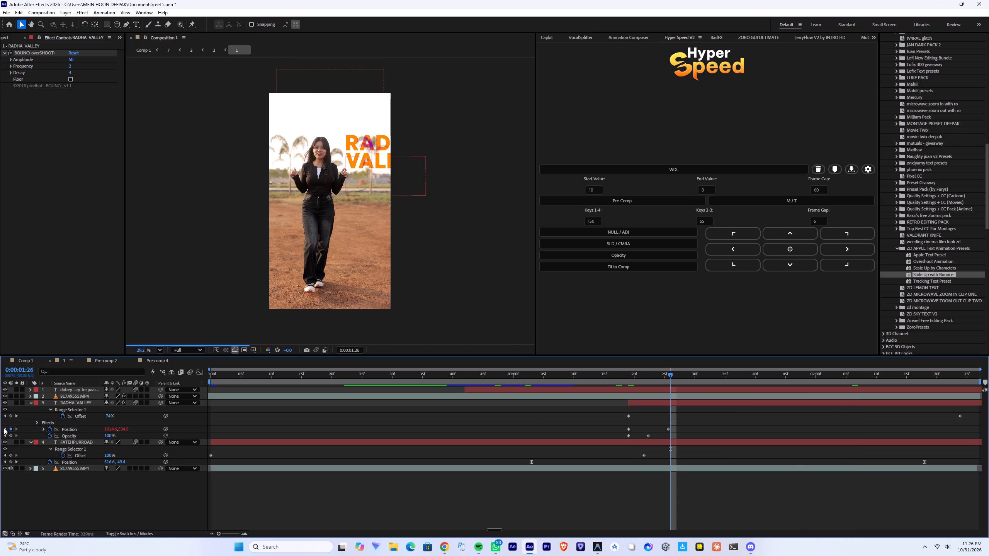
left_click(5, 427)
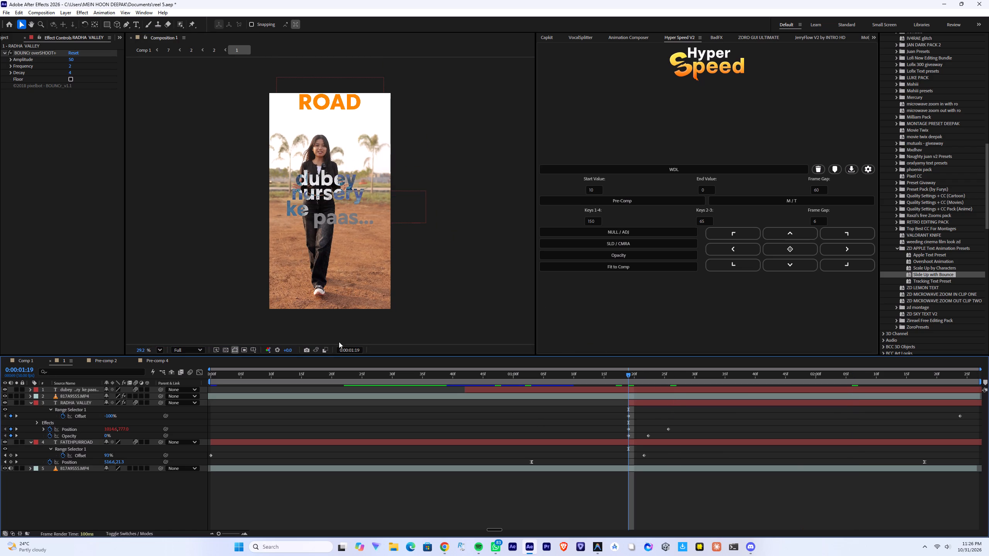
scroll(925, 88, "up", 14)
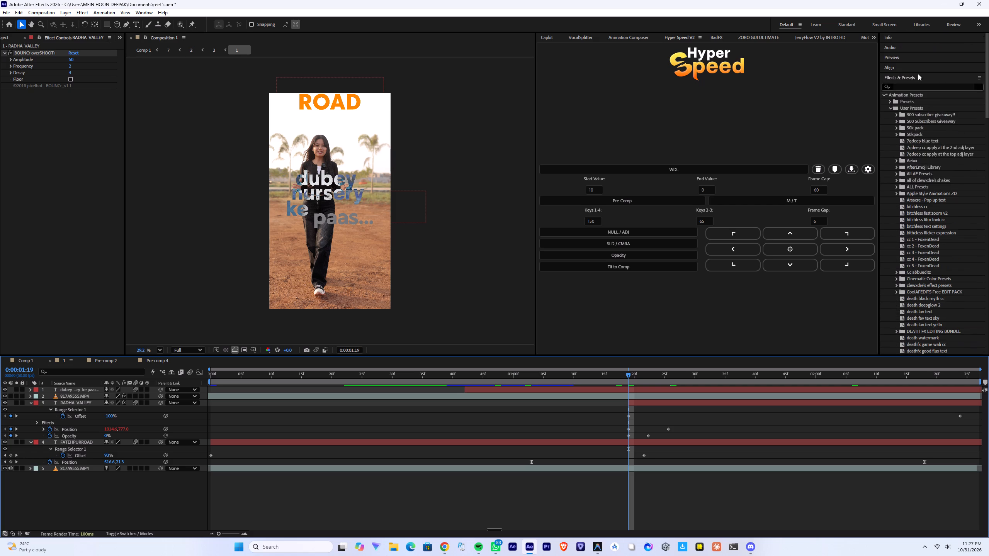
scroll(915, 73, "up", 3)
left_click(899, 63)
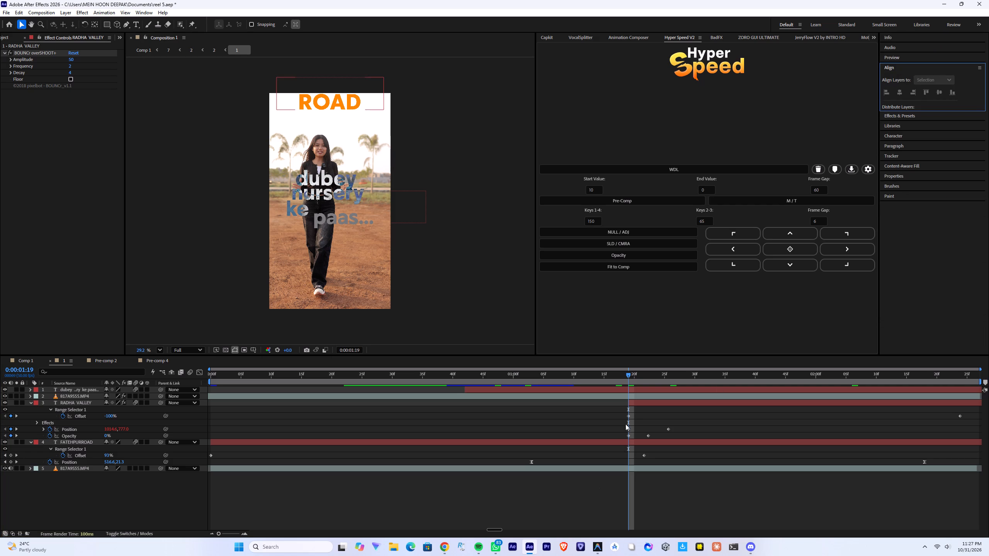
left_click(637, 405)
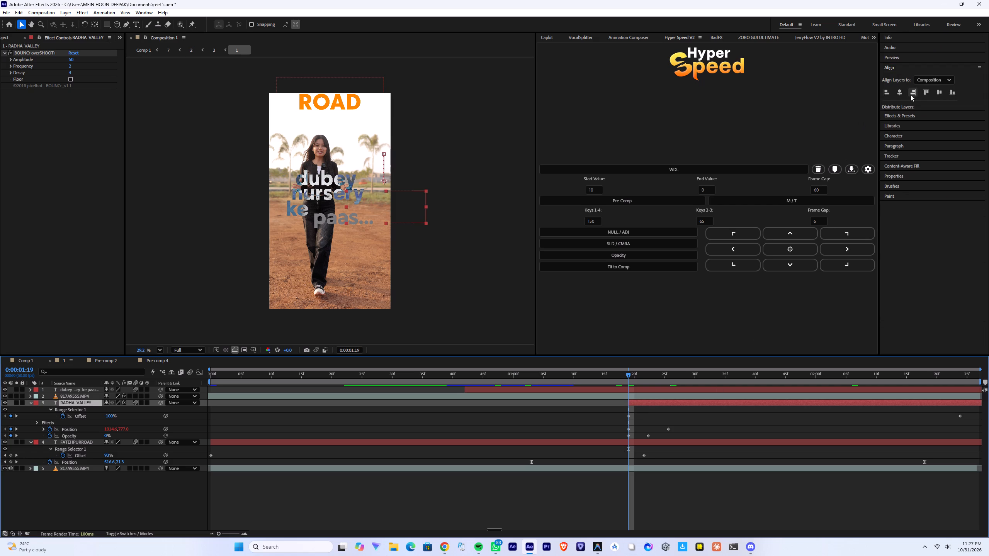
left_click(900, 91)
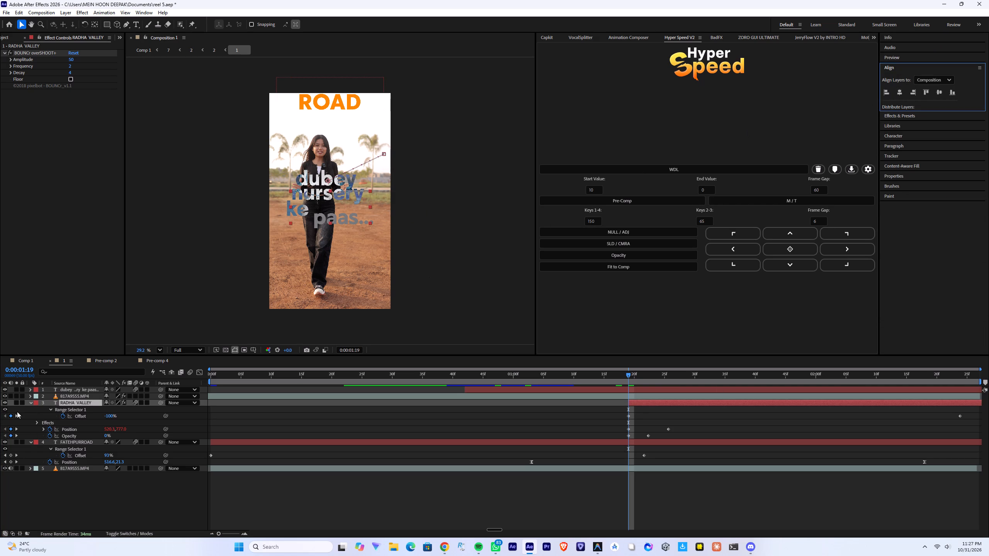
Try to center the RADHA VALLEY title horizontally in the composition at its second Position keyframe, around 0:00:01:26.
left_click(16, 429)
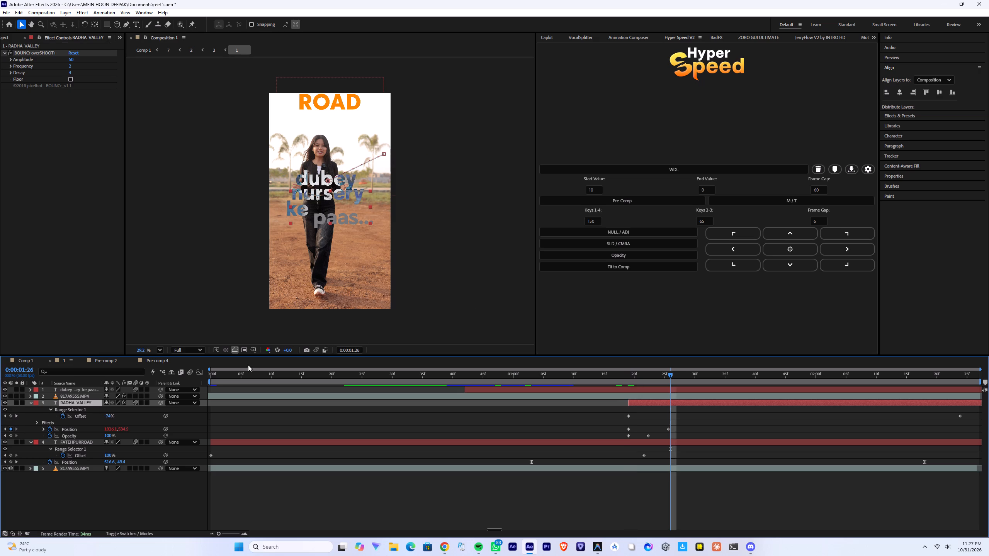
double_click(896, 88)
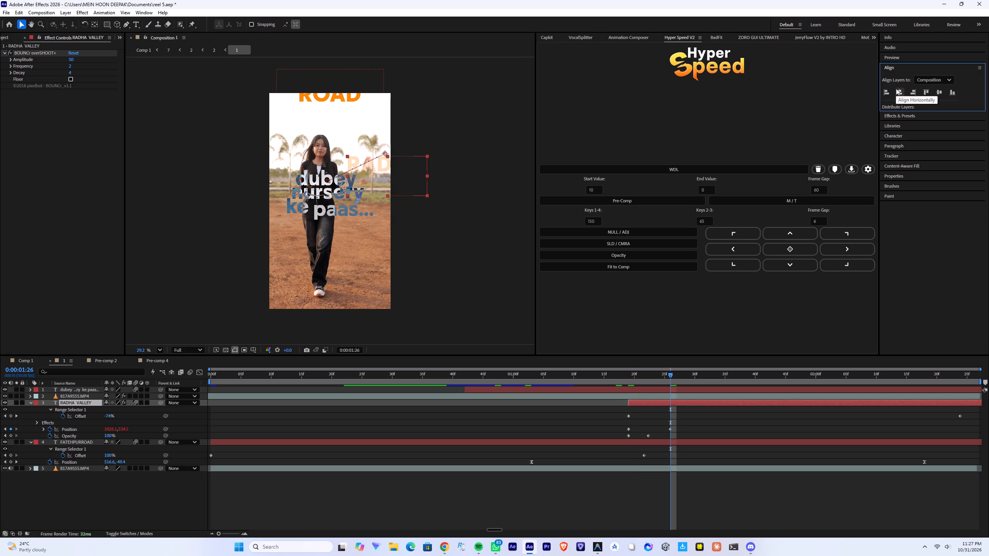
double_click(896, 88)
Examine the RADHA VALLEY title's slide-in between 0:00:01:19 and 0:00:01:27, checking its placement at both Position keyframes.
left_click_drag(655, 375, 635, 380)
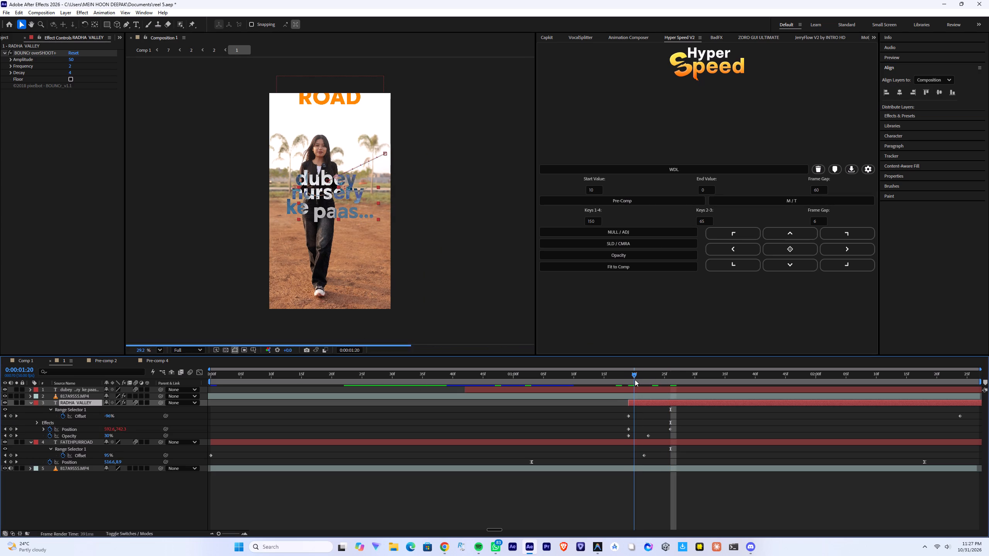
left_click_drag(635, 380, 676, 381)
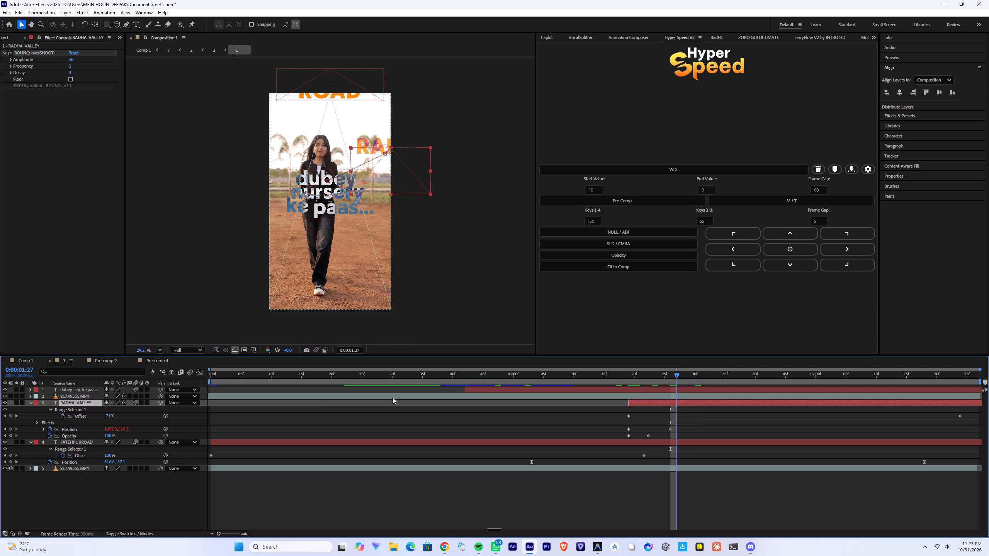
left_click(5, 429)
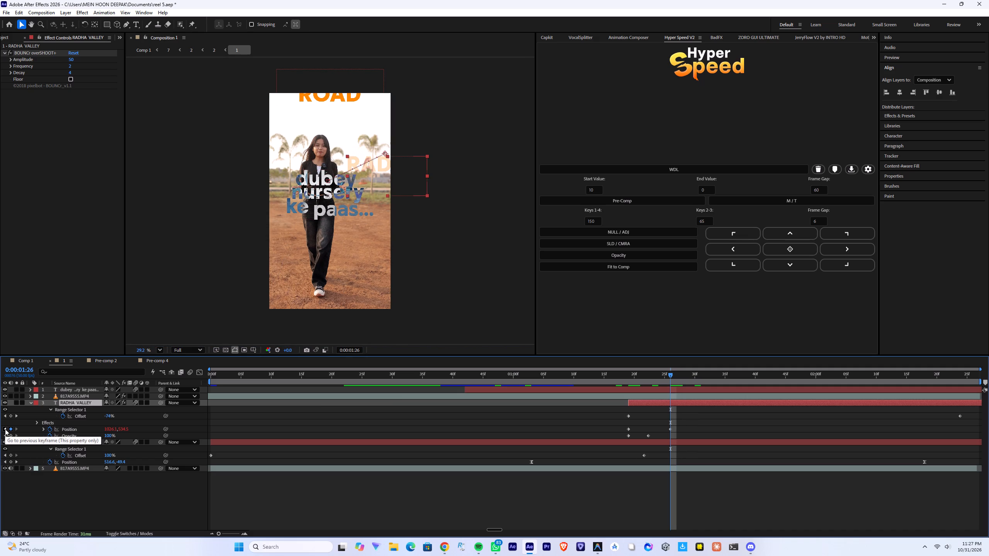
left_click(5, 429)
left_click(5, 429)
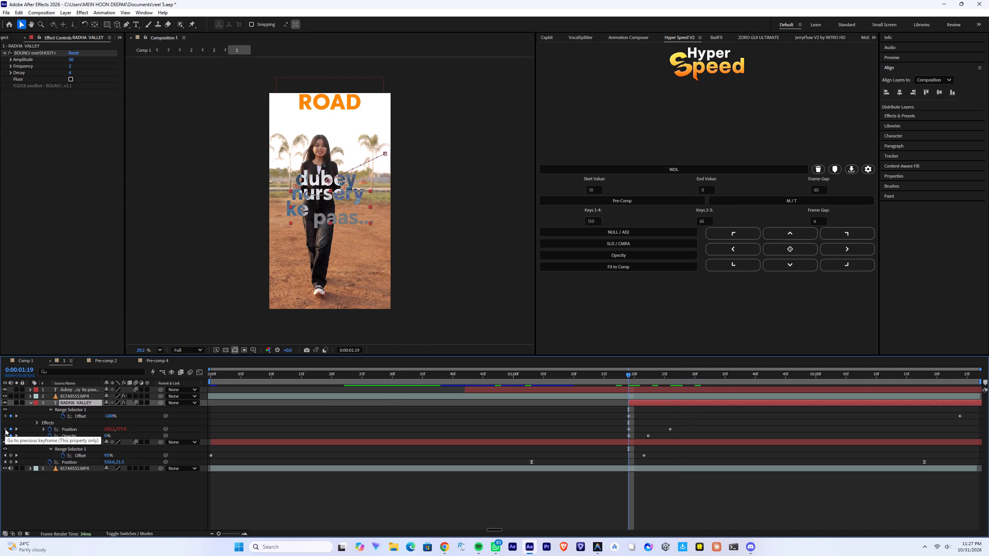
Copy the RADHA VALLEY title's horizontal Position value from its keyframe at 0:00:01:19 to its keyframe at 0:00:01:26.
left_click(17, 430)
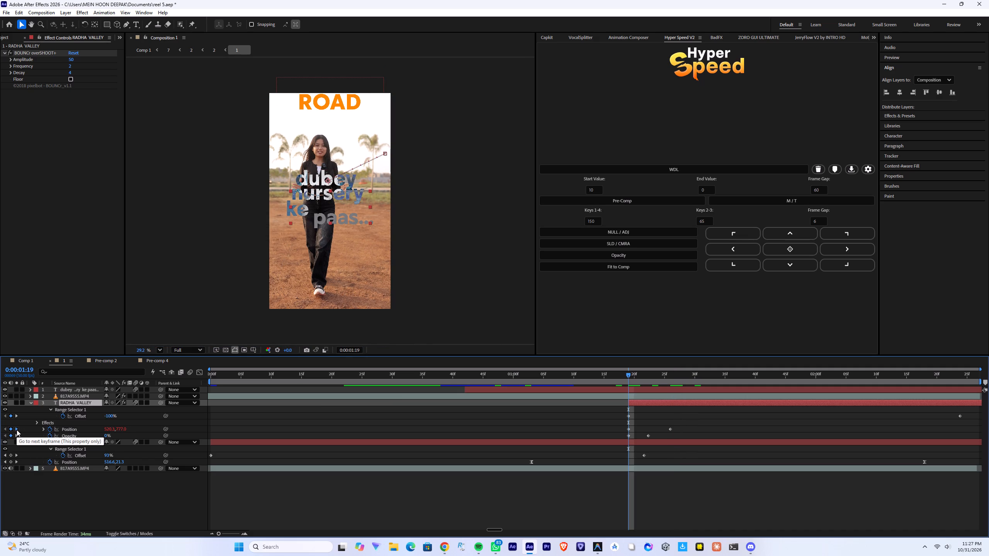
scroll(683, 429, "up", 1, "alt")
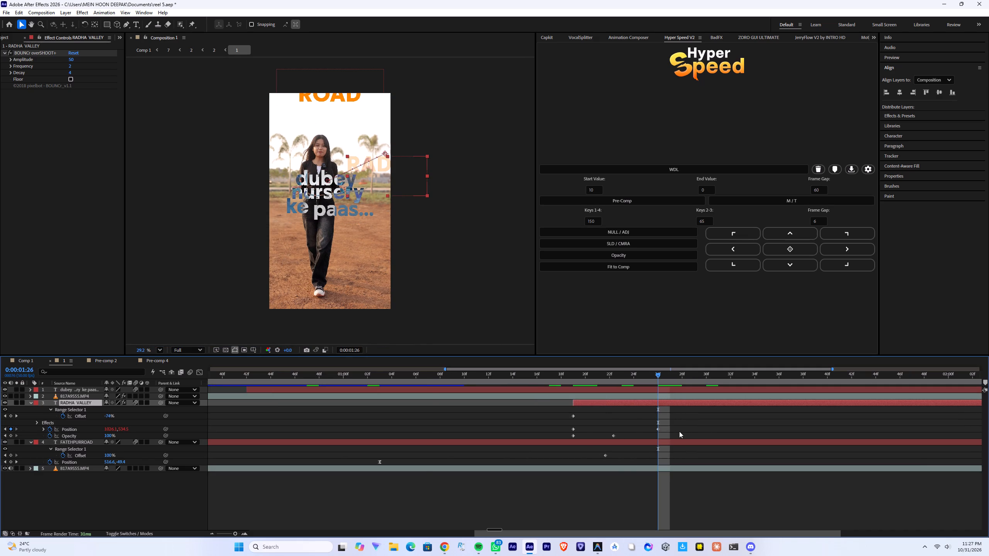
scroll(658, 434, "up", 5, "alt")
left_click(401, 429)
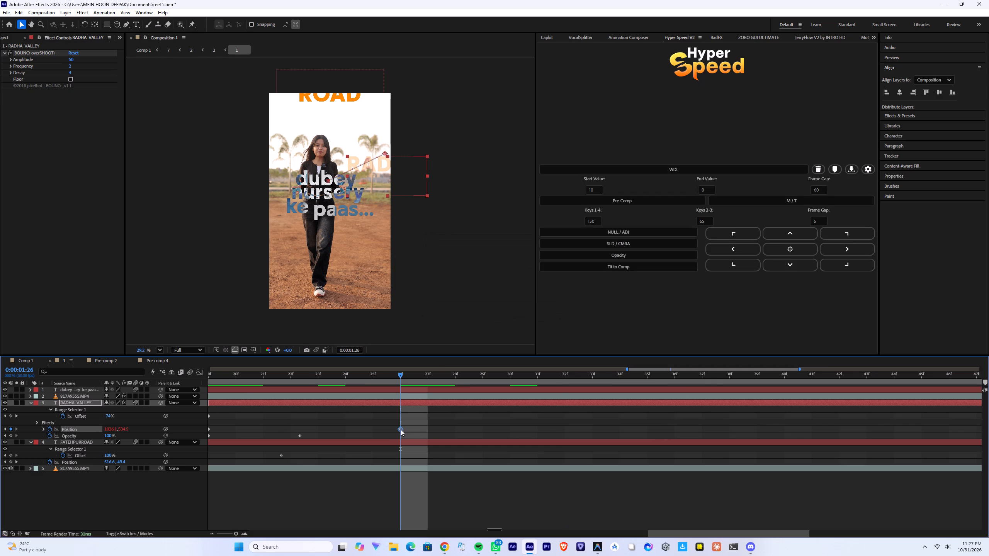
left_click(406, 173)
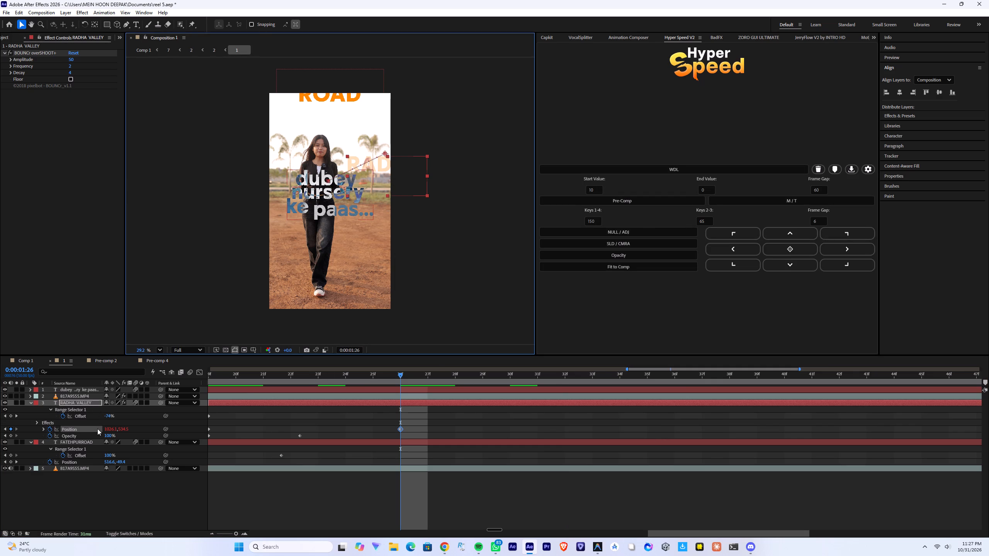
left_click(4, 426)
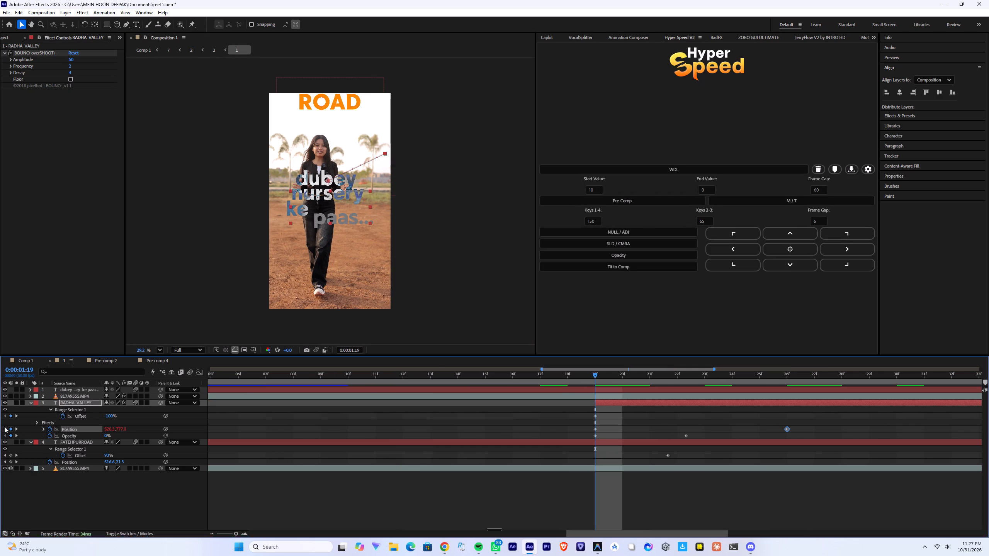
left_click(109, 429)
key("ctrl+c")
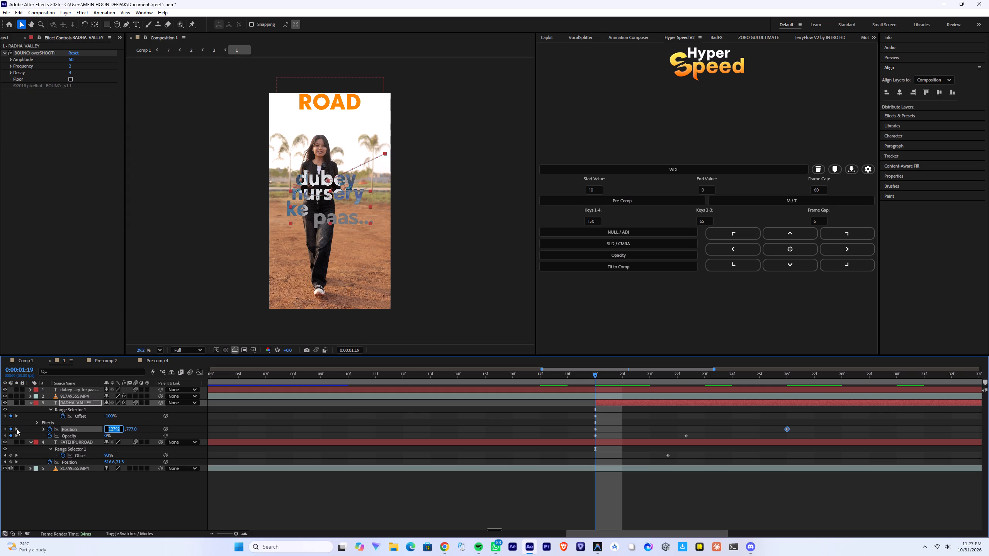
left_click(17, 429)
left_click(113, 428)
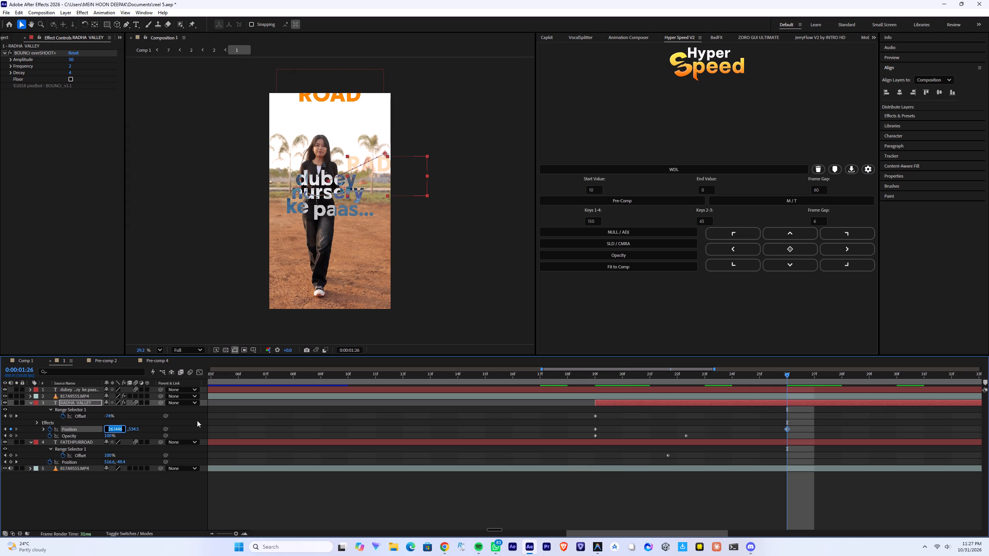
key("ctrl+v")
left_click(167, 418)
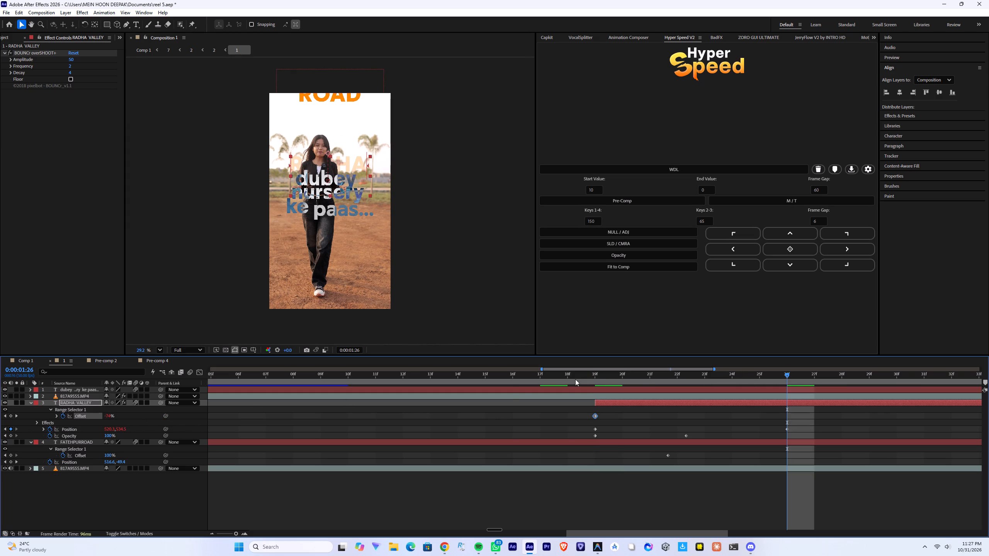
Play back the RADHA VALLEY title's entrance from just before 0:00:01:19 to check its motion.
left_click_drag(574, 379, 521, 386)
key("space")
scroll(606, 400, "down", 1, "alt")
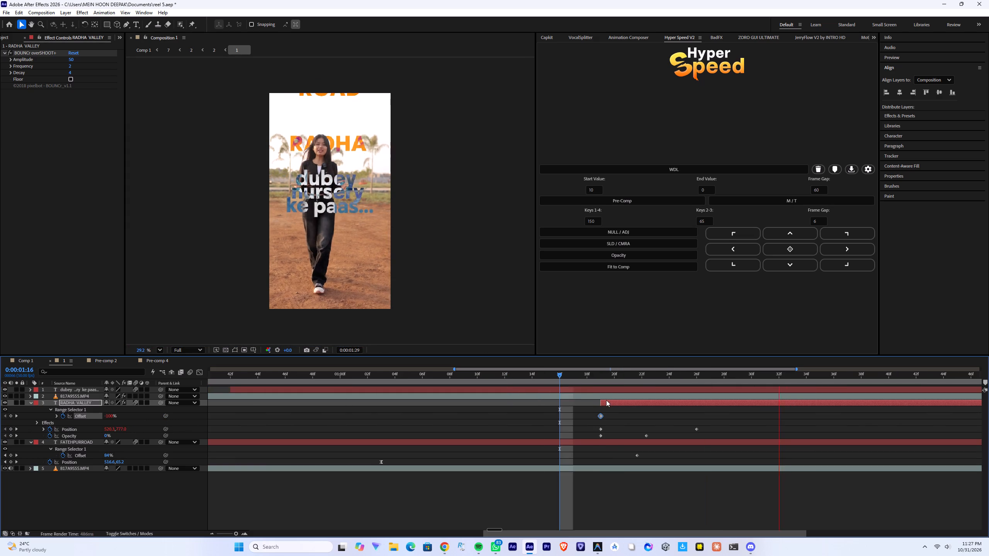
scroll(587, 407, "down", 1, "alt")
left_click(584, 378)
key("space")
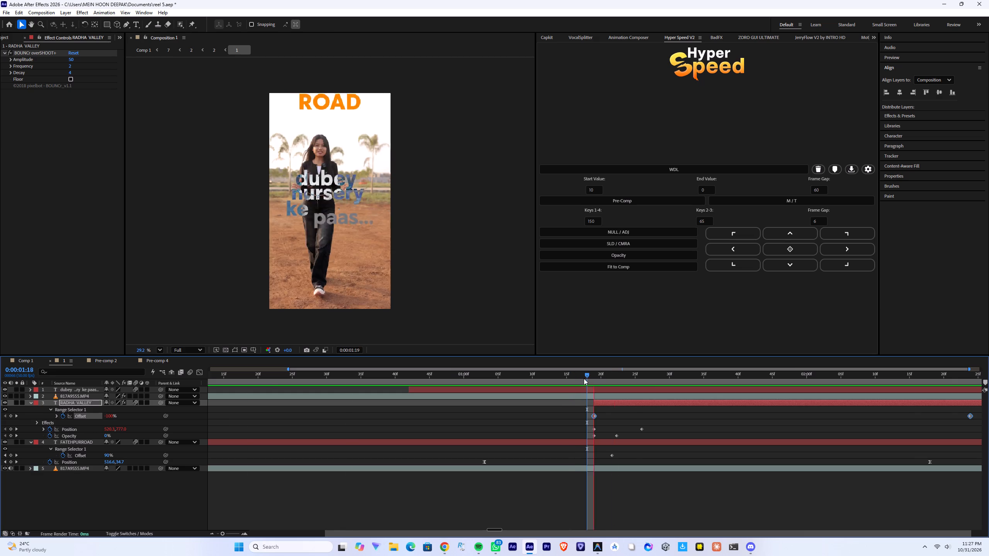
key("space")
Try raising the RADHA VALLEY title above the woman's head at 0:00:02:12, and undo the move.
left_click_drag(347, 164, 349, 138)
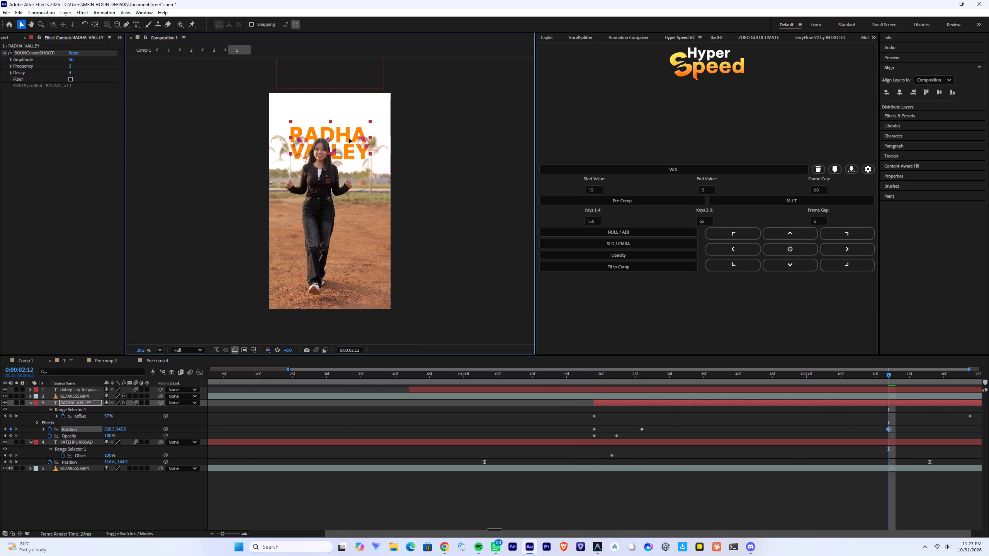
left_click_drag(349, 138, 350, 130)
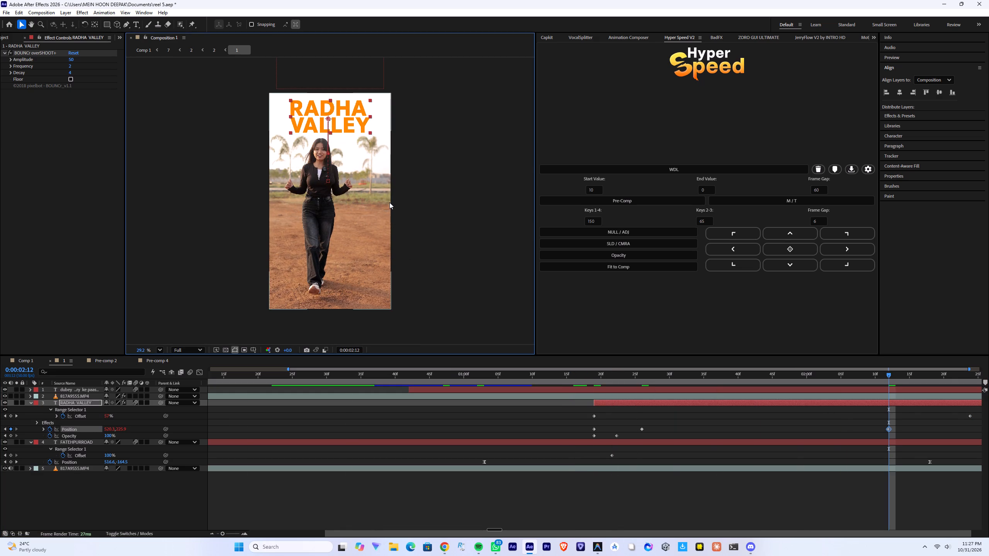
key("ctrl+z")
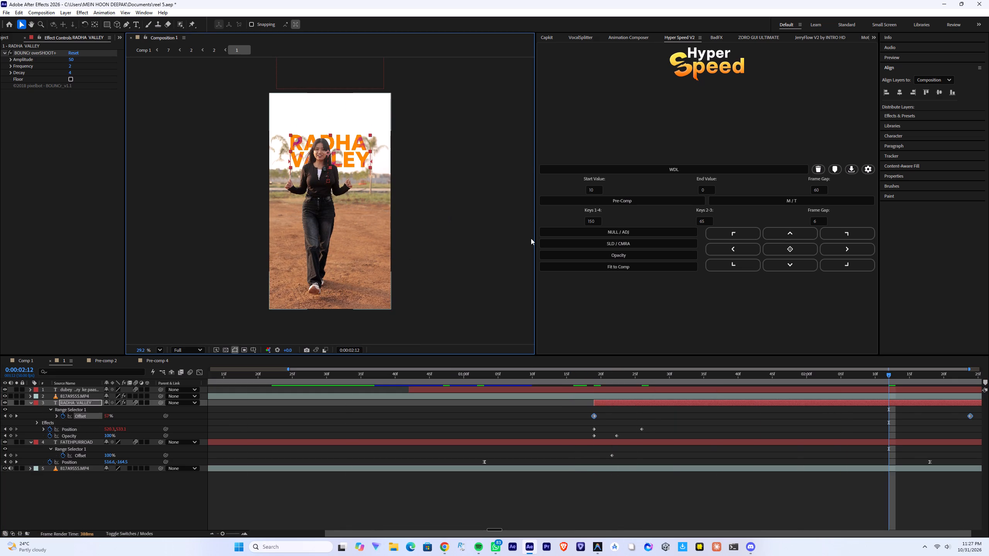
Set the RADHA VALLEY title's vertical Position to about 148 at its first keyframe, 0:00:01:19.
left_click(594, 376)
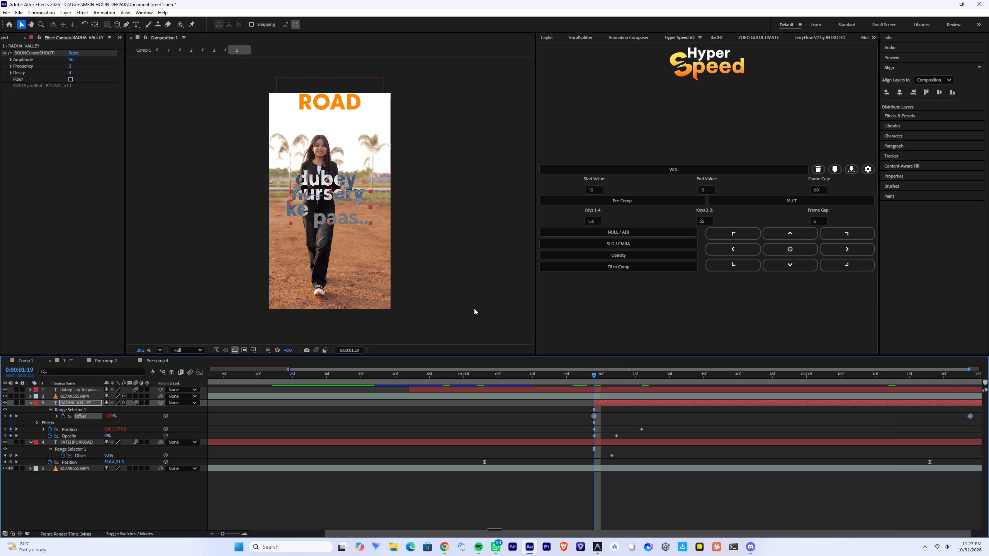
left_click(631, 417)
left_click(620, 404)
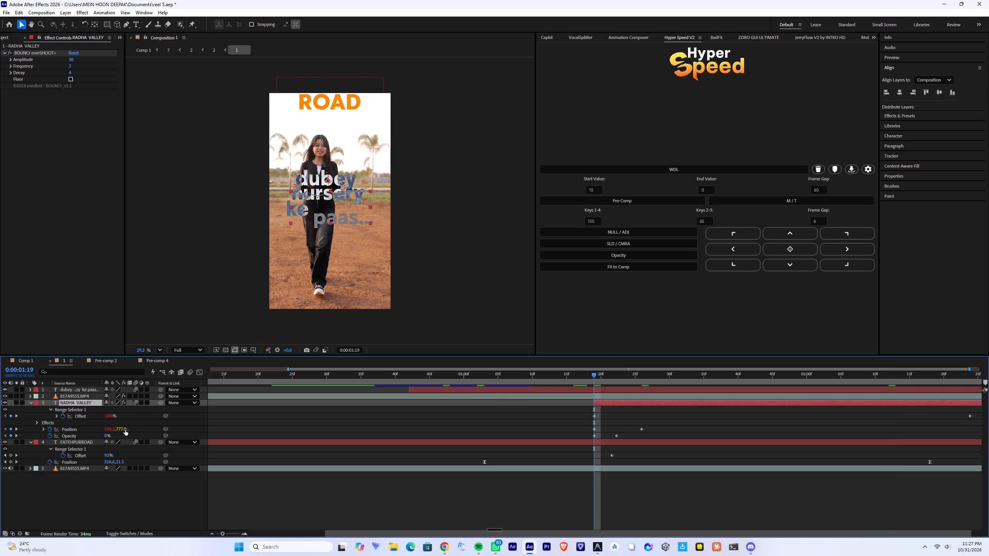
left_click_drag(123, 430, 167, 418)
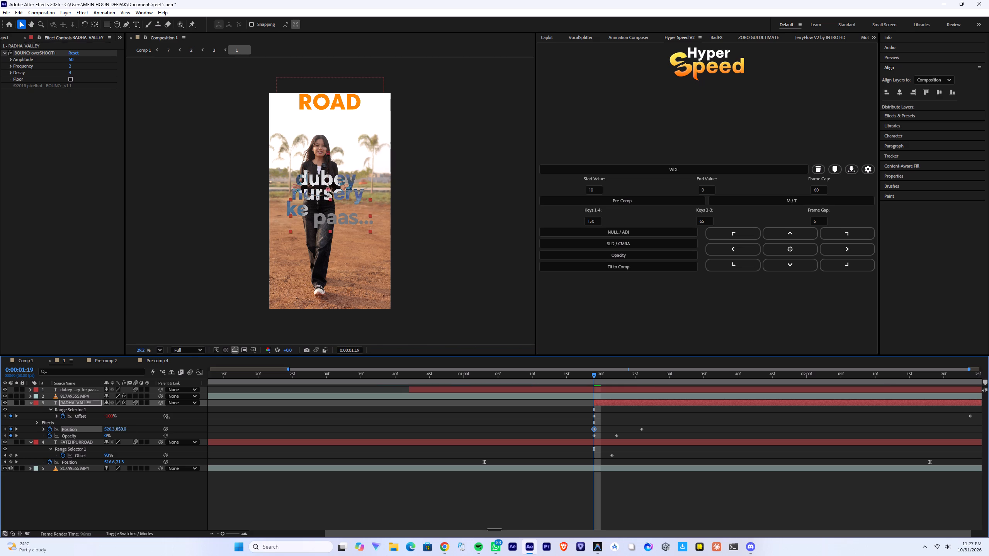
left_click_drag(167, 418, 0, 317)
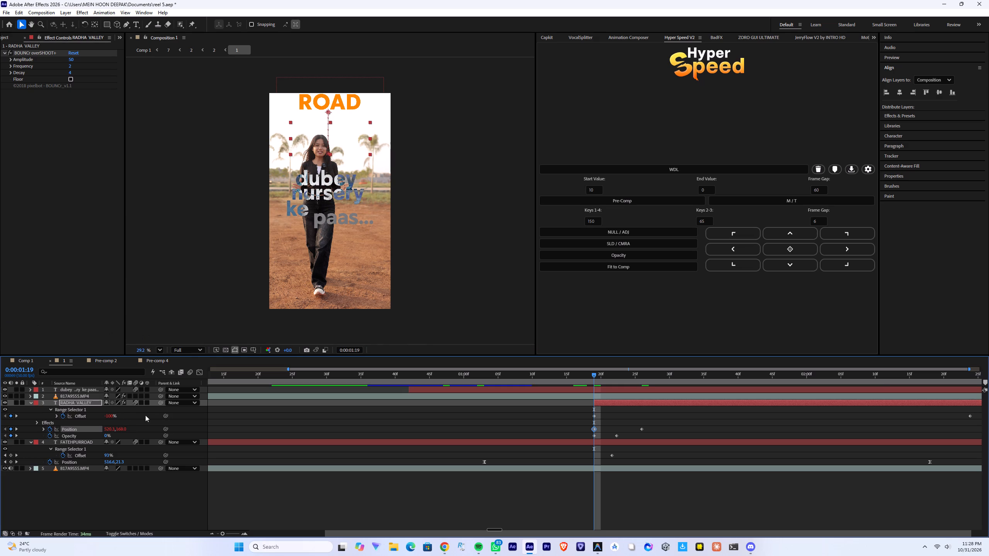
Scrub and play back the RADHA VALLEY title's entrance to check how it drops into place.
left_click_drag(592, 376, 613, 375)
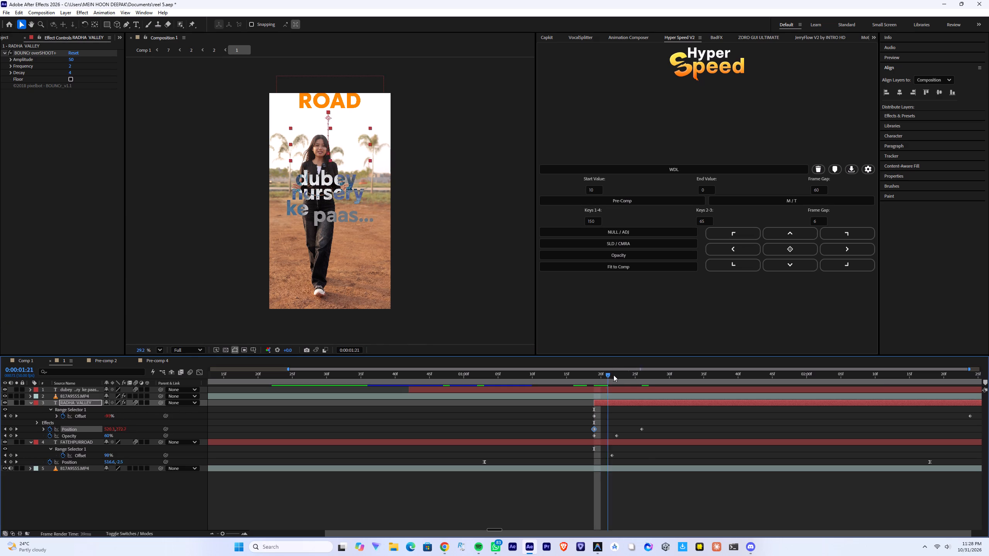
left_click_drag(613, 375, 948, 388)
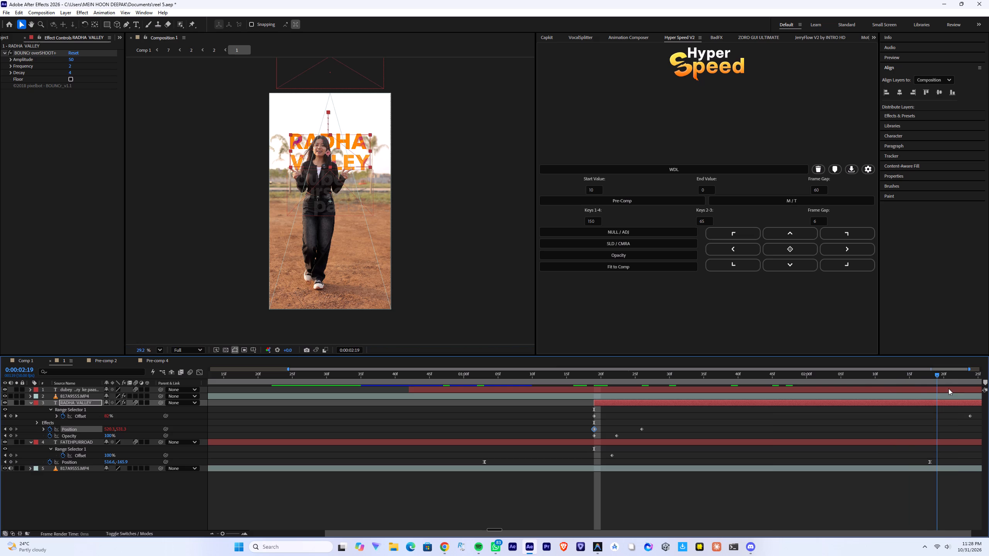
left_click_drag(948, 388, 513, 405)
key("space")
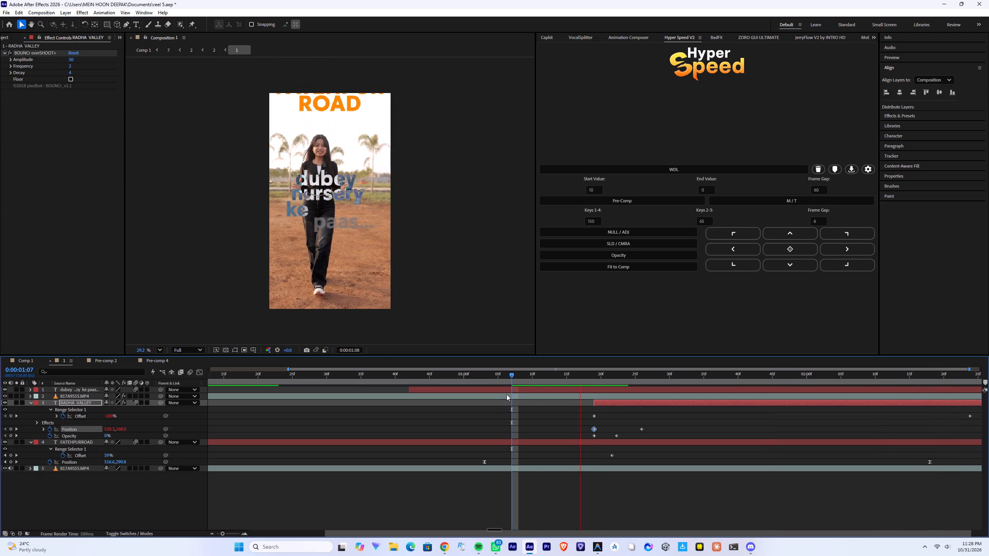
key("space")
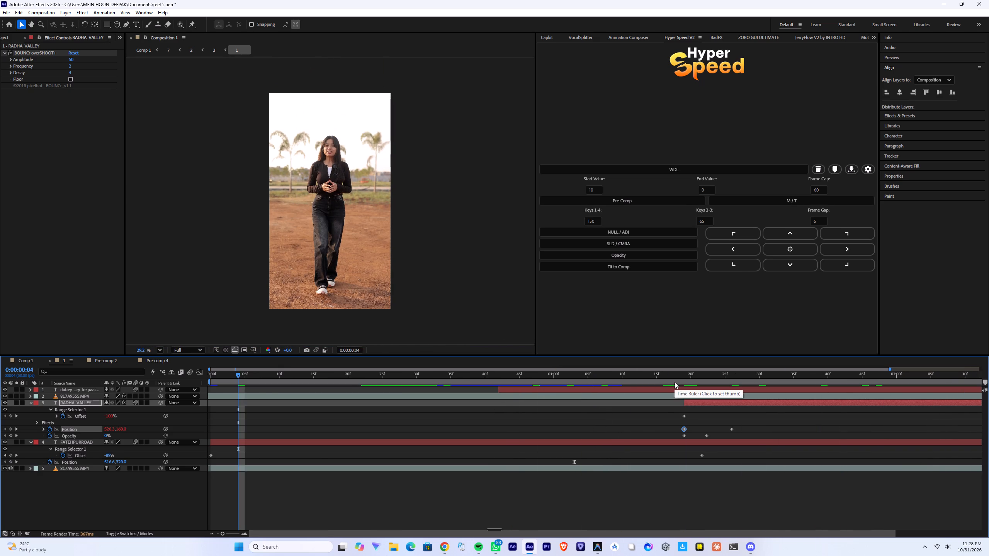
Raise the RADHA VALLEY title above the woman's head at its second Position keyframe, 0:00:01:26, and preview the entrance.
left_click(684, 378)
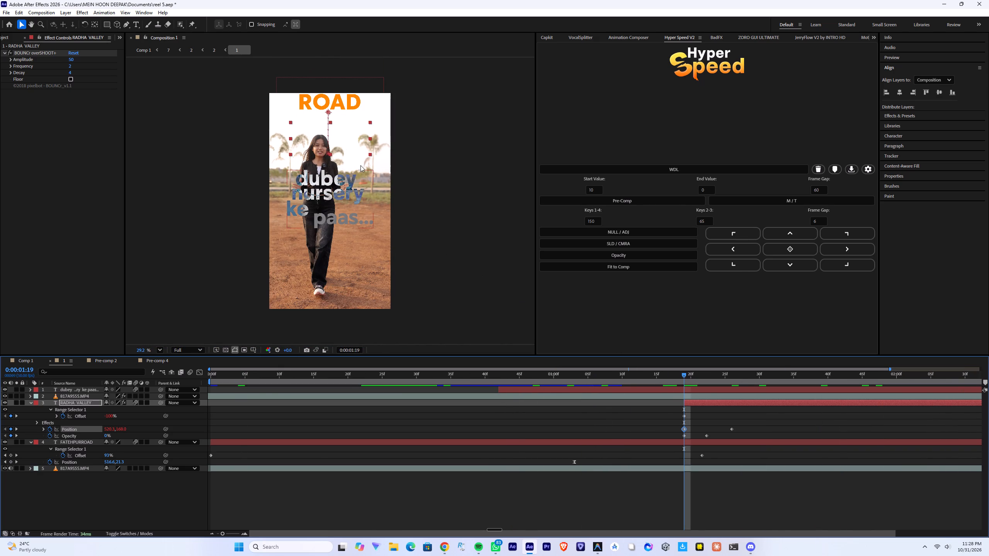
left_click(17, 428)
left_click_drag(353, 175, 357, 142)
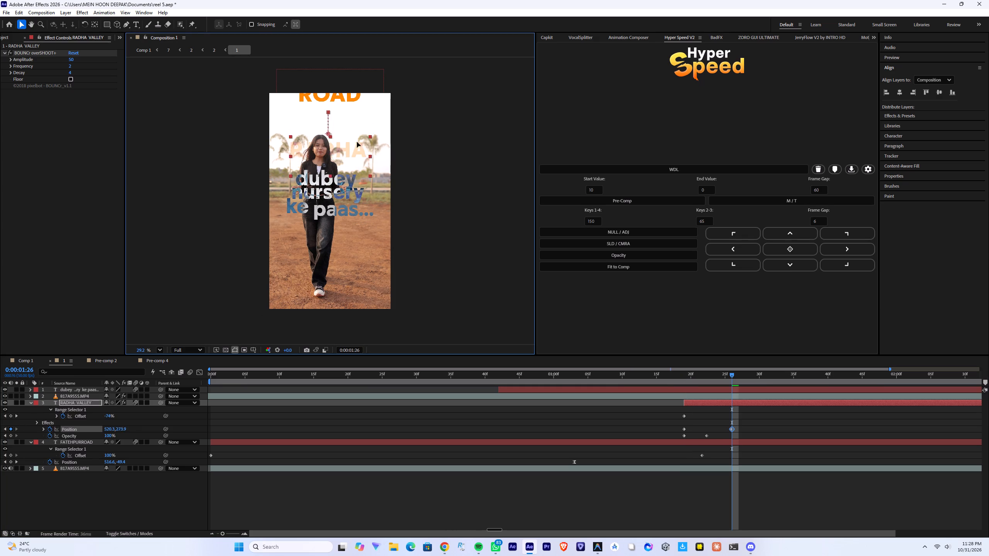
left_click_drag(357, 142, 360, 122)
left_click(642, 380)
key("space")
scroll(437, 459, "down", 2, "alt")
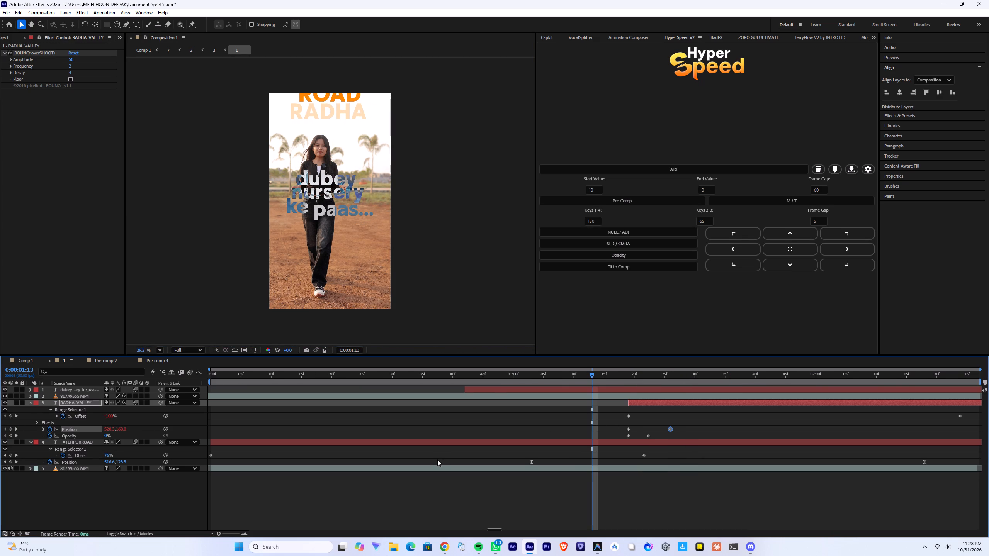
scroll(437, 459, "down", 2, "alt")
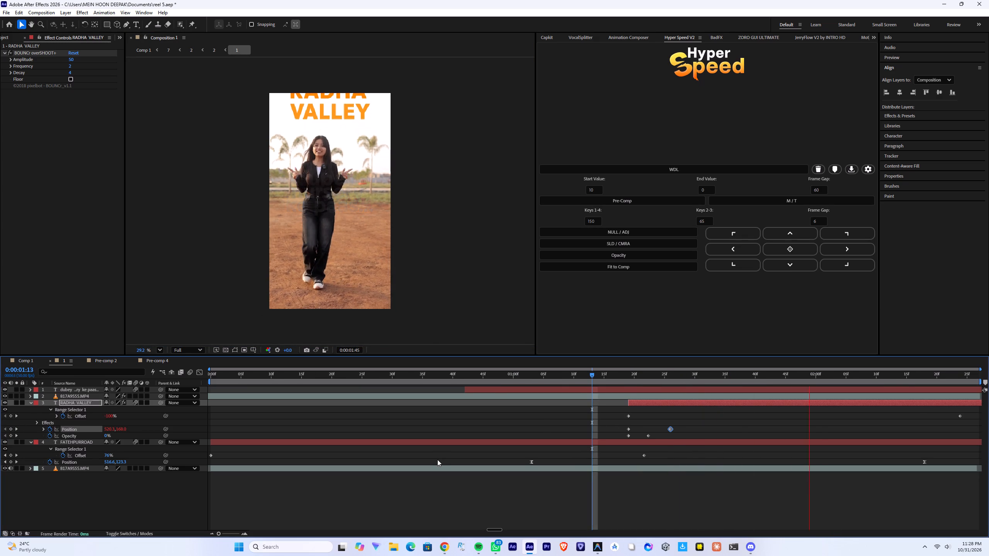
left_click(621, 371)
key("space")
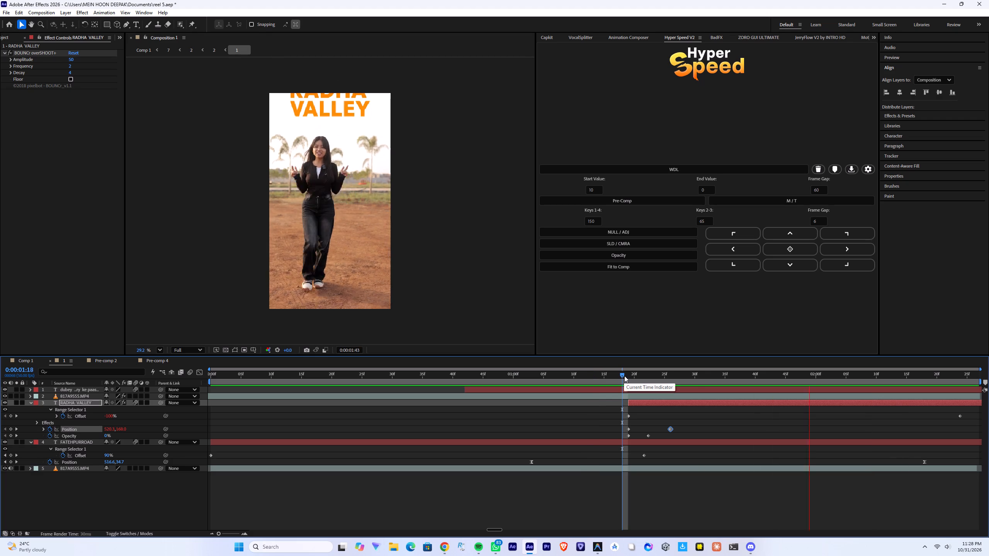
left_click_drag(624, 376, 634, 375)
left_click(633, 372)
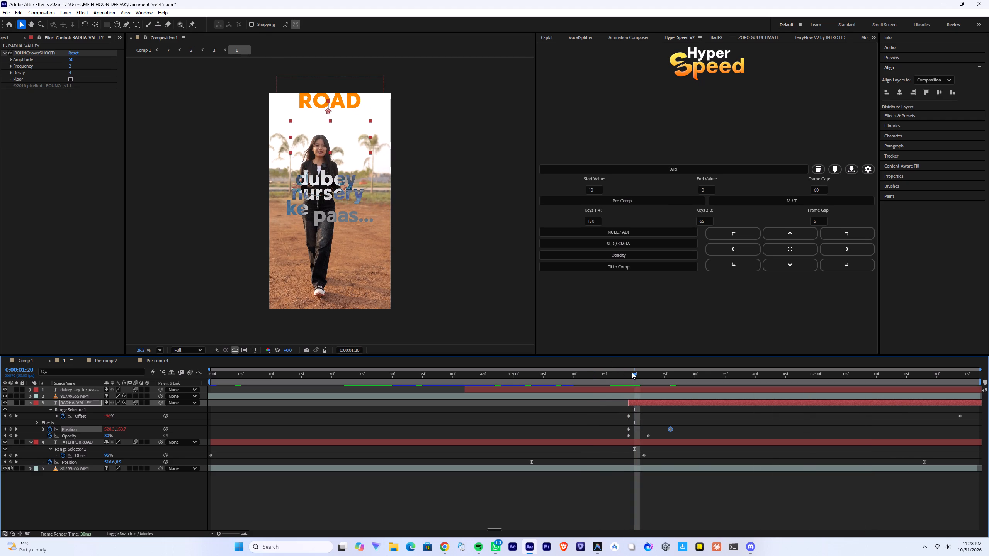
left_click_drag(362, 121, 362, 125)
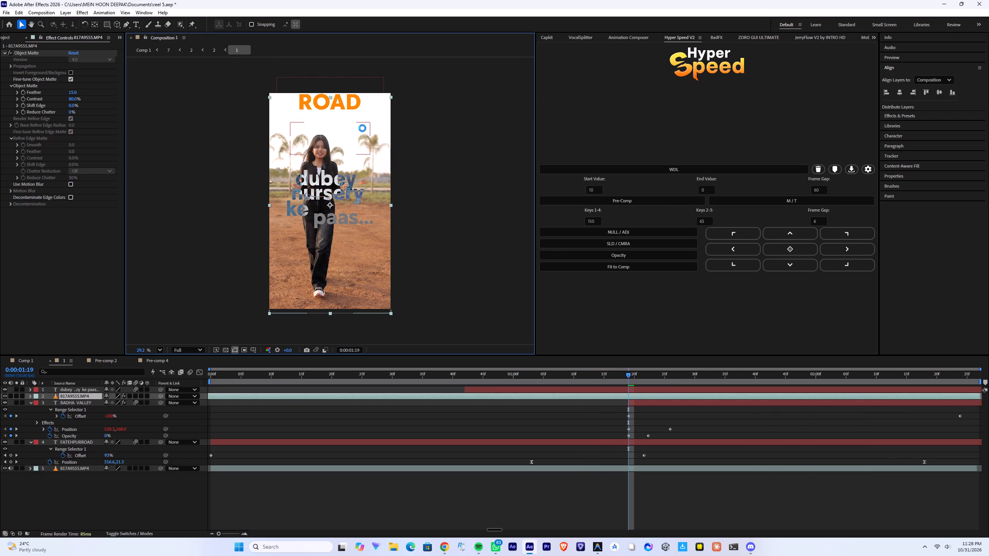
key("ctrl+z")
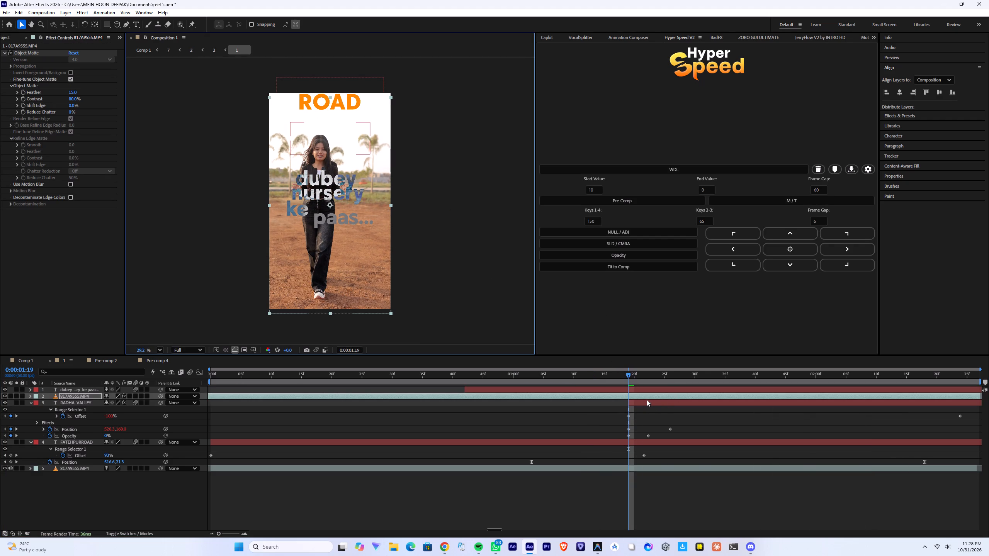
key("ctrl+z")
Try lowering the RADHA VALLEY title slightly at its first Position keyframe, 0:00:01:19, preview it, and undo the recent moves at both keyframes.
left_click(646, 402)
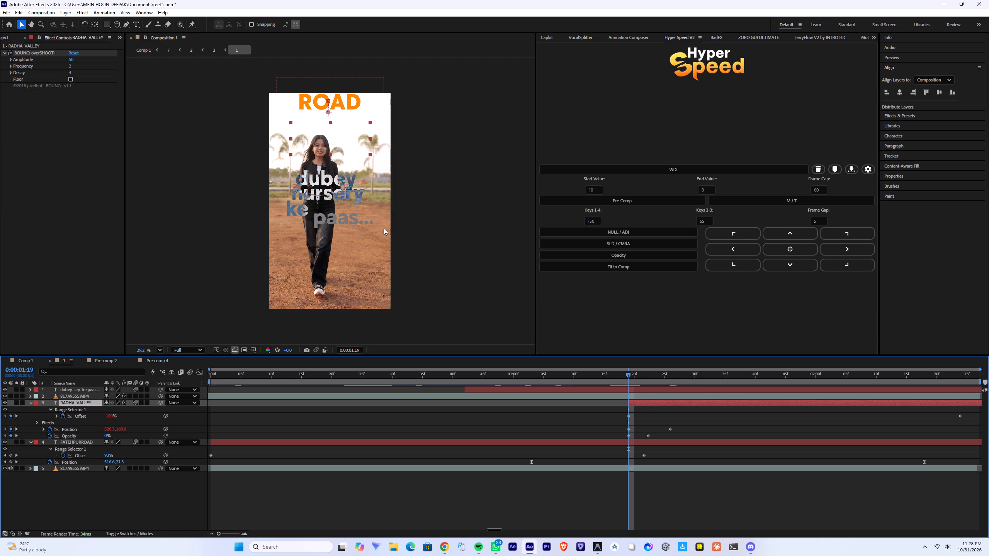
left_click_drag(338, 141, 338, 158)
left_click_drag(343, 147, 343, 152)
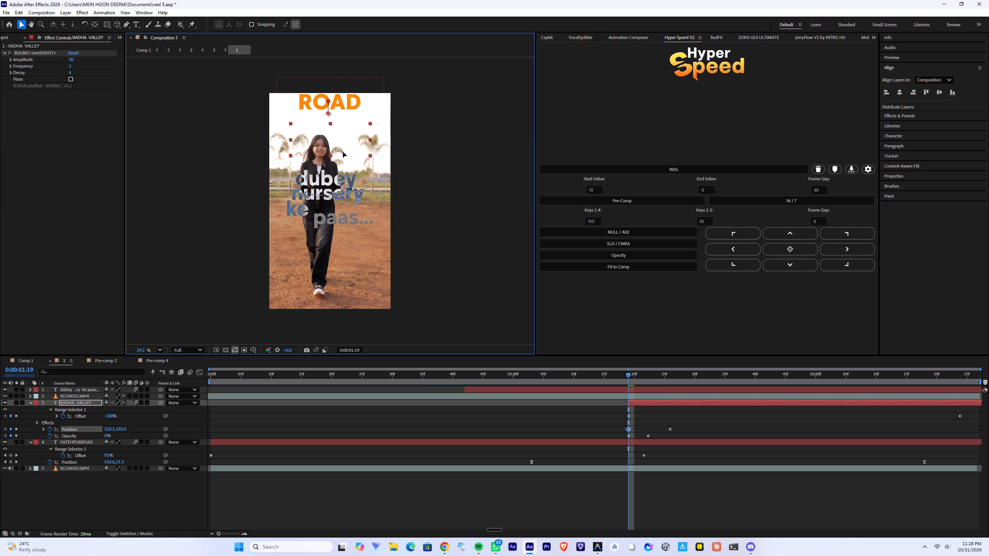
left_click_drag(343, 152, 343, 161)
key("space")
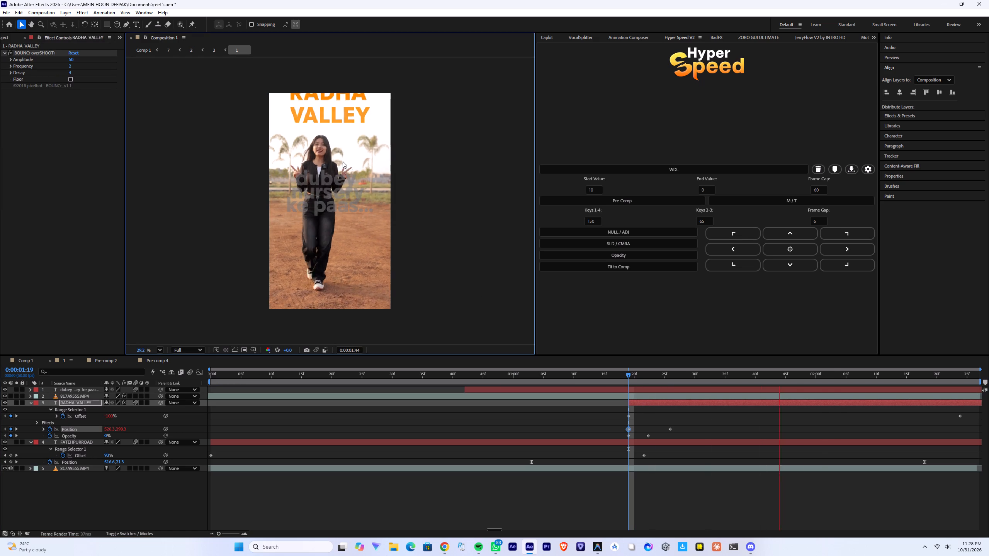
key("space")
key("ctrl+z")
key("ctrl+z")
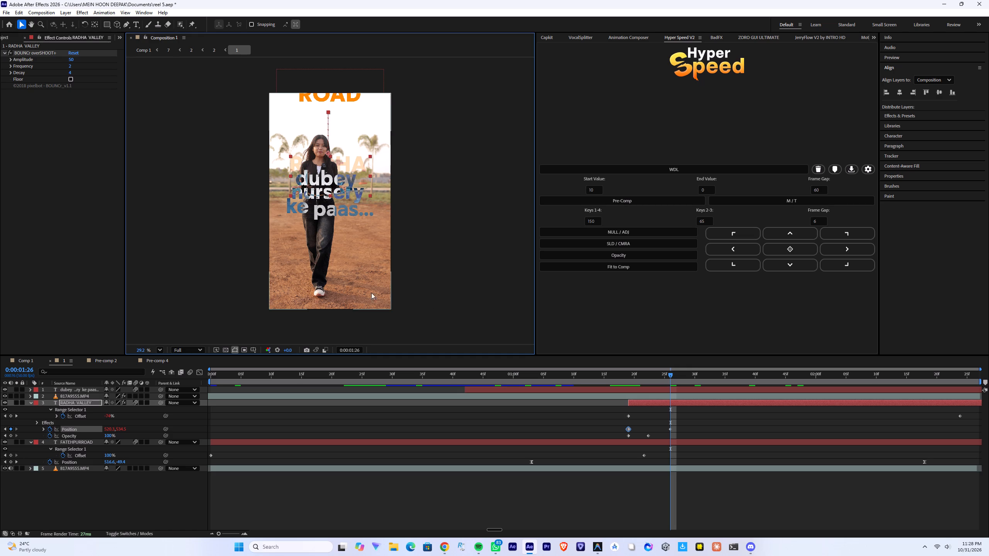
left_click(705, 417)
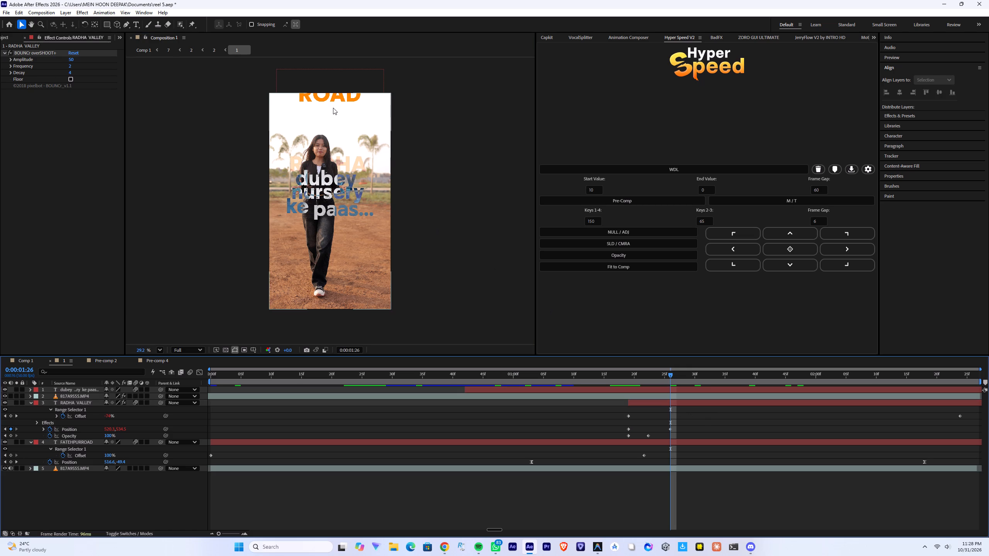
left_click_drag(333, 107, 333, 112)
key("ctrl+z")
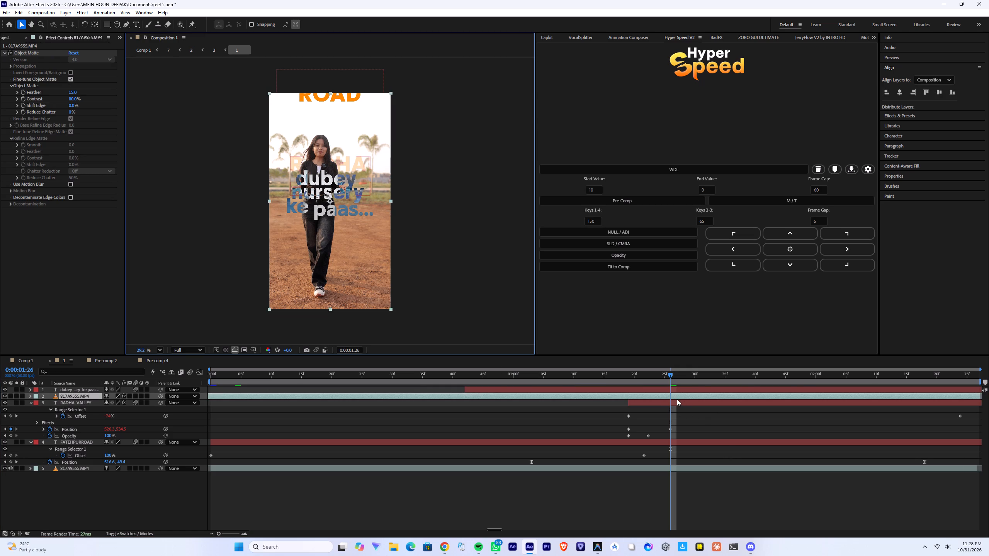
Raise the RADHA VALLEY title to the top of the frame at its second Position keyframe, 0:00:01:26, and preview the entrance.
left_click(674, 401)
left_click(354, 168)
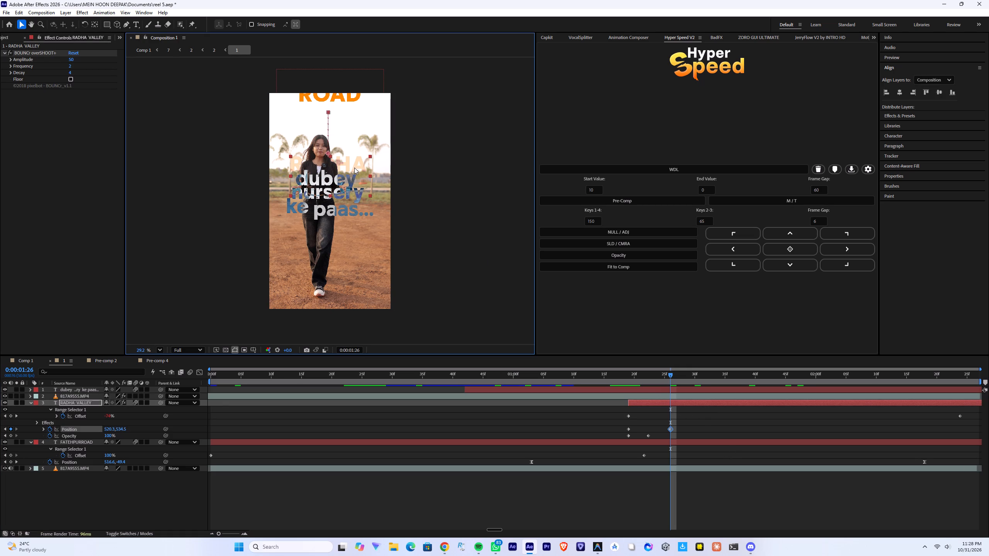
key("space")
key("space")
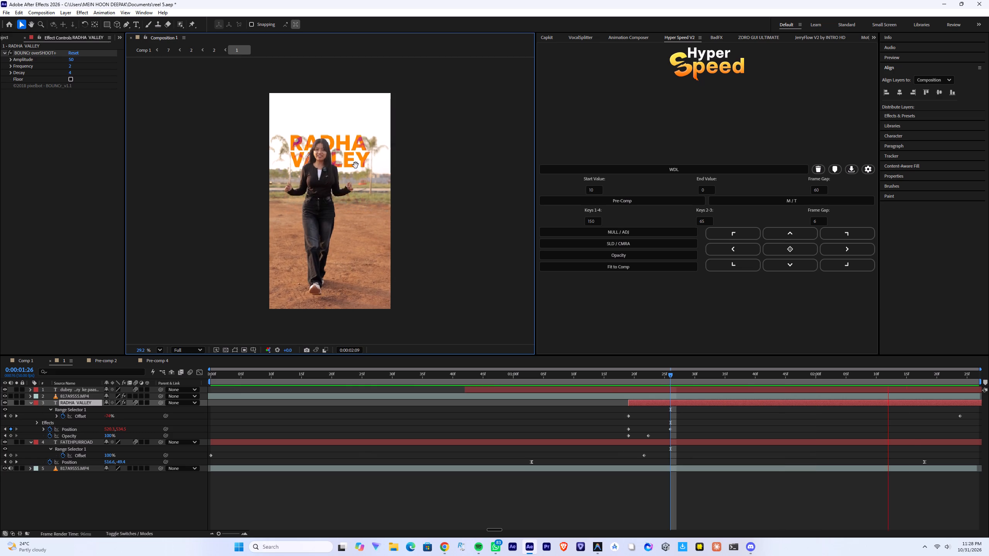
left_click(6, 415)
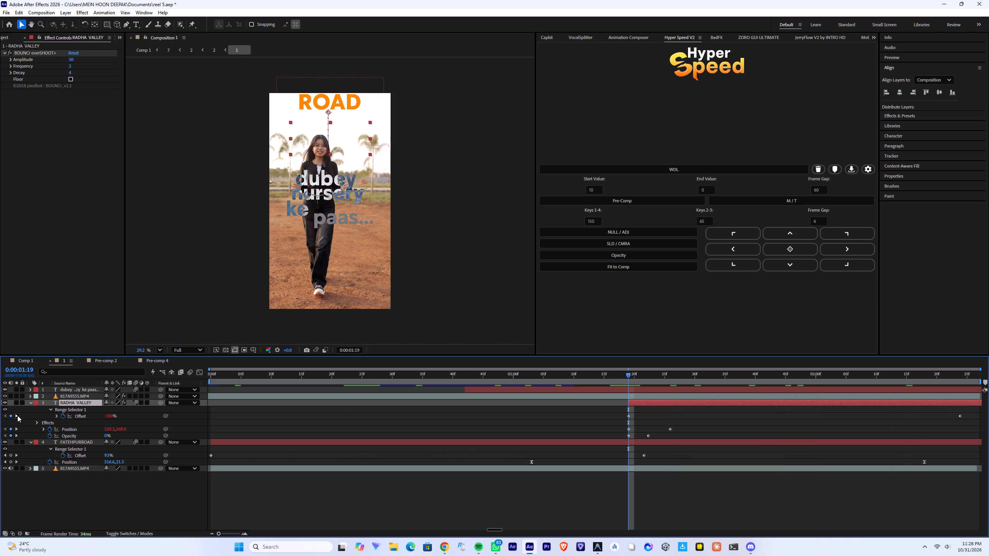
left_click(17, 429)
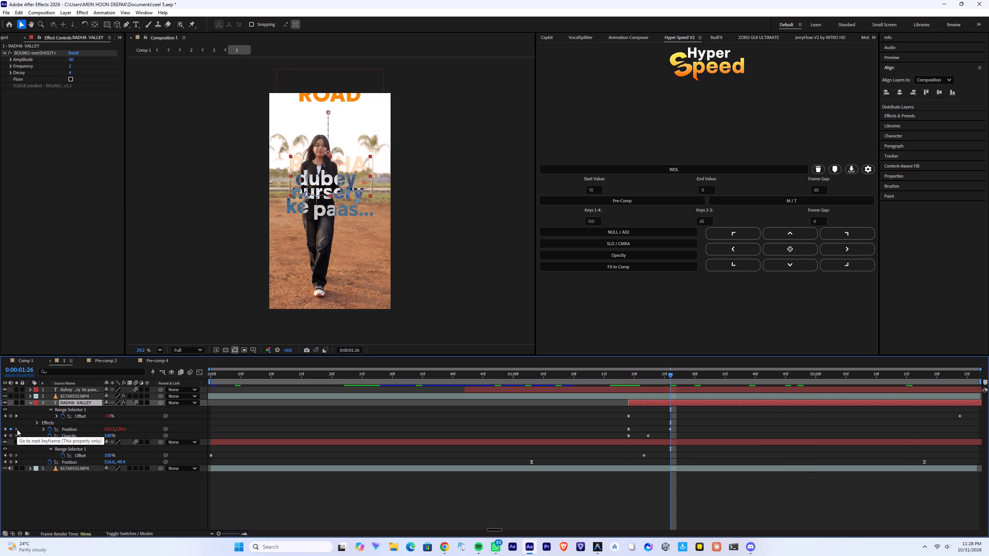
left_click_drag(347, 171, 350, 129)
key("space")
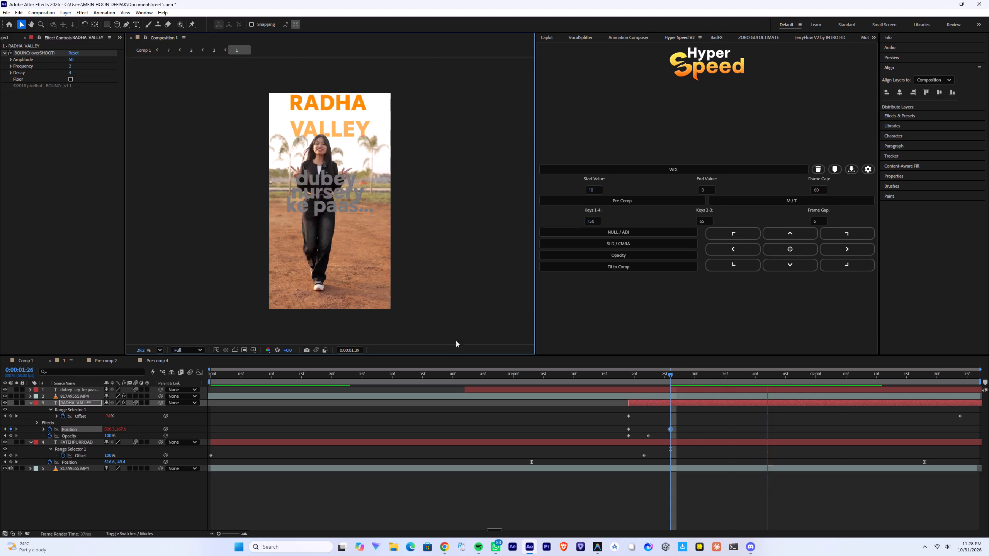
key("space")
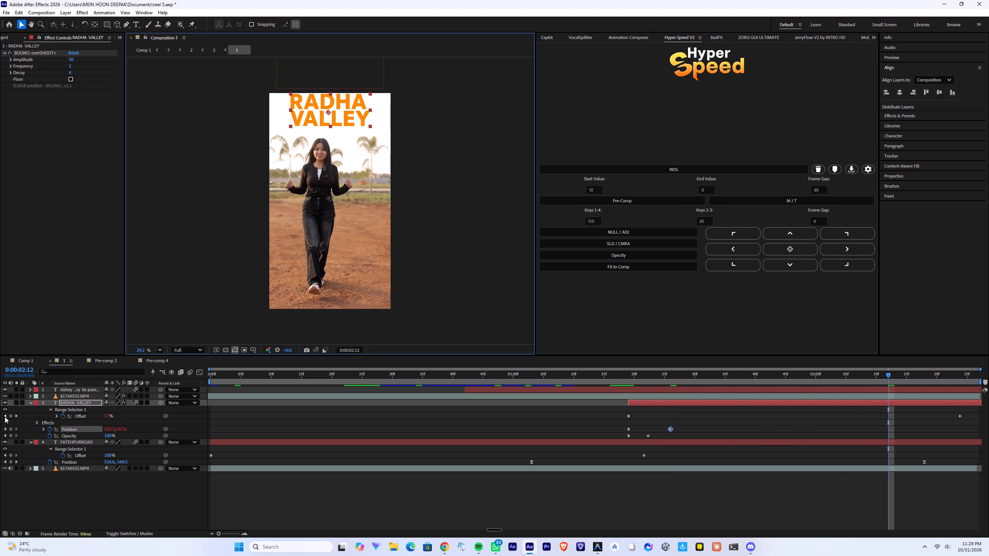
Lower the RADHA VALLEY title slightly at its 0:00:01:26 Position keyframe so it sits just above the woman's head, and preview it.
left_click(5, 417)
left_click(16, 429)
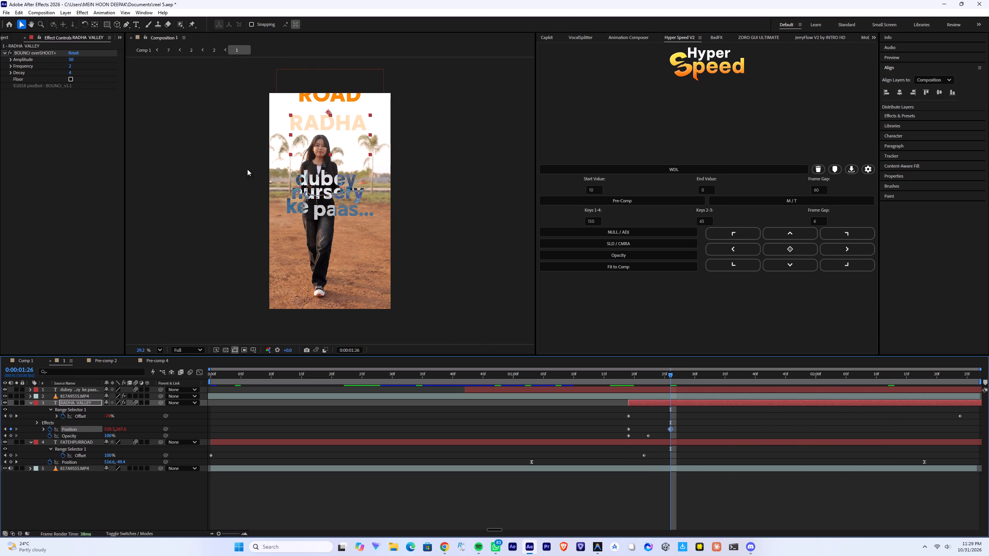
left_click_drag(334, 132, 333, 141)
left_click(613, 379)
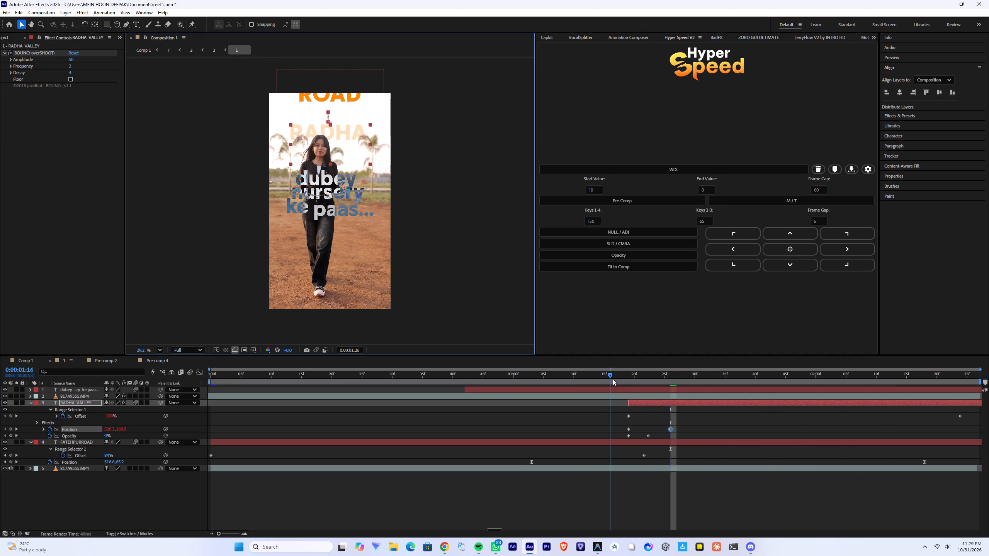
key("space")
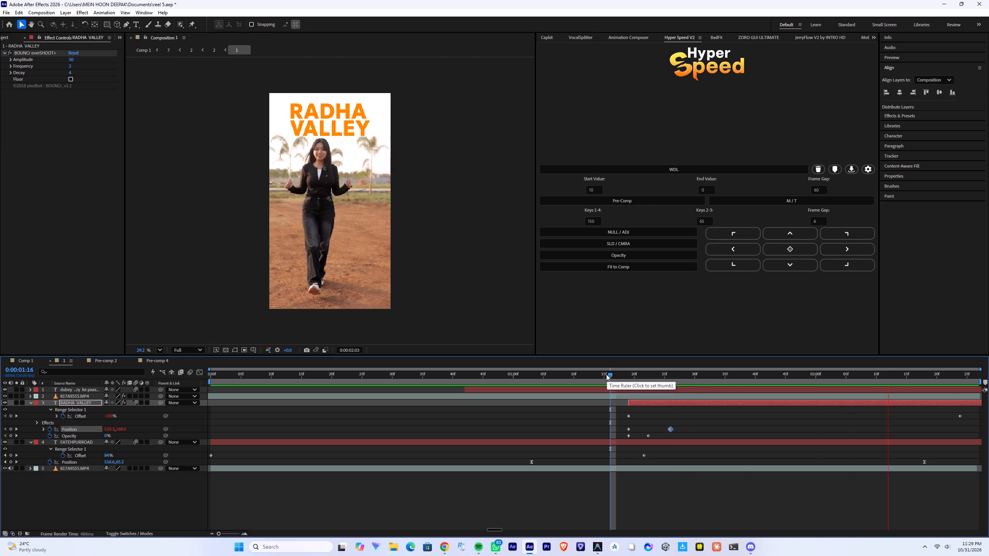
left_click(606, 374)
key("space")
Move the RADHA VALLEY title down over the woman's upper body at its first Position keyframe, 0:00:01:19, and play back the entrance.
left_click_drag(615, 374, 628, 376)
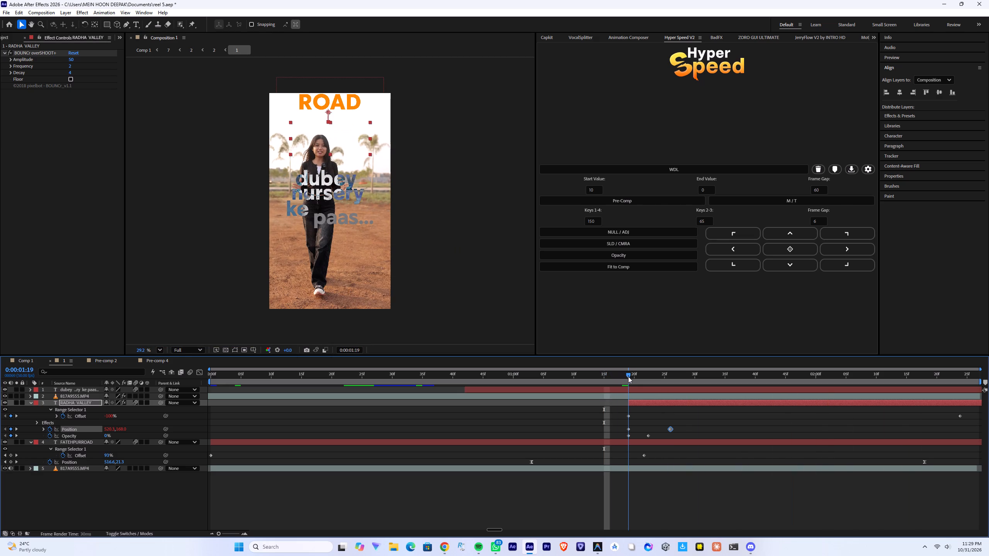
left_click_drag(628, 376, 630, 378)
left_click_drag(356, 143, 355, 179)
key("space")
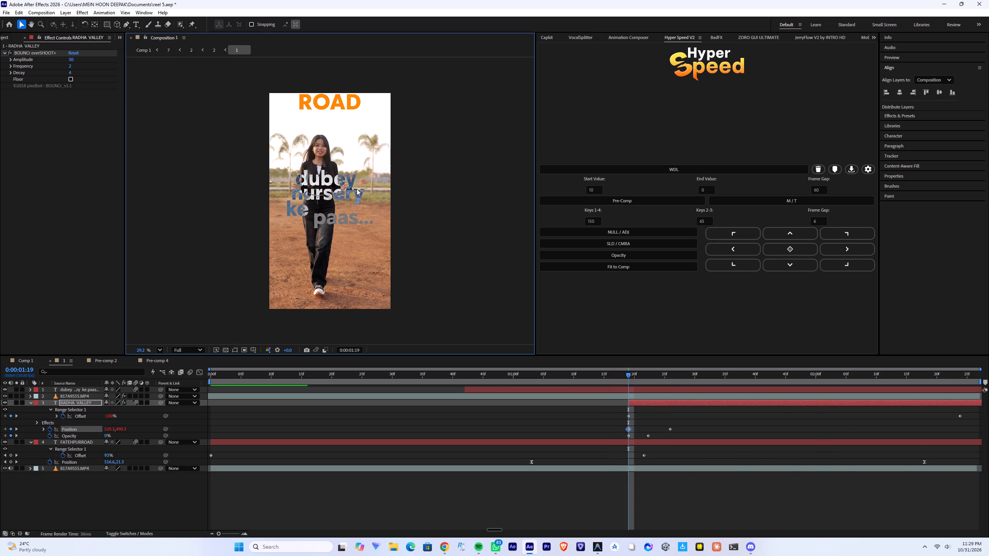
key("space")
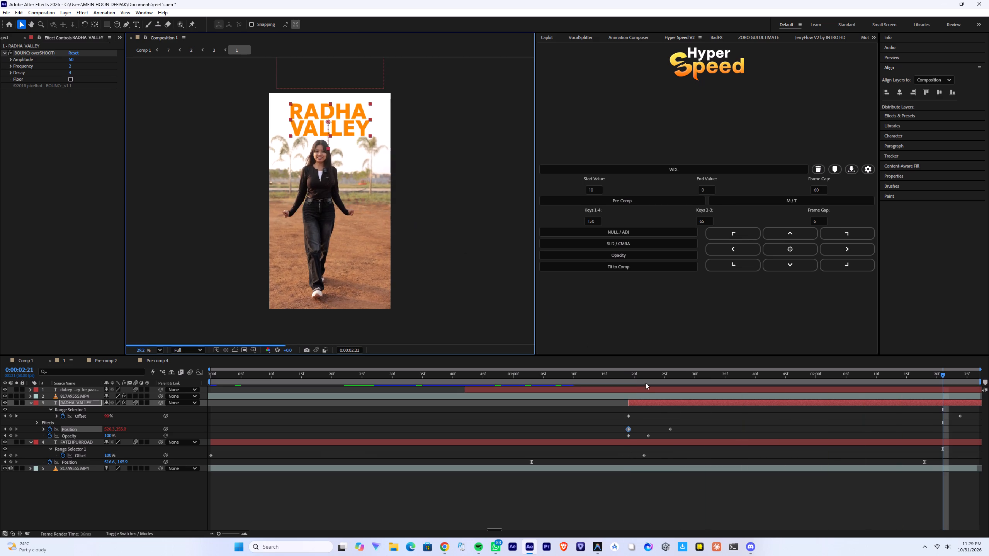
left_click(627, 378)
key("space")
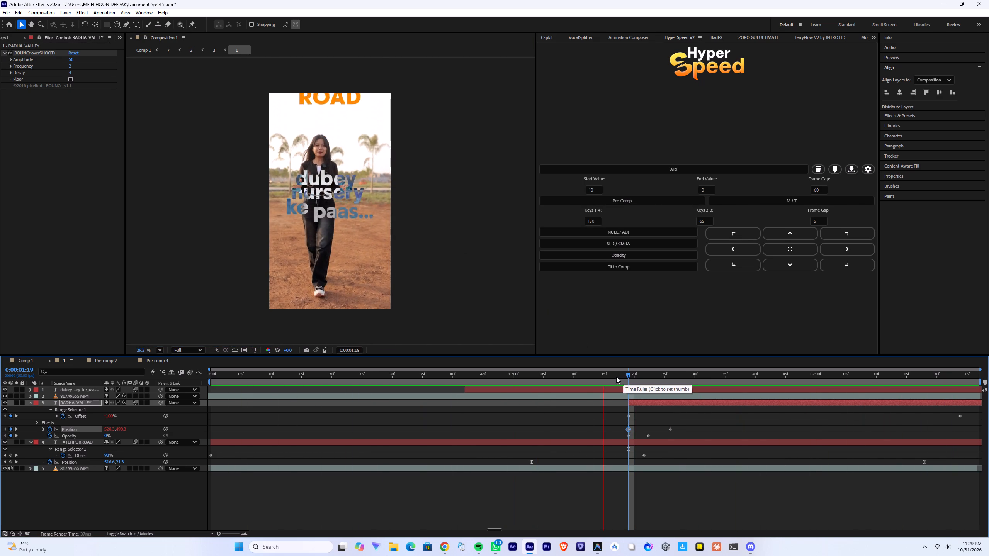
key("space")
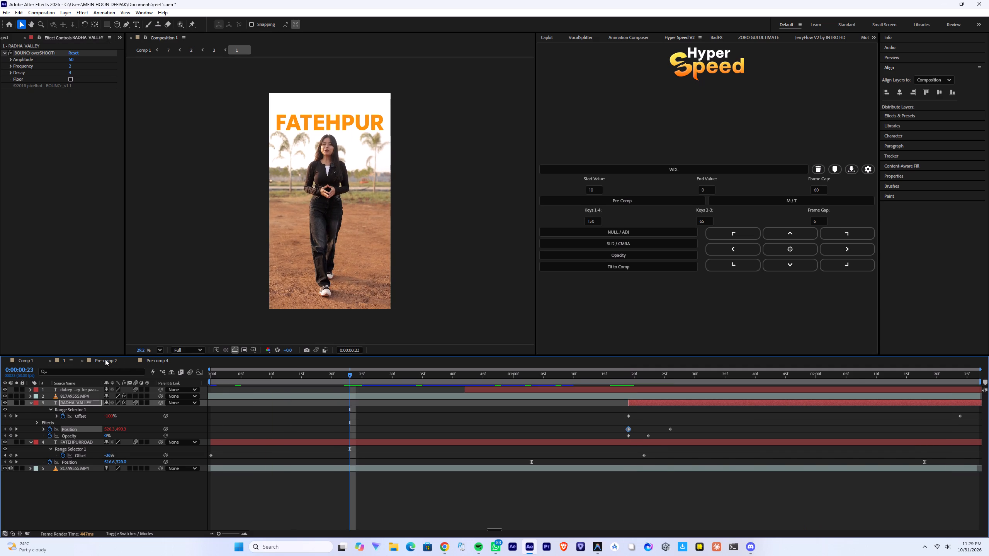
Look through Pre-comp 2, Pre-comp 4 and composition 1, and close the nested timelines to return to Comp 1.
left_click(108, 361)
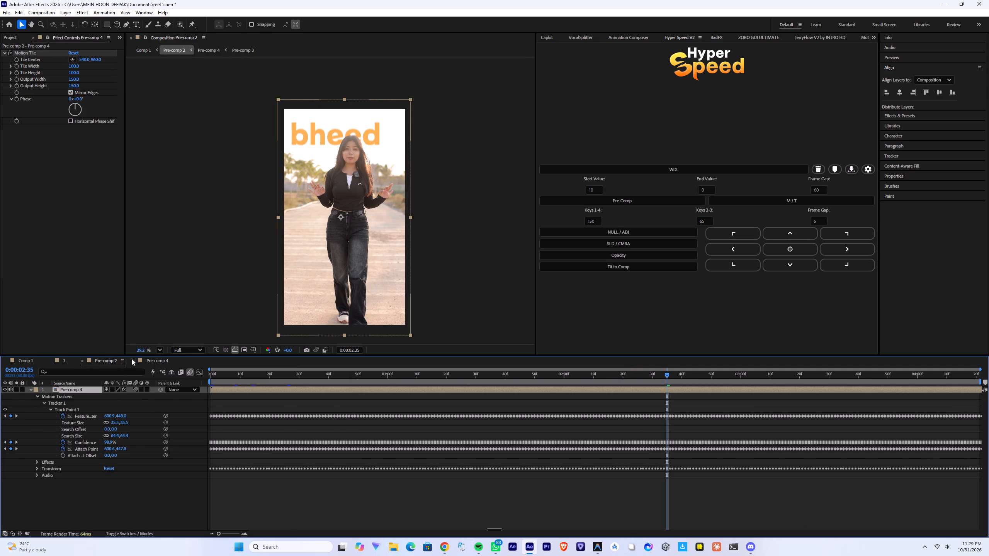
left_click(88, 359)
left_click(81, 361)
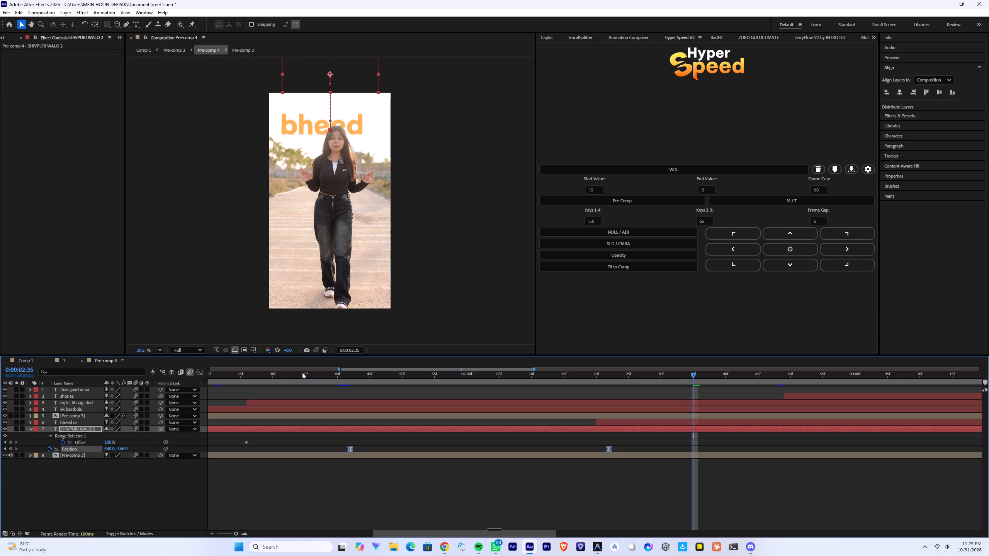
left_click(63, 361)
left_click_drag(297, 378, 167, 384)
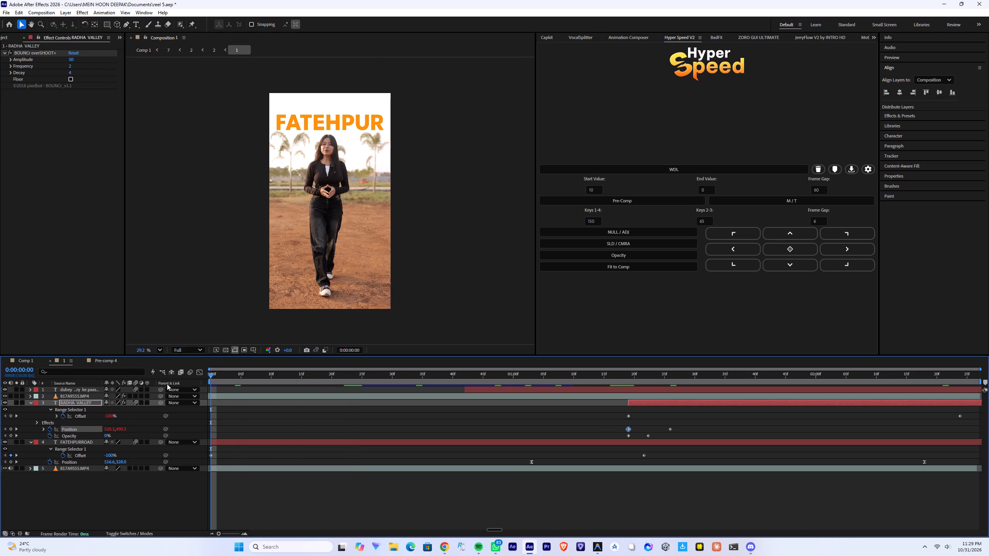
key("space")
key("space")
left_click(111, 363)
left_click_drag(249, 380, 149, 381)
key("space")
double_click(48, 360)
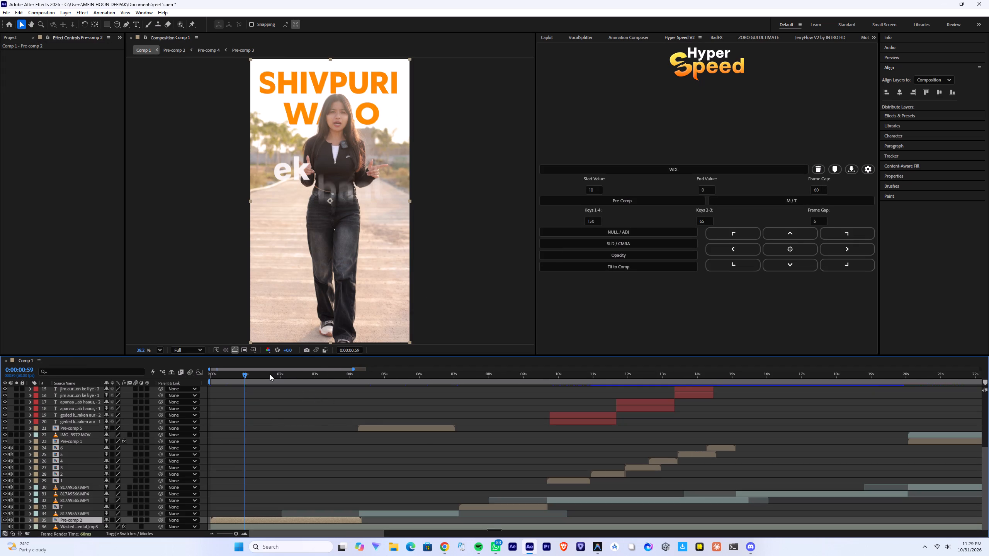
Play back Comp 1 to check the captions up to the FATEHPUR ROAD title at about 8 seconds.
key("space")
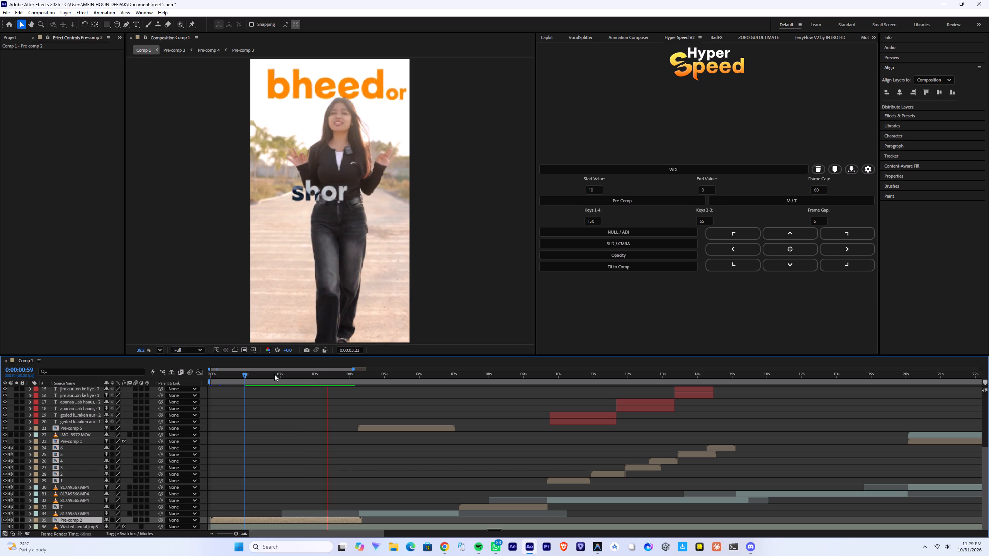
key("space")
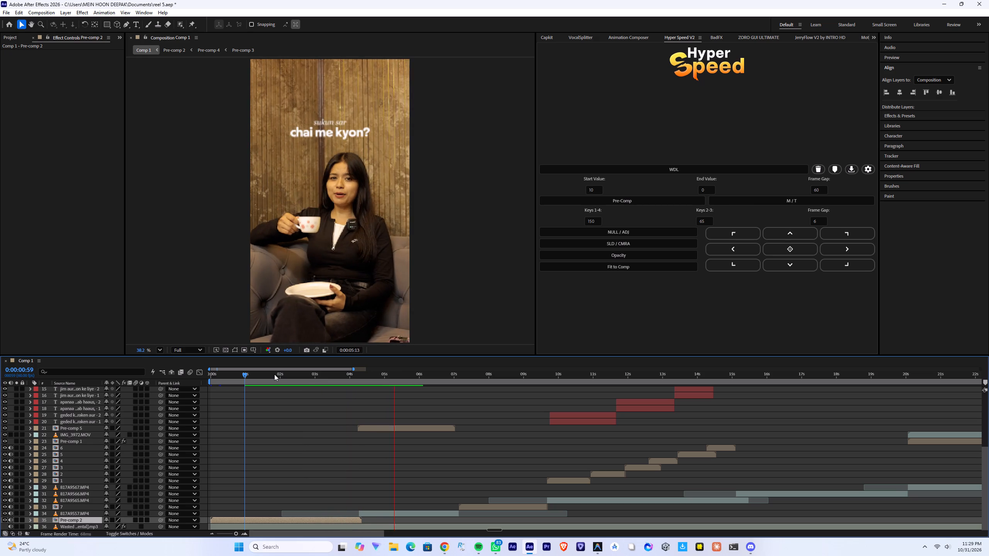
key("space")
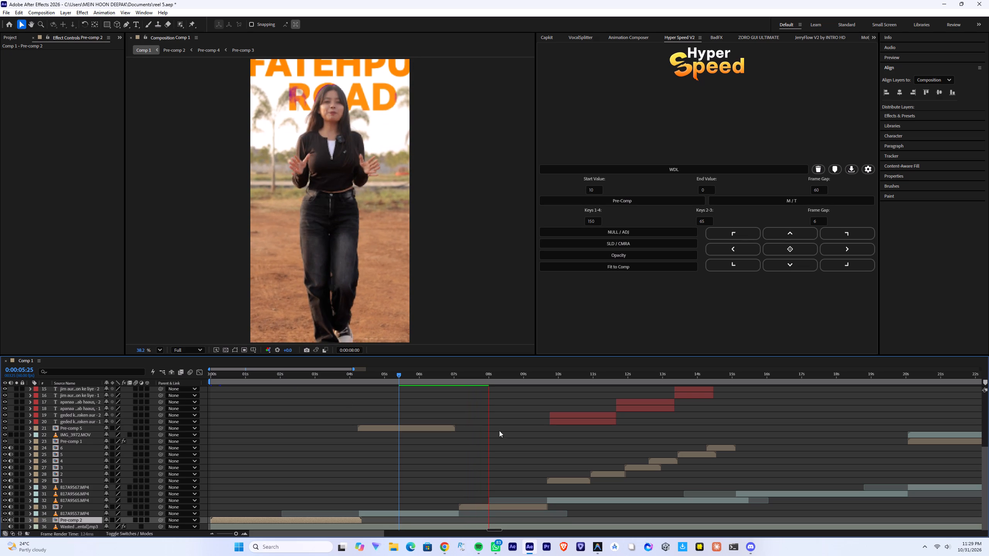
key("space")
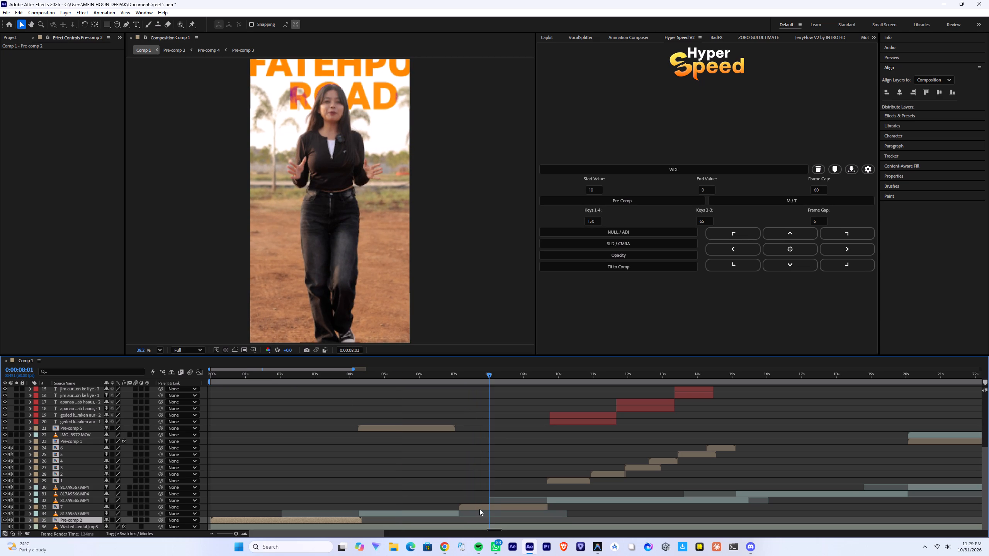
Open composition 7 down to its innermost nested composition 1 and scale down the FATEHPUR ROAD title.
double_click(479, 509)
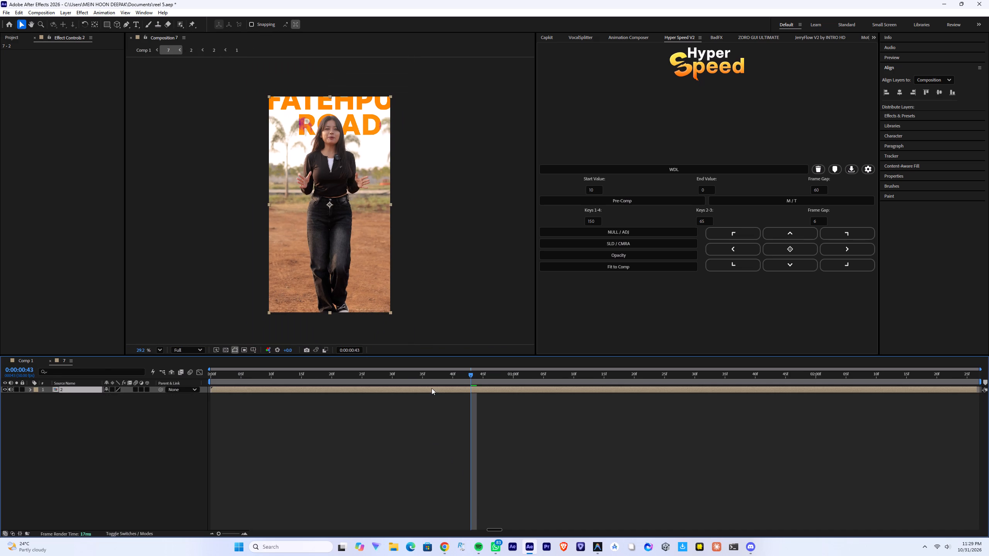
double_click(432, 388)
double_click(432, 388)
double_click(423, 387)
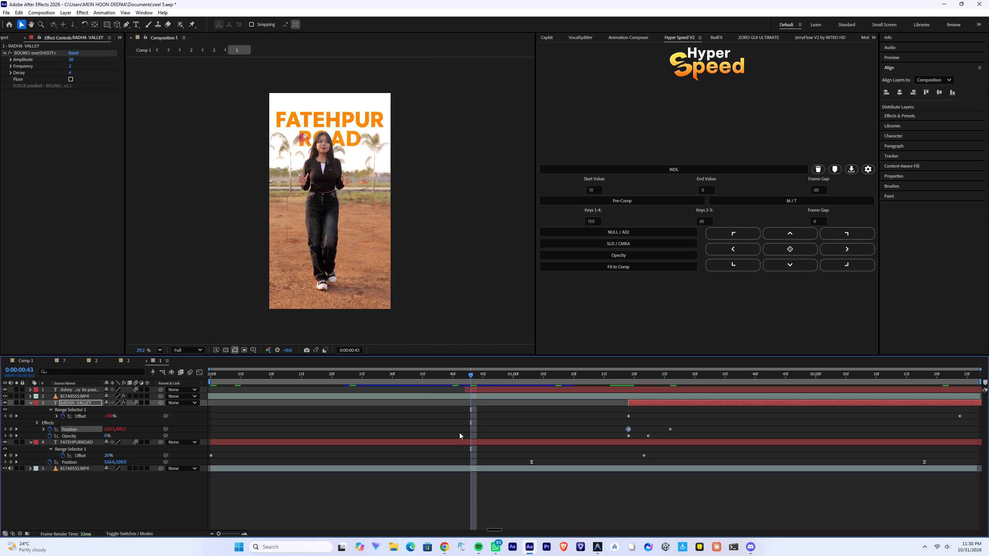
left_click(446, 444)
left_click_drag(385, 146, 370, 143)
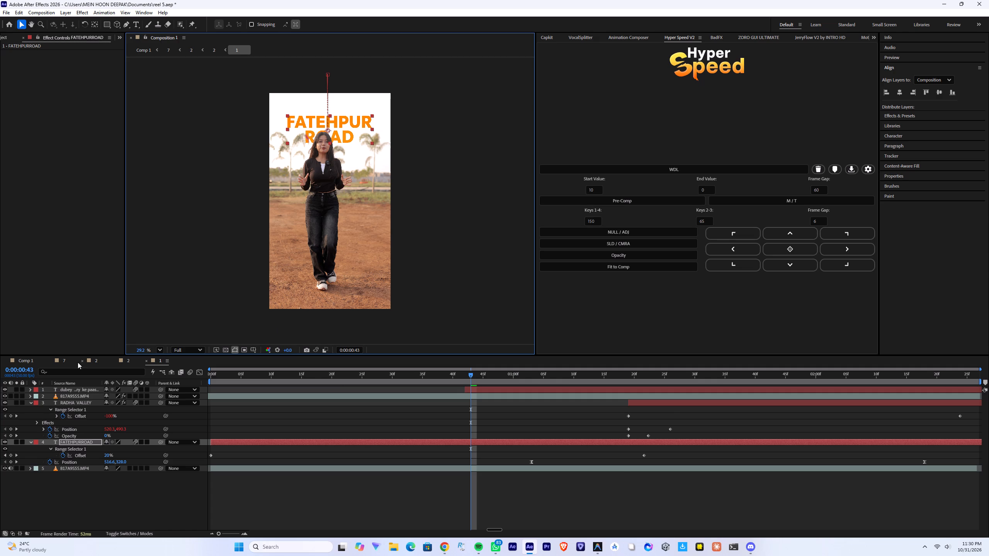
Check the FATEHPUR ROAD title's fit in Comp 1 and scale it down further in composition 1.
left_click(20, 360)
scroll(361, 98, "down", 2)
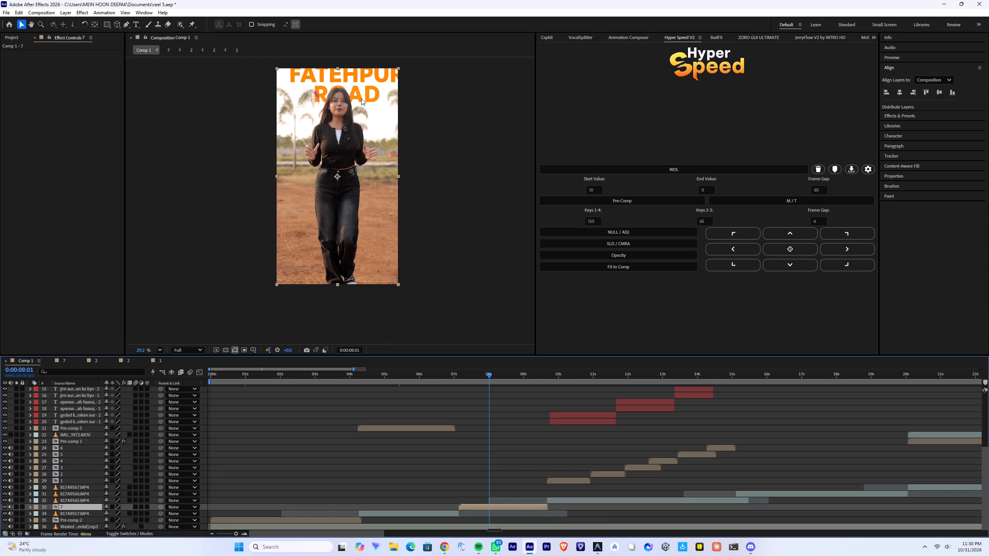
scroll(361, 98, "down", 2)
scroll(367, 73, "up", 1)
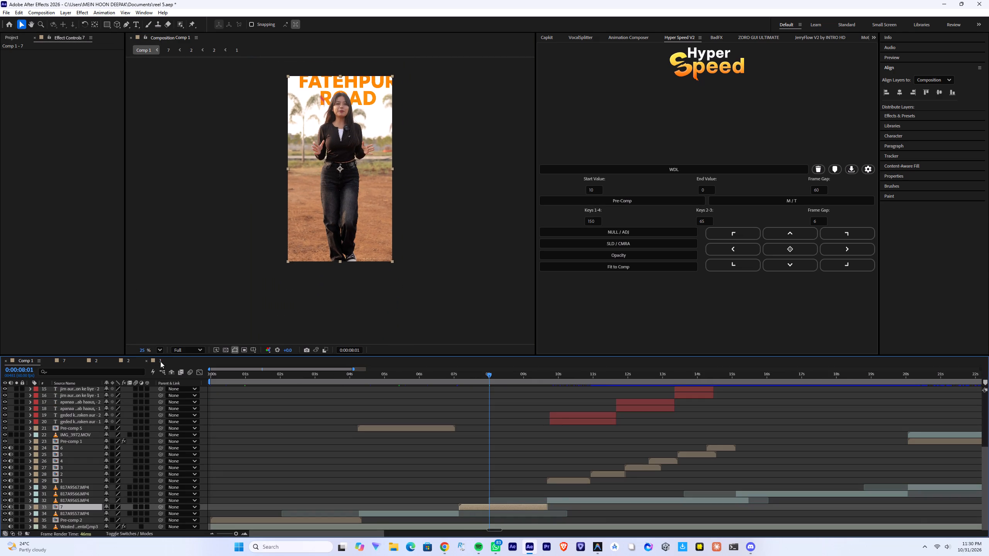
left_click(160, 361)
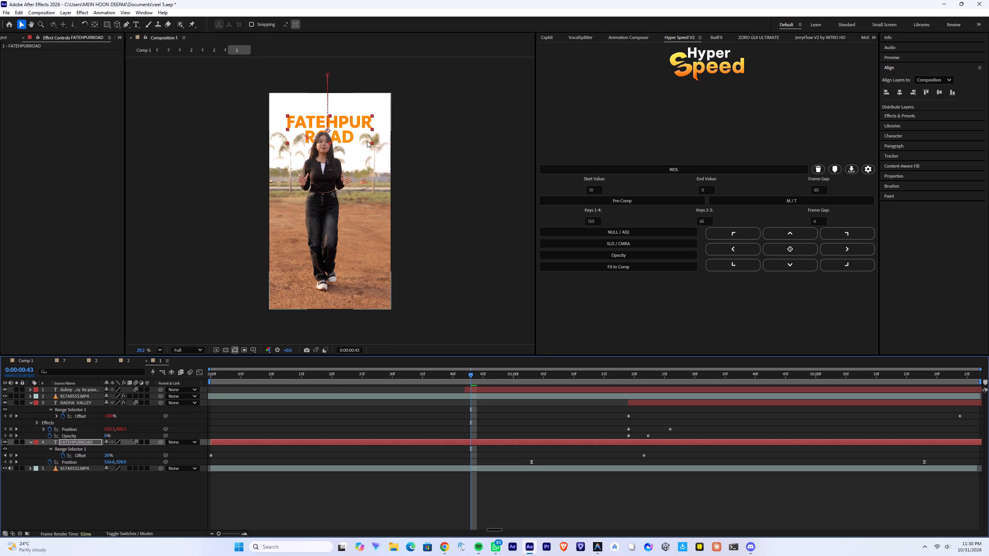
left_click_drag(371, 144, 366, 142)
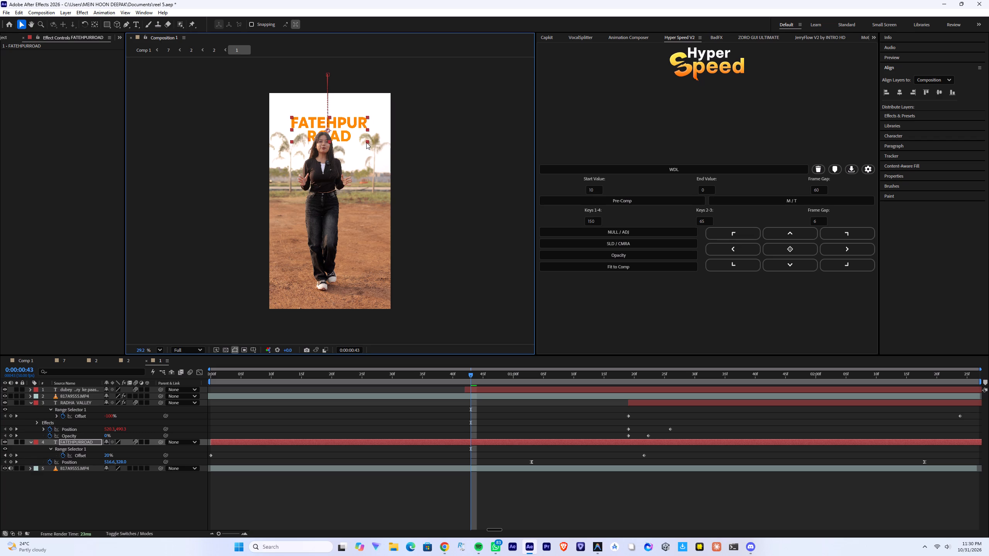
Shift the FATEHPUR ROAD title horizontally toward the frame's left side at its first Position keyframe, 0:00:01:03.
scroll(453, 432, "down", 3)
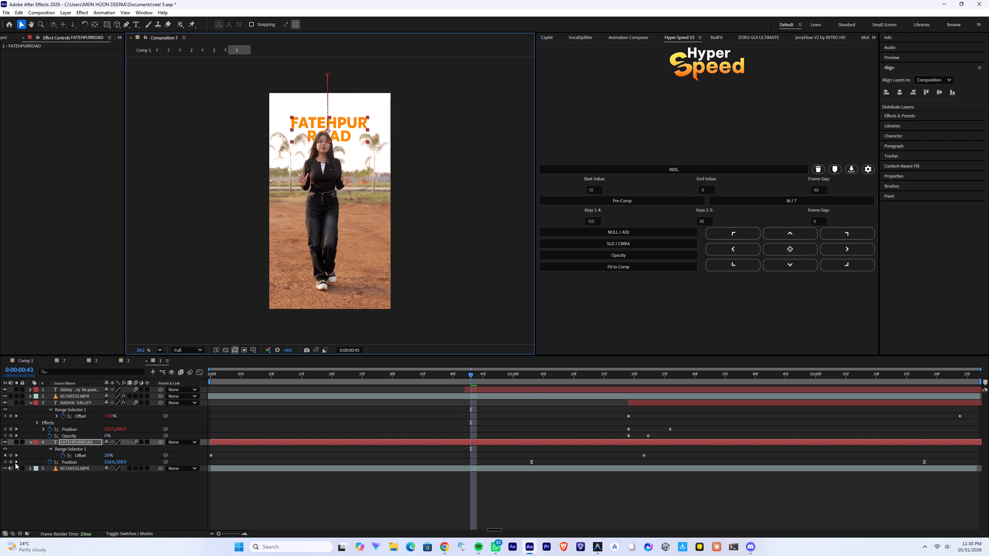
left_click(15, 463)
left_click_drag(341, 133, 333, 133)
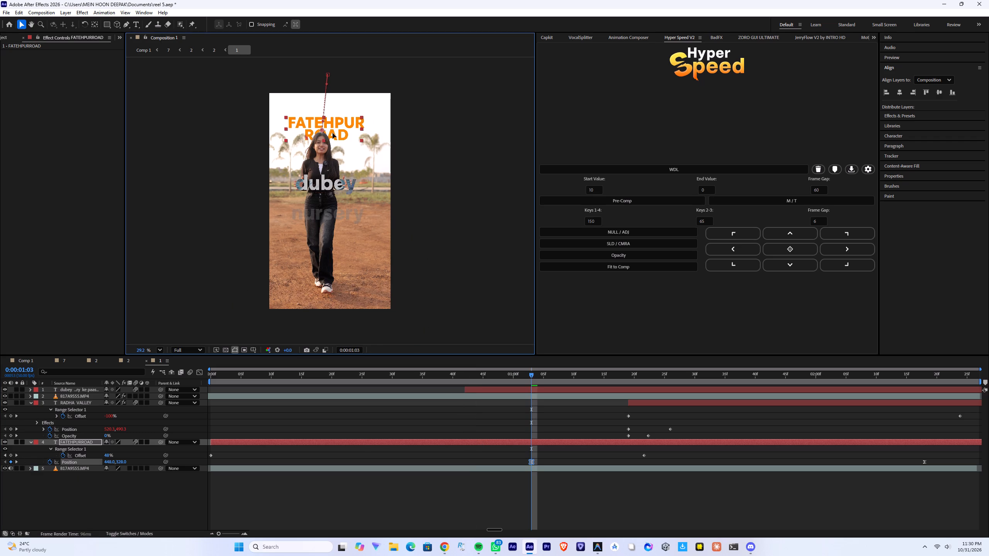
left_click_drag(333, 133, 332, 133)
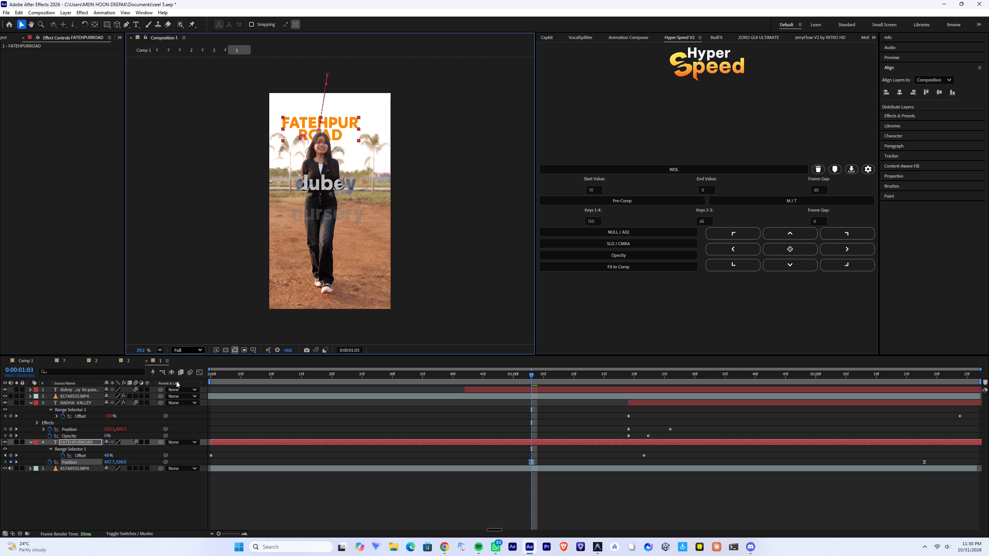
Copy the FATEHPUR ROAD title's horizontal position from its first Position keyframe to the one at 0:00:02:18.
left_click(107, 464)
key("ctrl+c")
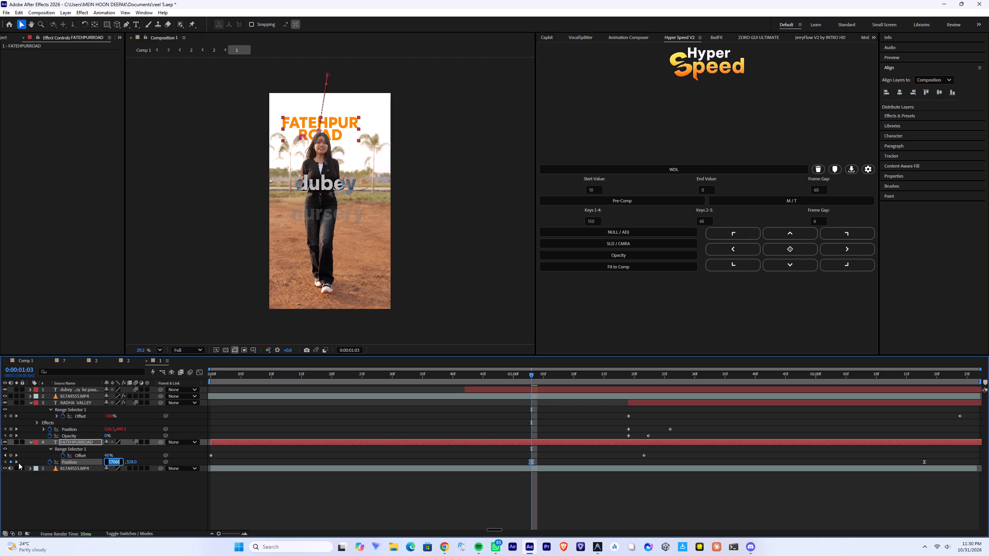
left_click(17, 463)
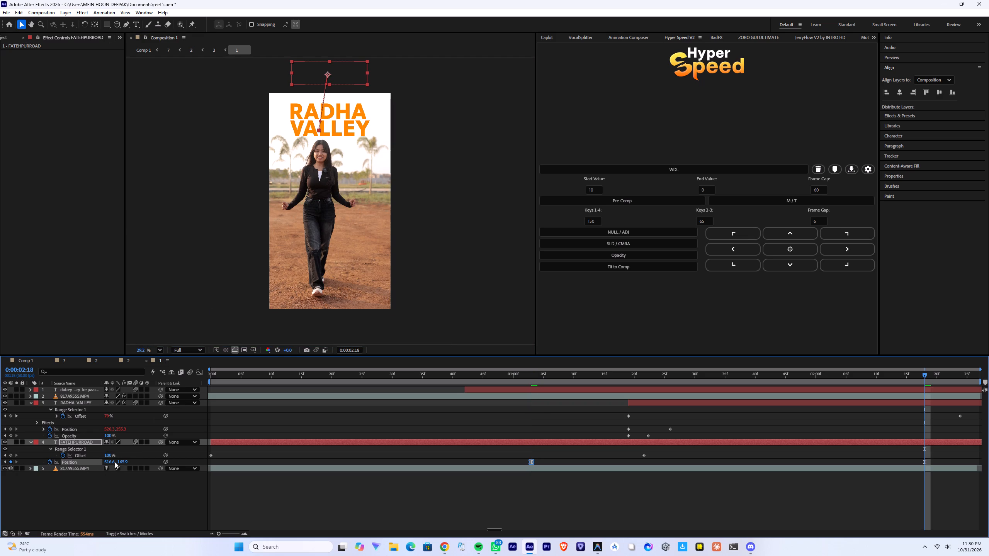
left_click(110, 463)
key("ctrl+v")
left_click(145, 457)
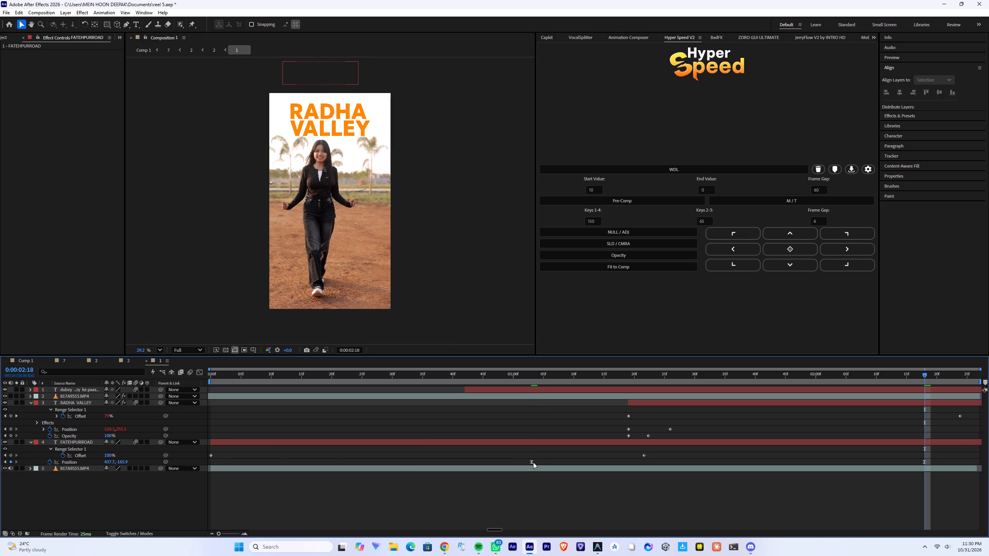
scroll(449, 441, "down", 2, "alt")
Play back Comp 1 from about 0:00:07:09 to check the FATEHPUR ROAD title's placement and movement.
left_click(24, 357)
left_click_drag(494, 377, 459, 385)
key("space")
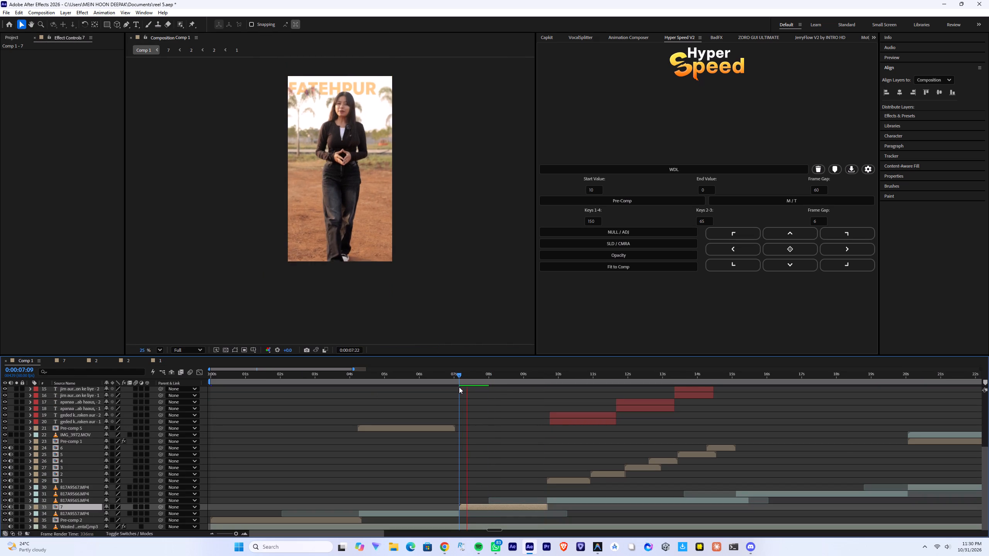
key("space")
left_click(459, 386)
key("space")
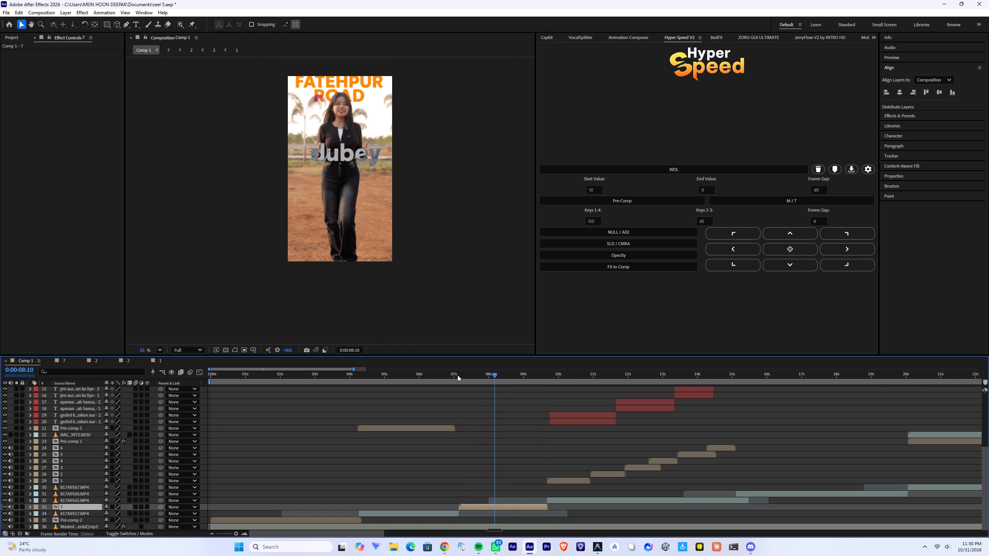
left_click(457, 375)
key("space")
key("space")
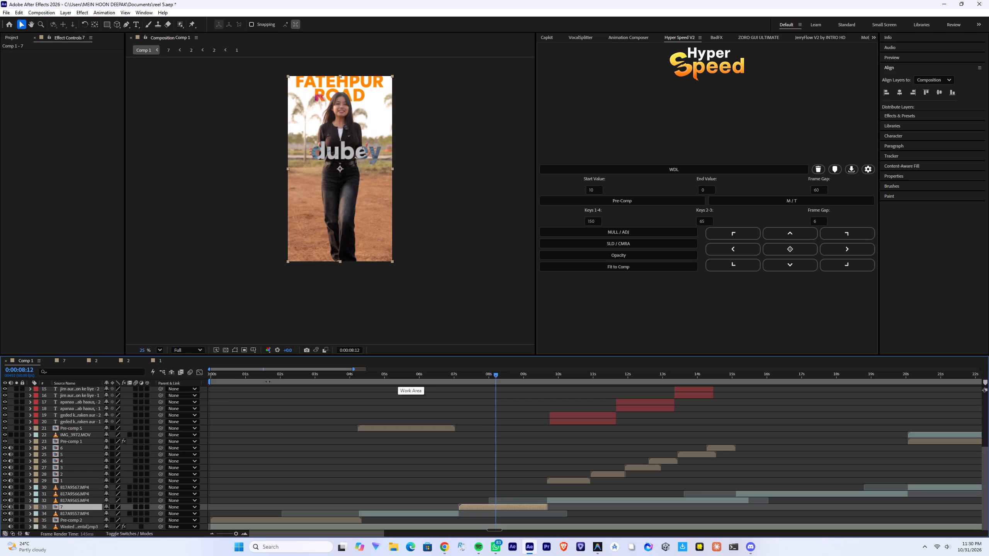
Lower the FATEHPUR ROAD title in composition 1 to a vertical position of about 448 at its 0:00:01:03 Position keyframe.
scroll(124, 363, "down", 5)
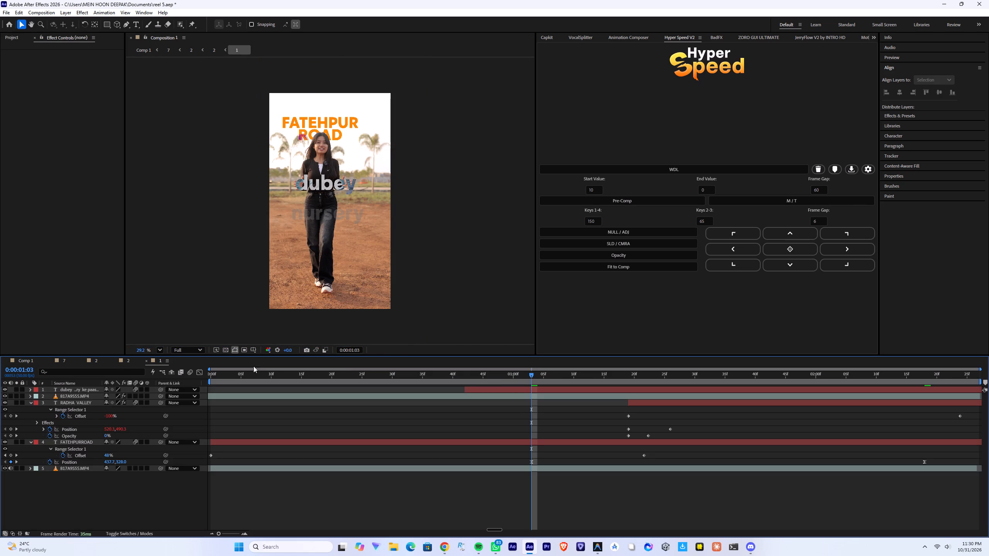
left_click(526, 440)
left_click_drag(335, 133, 335, 146)
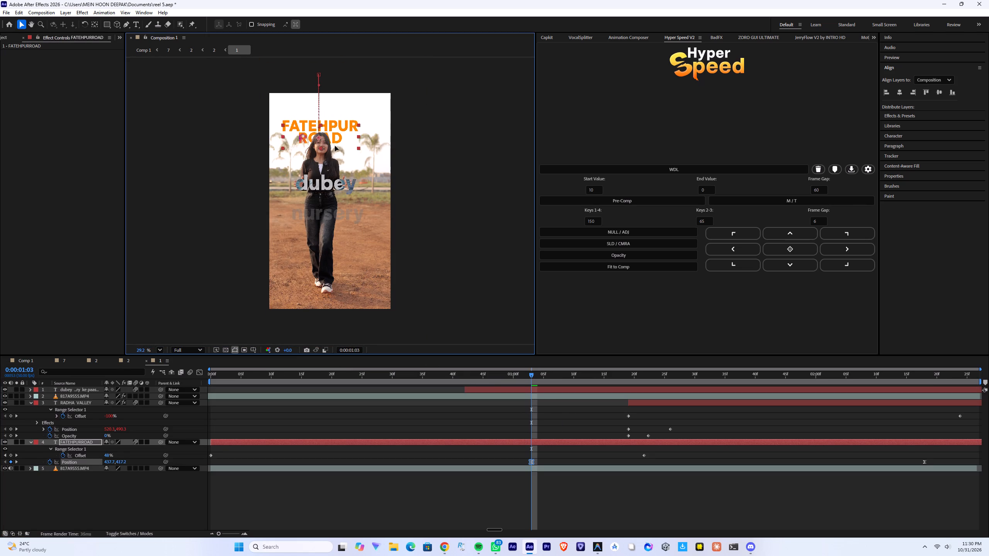
left_click_drag(335, 146, 334, 147)
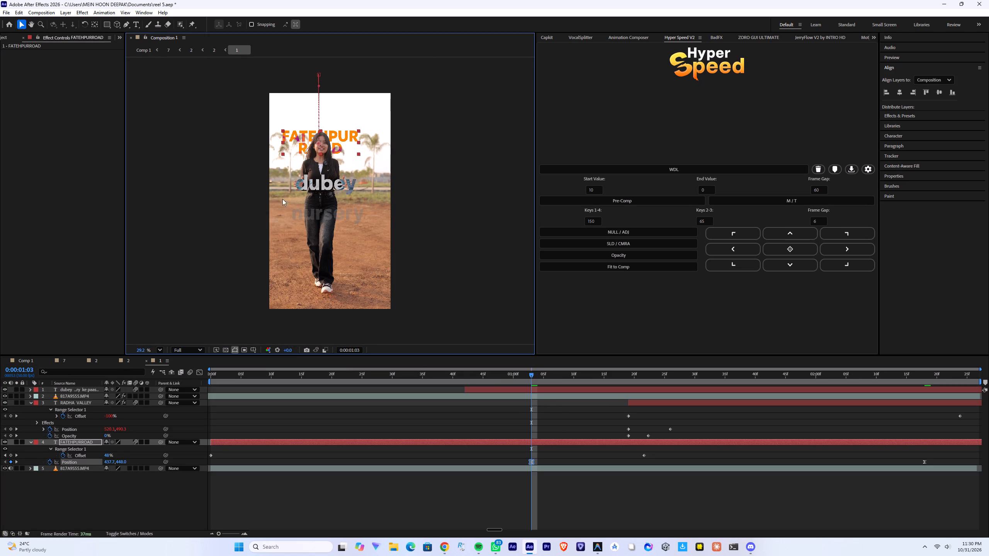
Replay Comp 1 from about 0:00:07:09 to examine the lowered FATEHPUR ROAD title's entrance and exit.
left_click(27, 362)
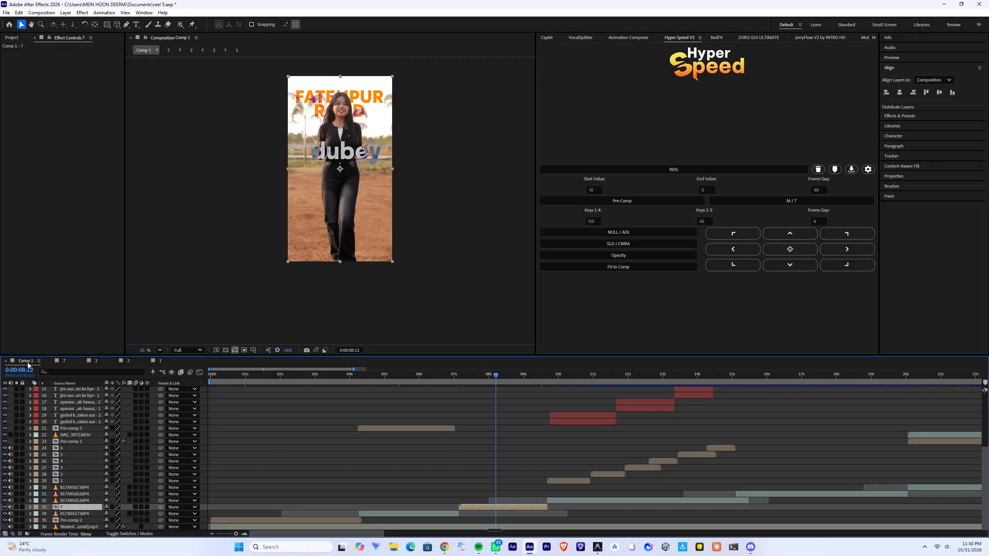
left_click(480, 376)
left_click_drag(478, 376, 457, 377)
key("space")
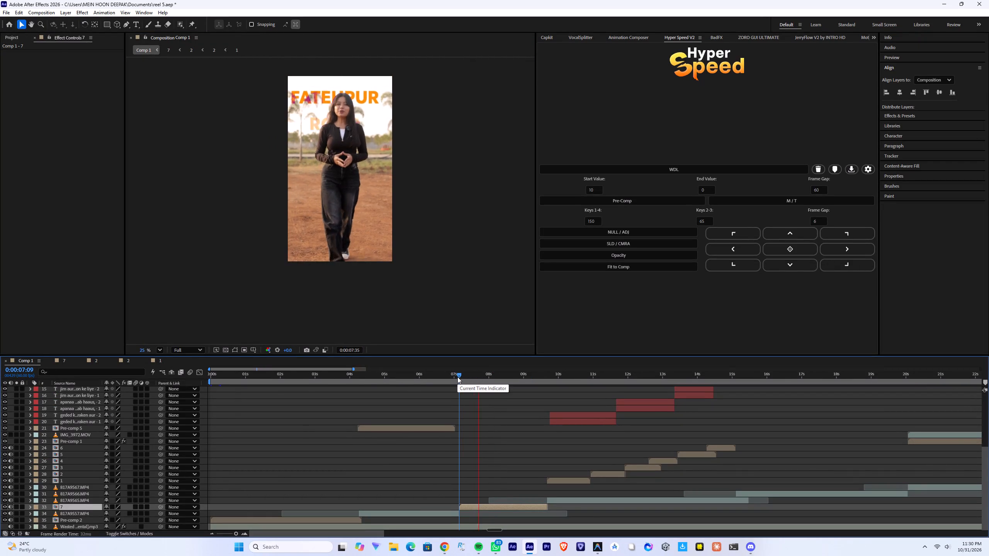
left_click(457, 377)
key("space")
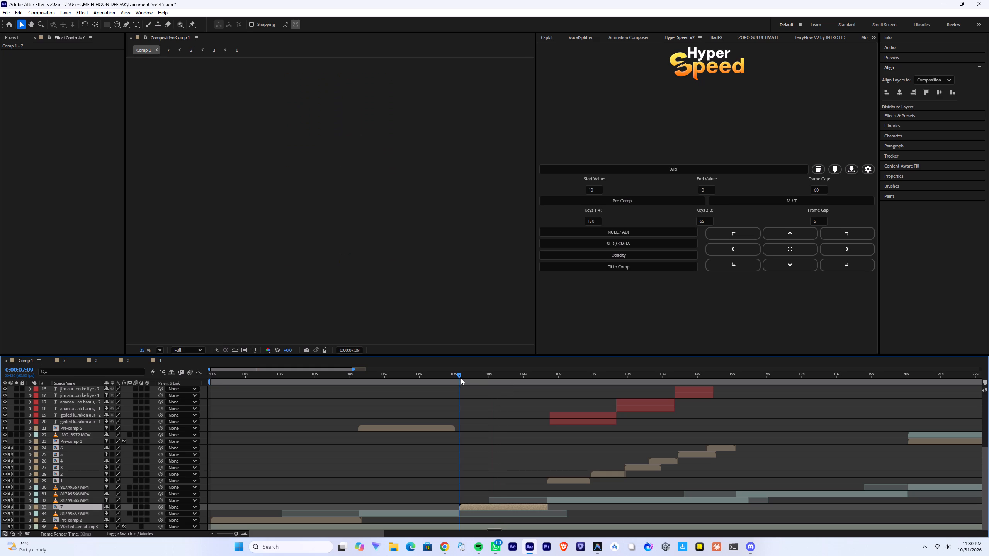
left_click(461, 378)
key("space")
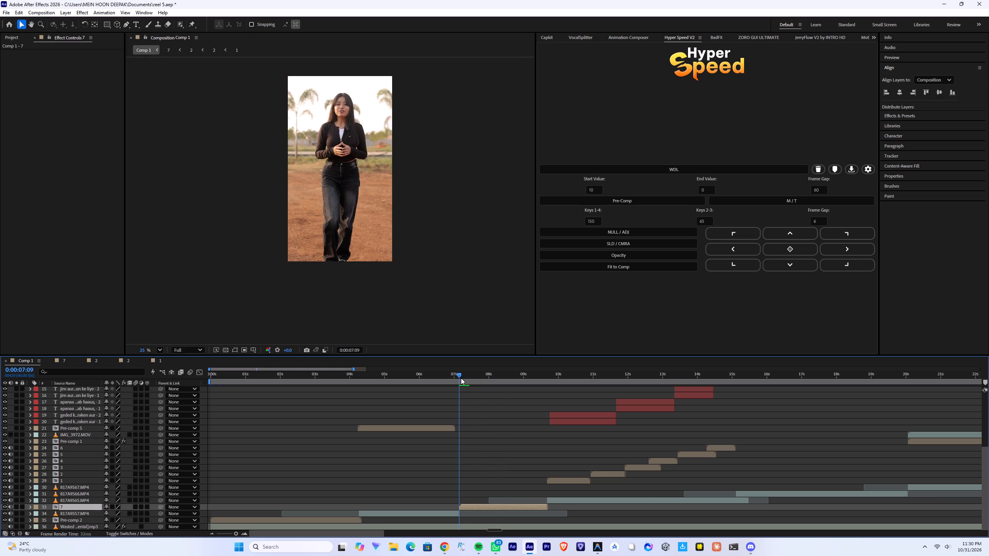
left_click(462, 378)
key("space")
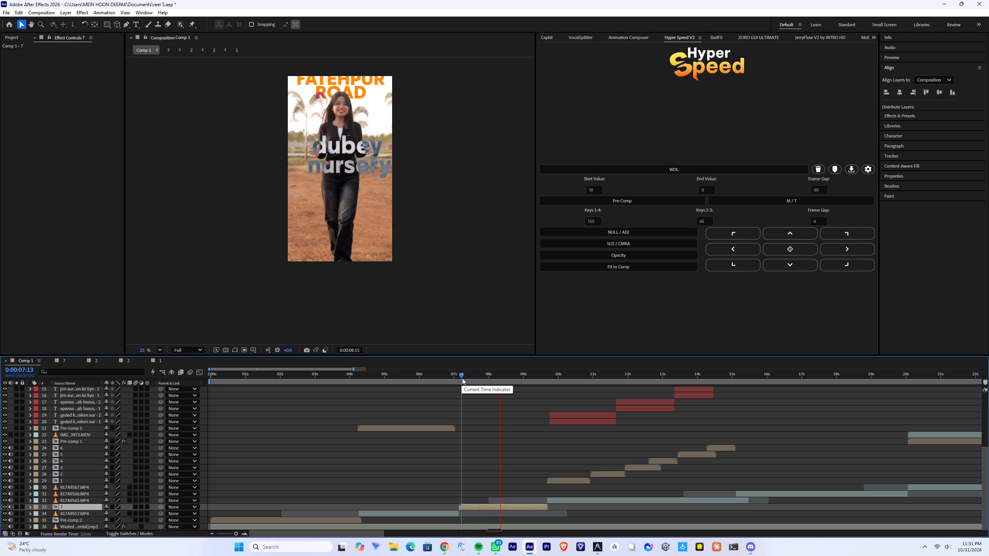
left_click(462, 378)
key("space")
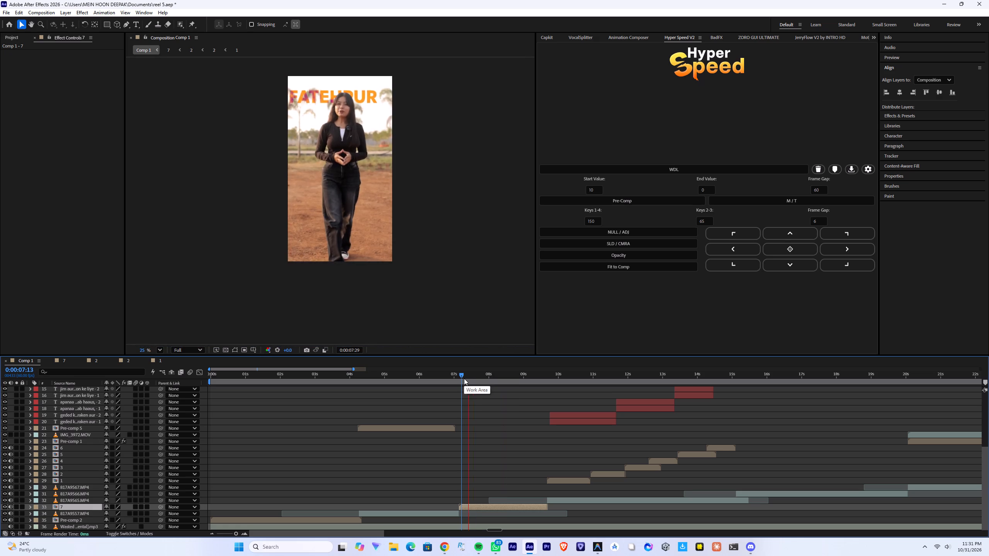
left_click(464, 378)
key("space")
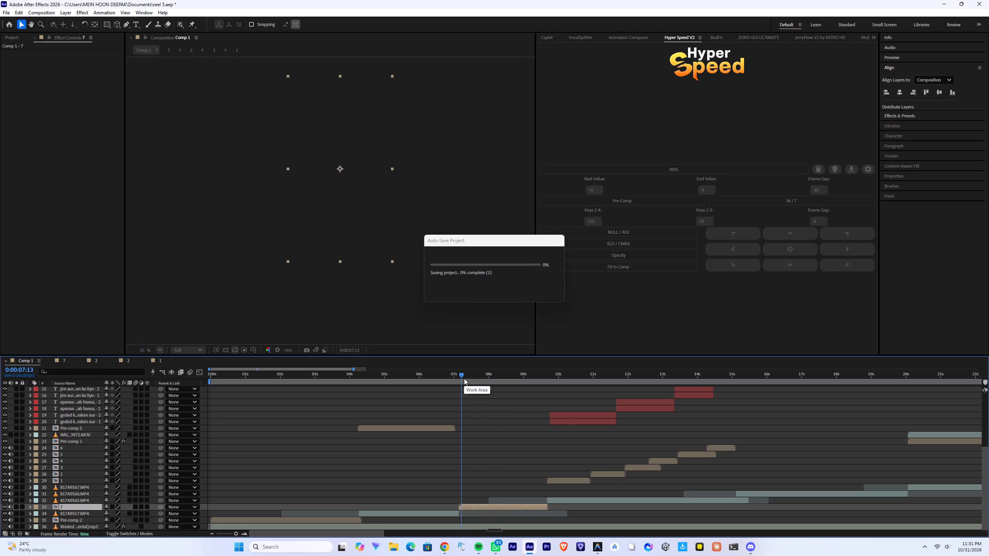
key("space")
key("space")
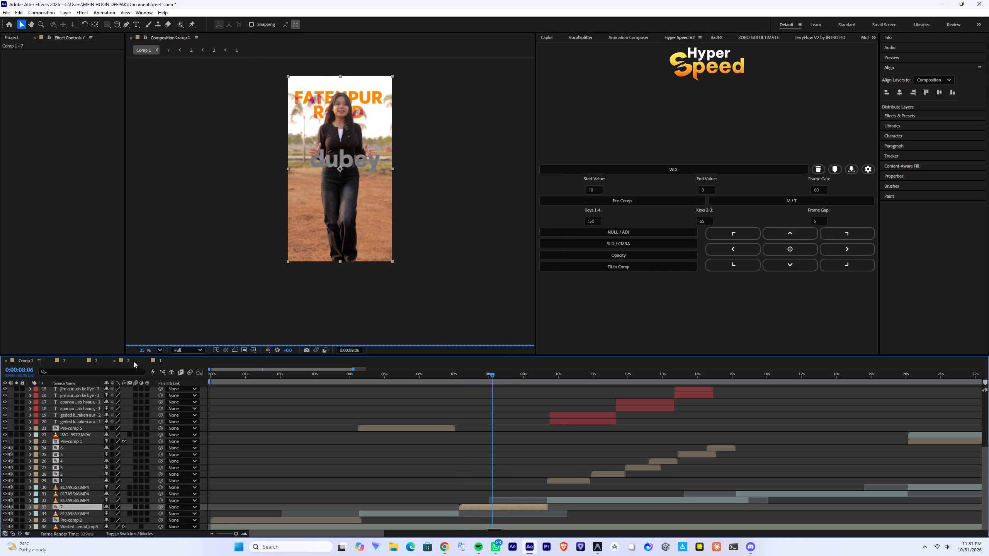
Review the advanced motion blur settings of composition 1, keeping them as they are.
scroll(134, 361, "down", 4)
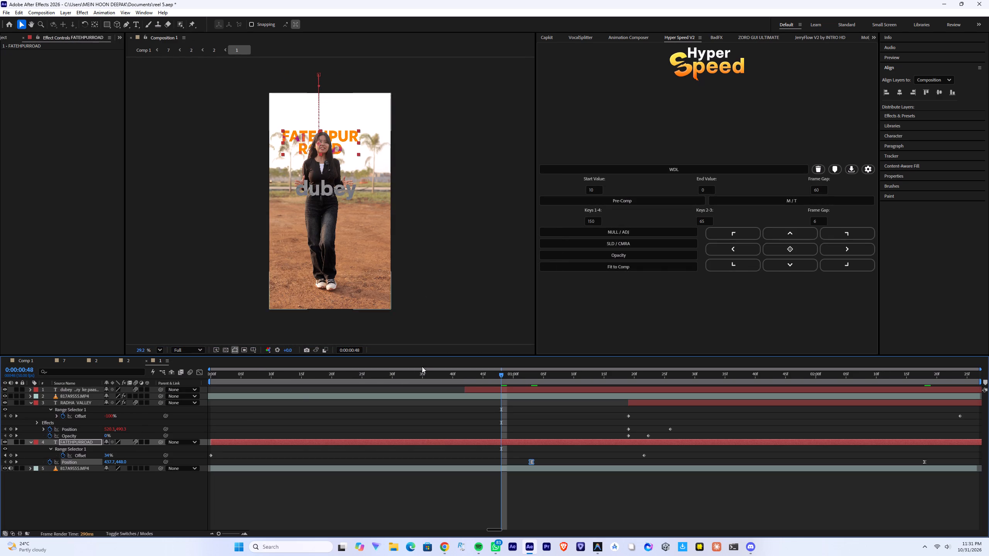
left_click(41, 11)
left_click(53, 35)
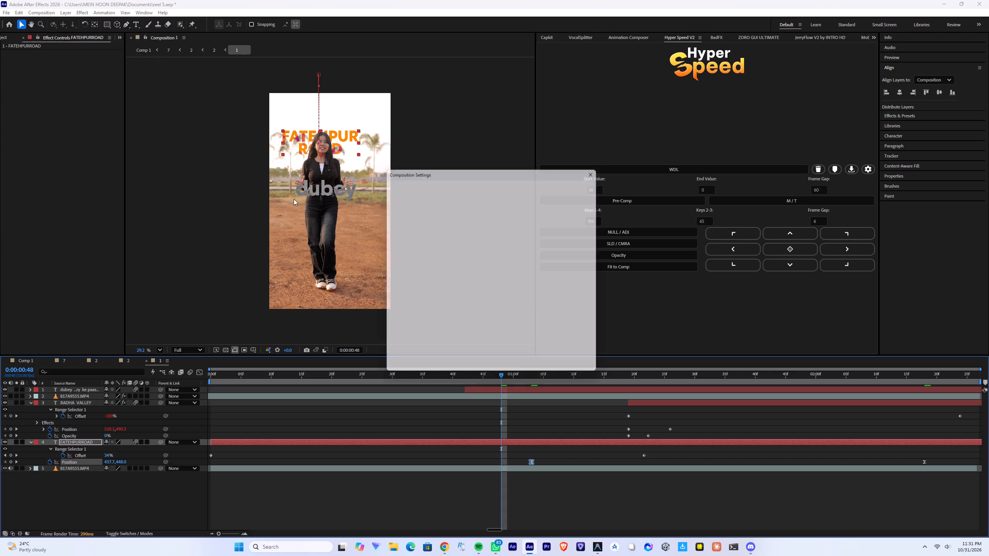
left_click(414, 199)
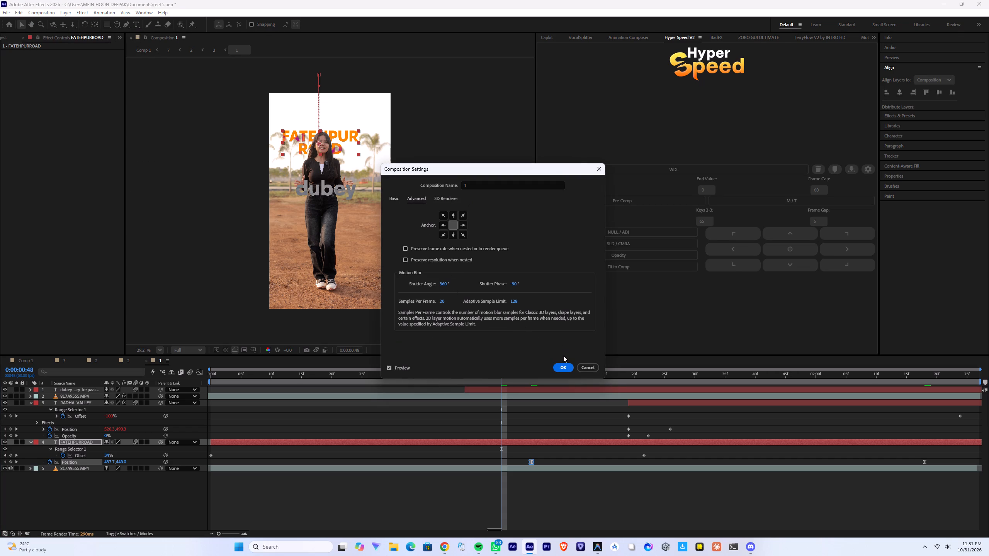
left_click(566, 365)
left_click(471, 381)
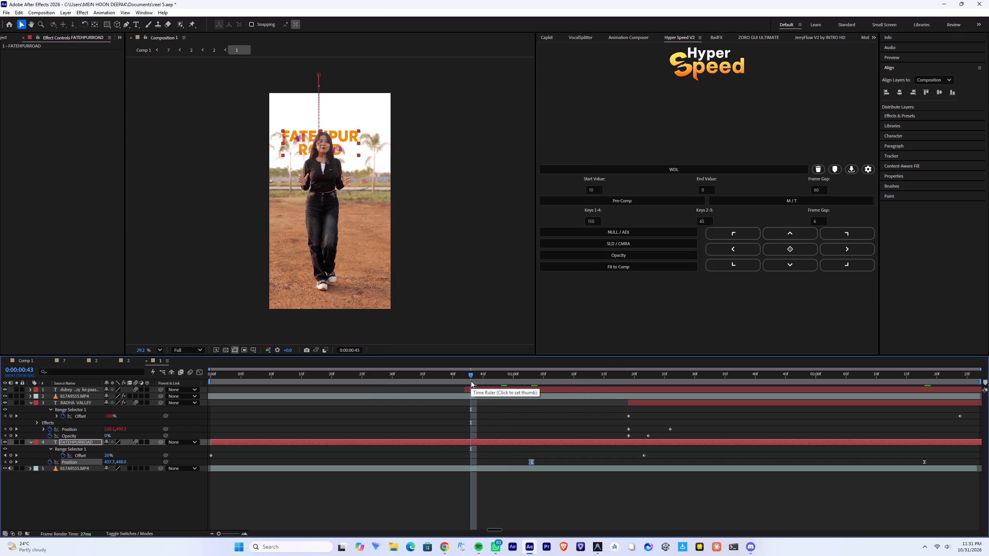
Play back Comp 1 from about 7 to 9 seconds to check the FATEHPUR ROAD, dubey nursery and RADHA VALLEY captions.
left_click(27, 362)
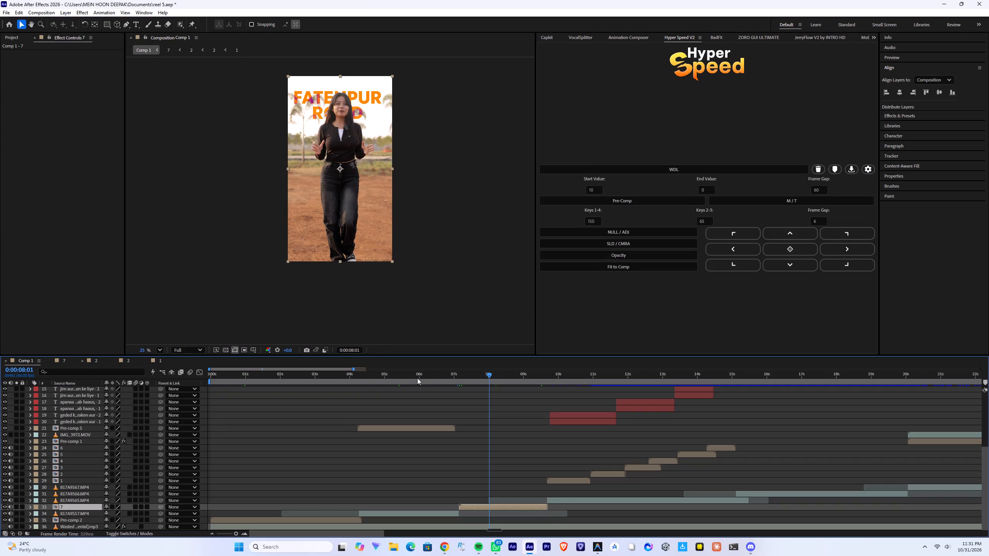
left_click(456, 377)
key("space")
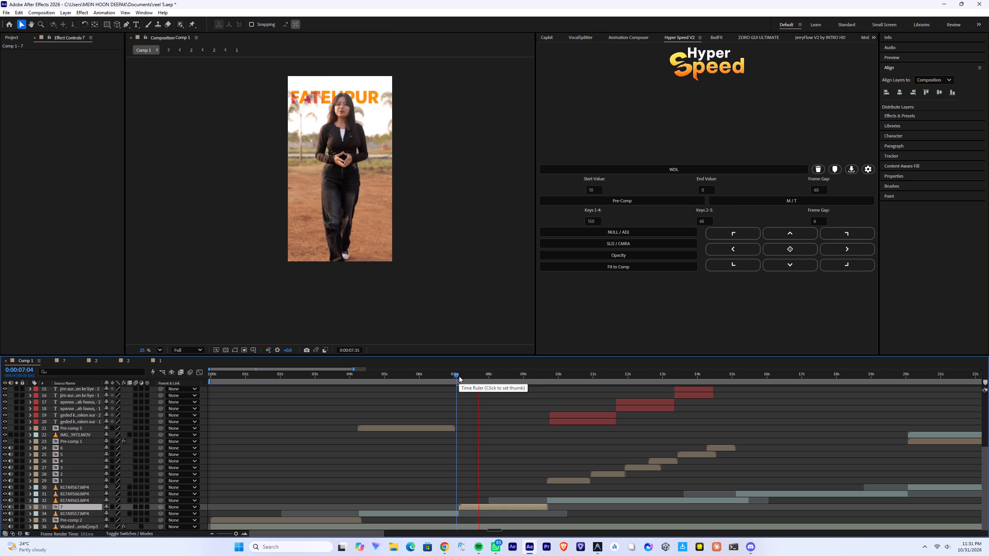
left_click(459, 376)
key("space")
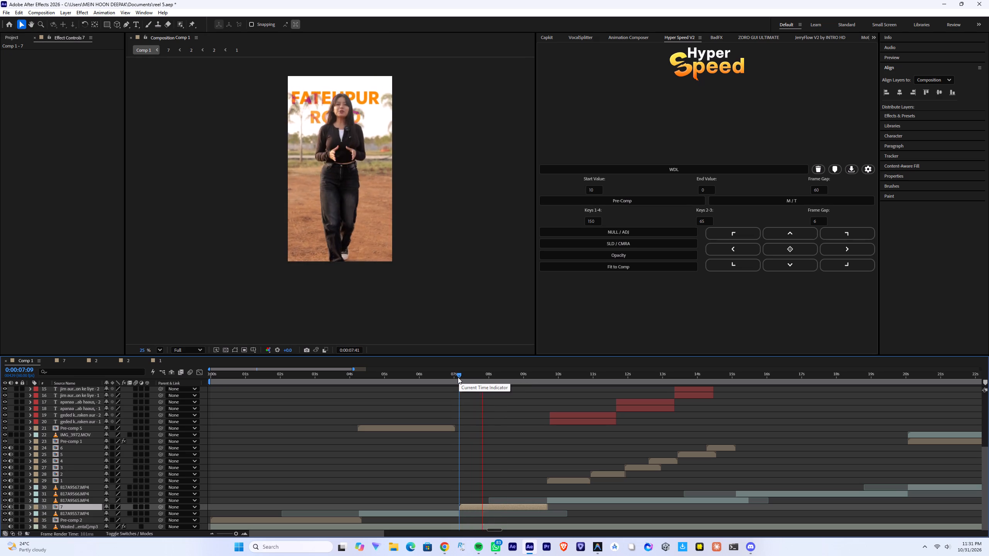
left_click(458, 377)
key("space")
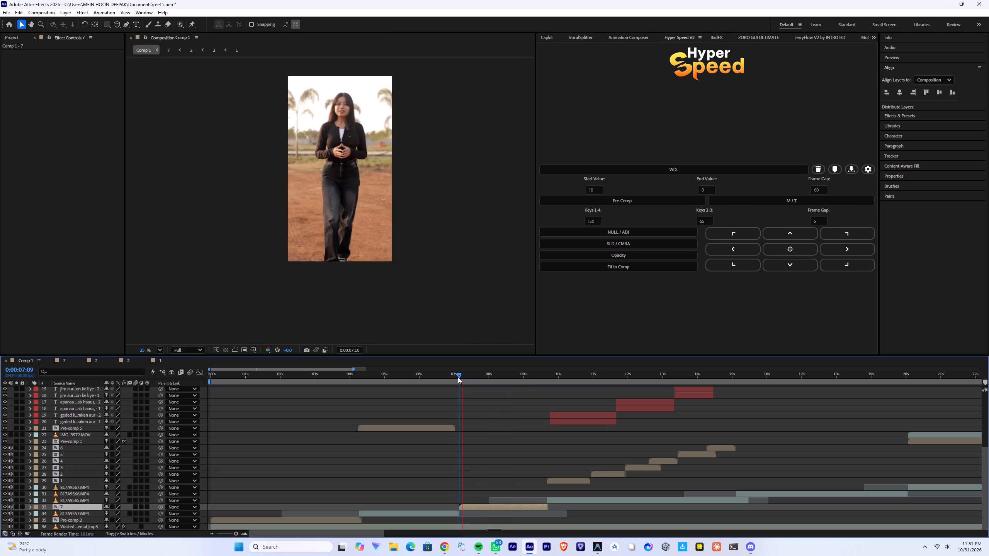
key("space")
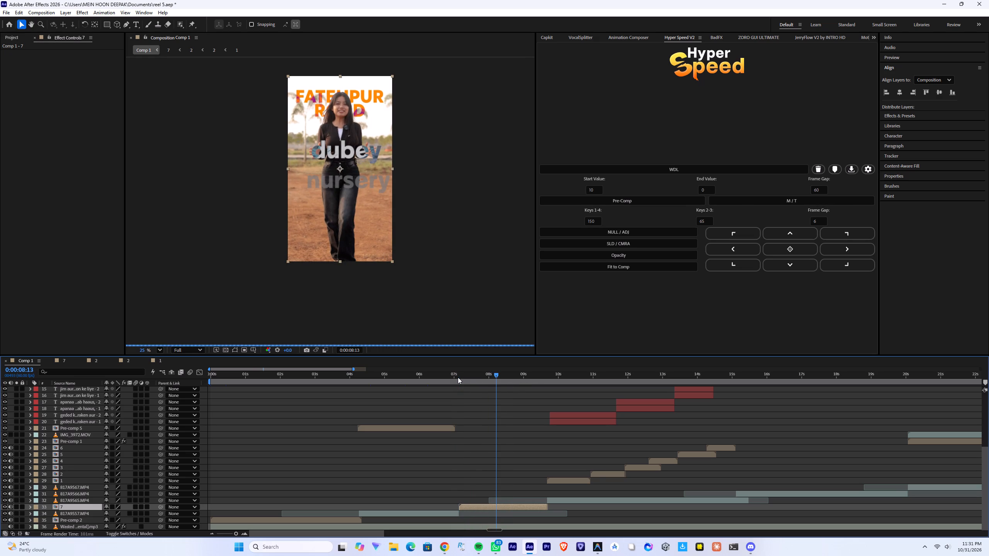
key("space")
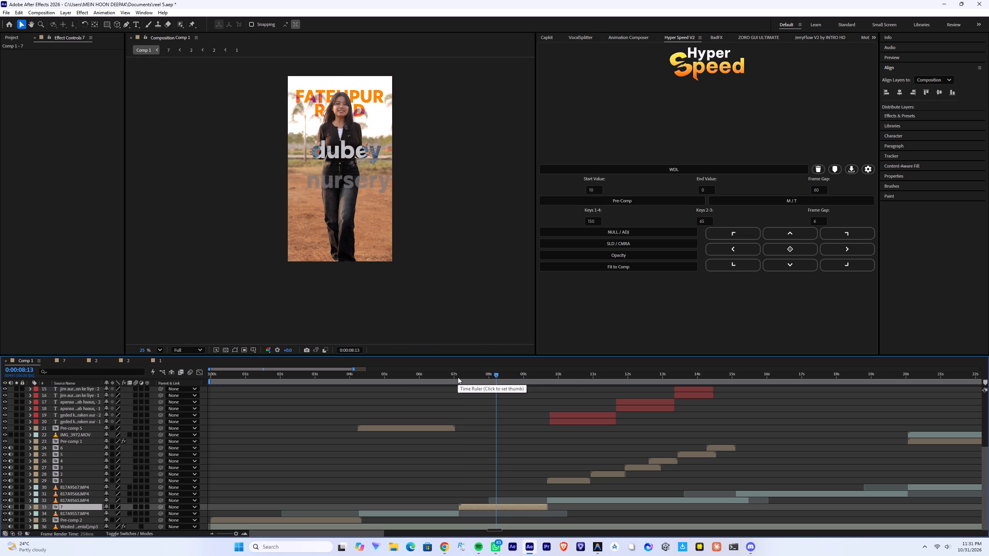
key("space")
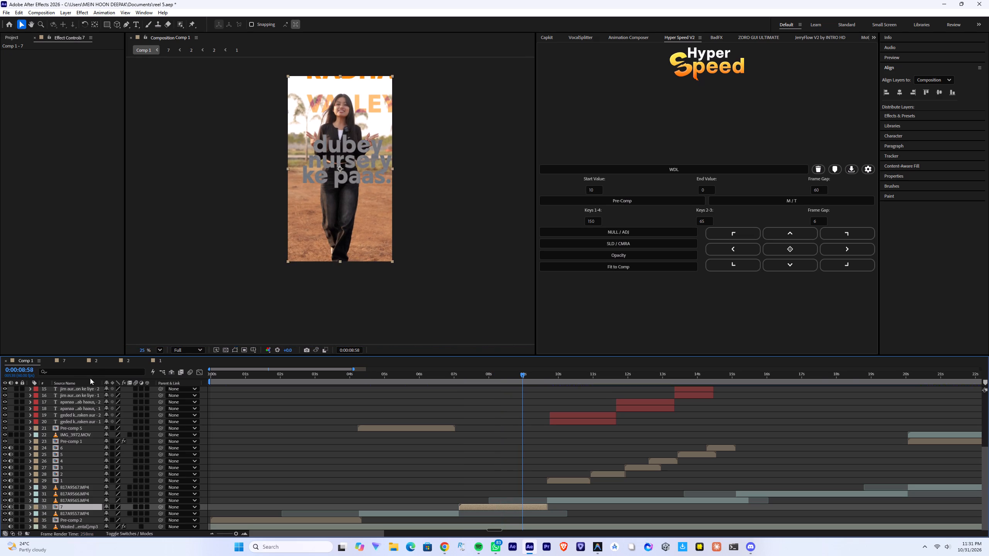
Shift the "dubey nursery ke paas..." caption slightly left in composition 1 and scale it down a little.
scroll(97, 366, "down", 7)
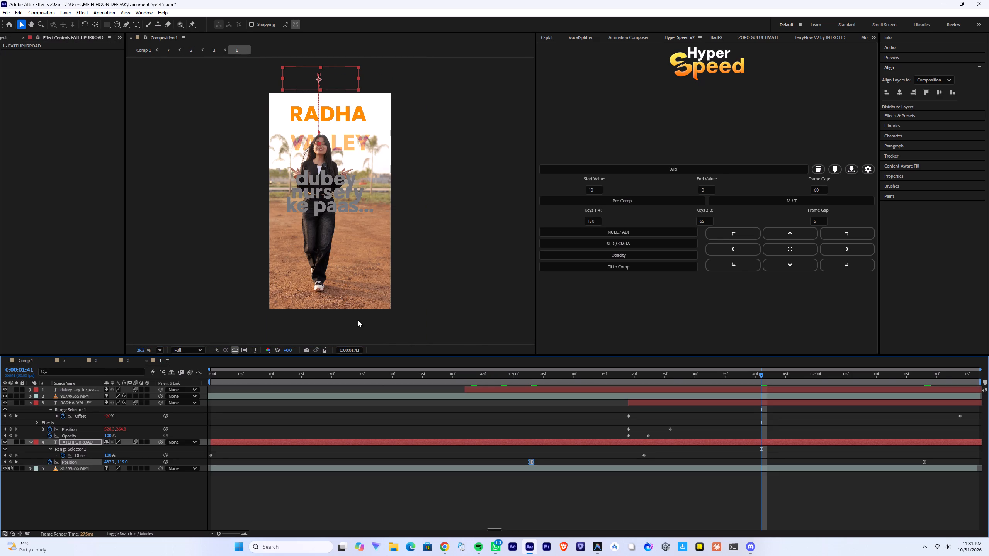
left_click_drag(333, 197, 330, 197)
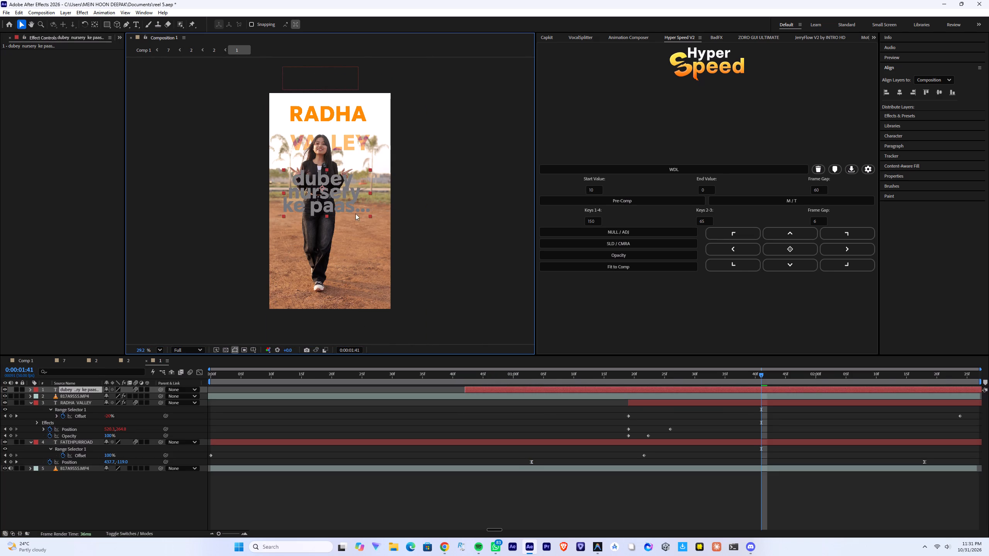
left_click_drag(370, 216, 363, 215)
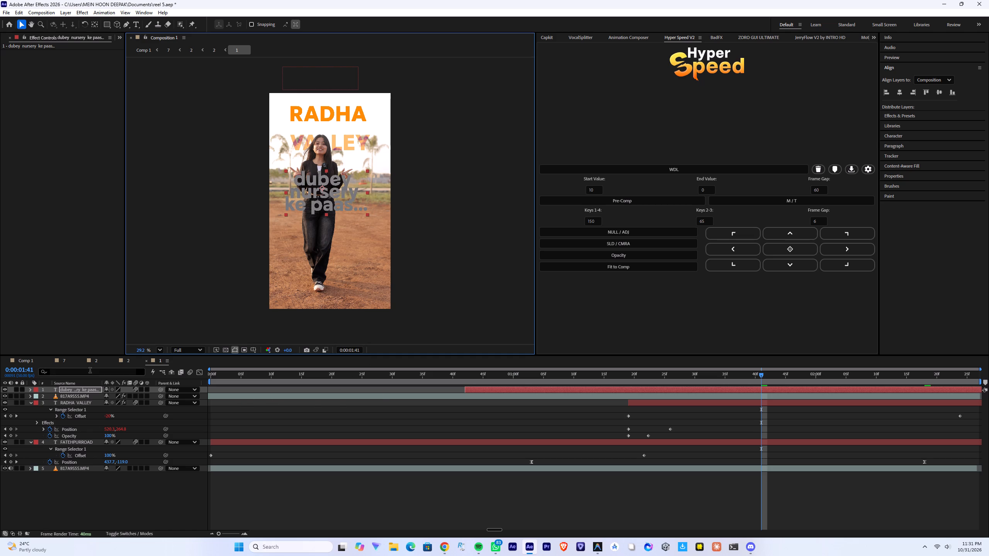
Replay Comp 1 from about 0:00:07:10 to check the resized dubey nursery caption alongside the FATEHPUR ROAD and RADHA VALLEY titles.
left_click(25, 360)
left_click(484, 378)
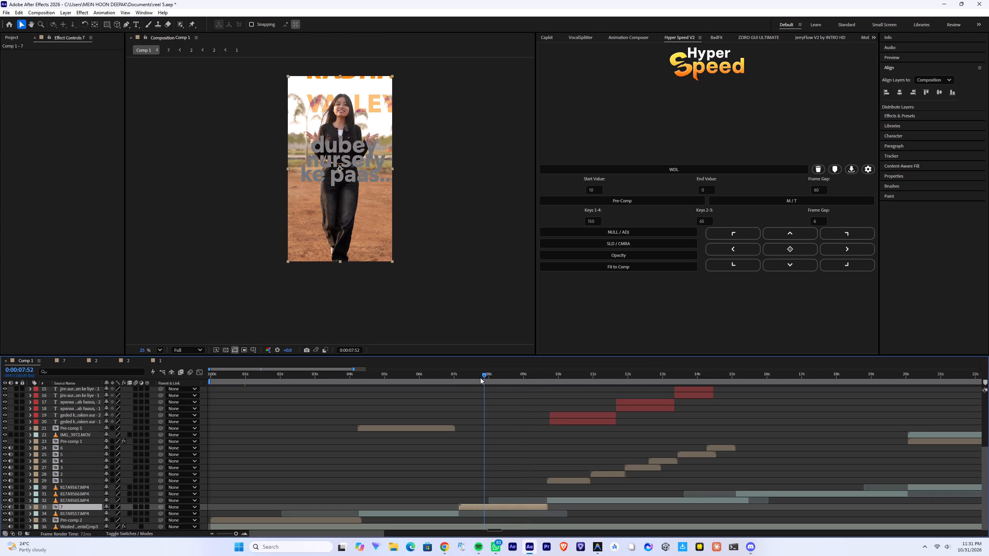
left_click(476, 378)
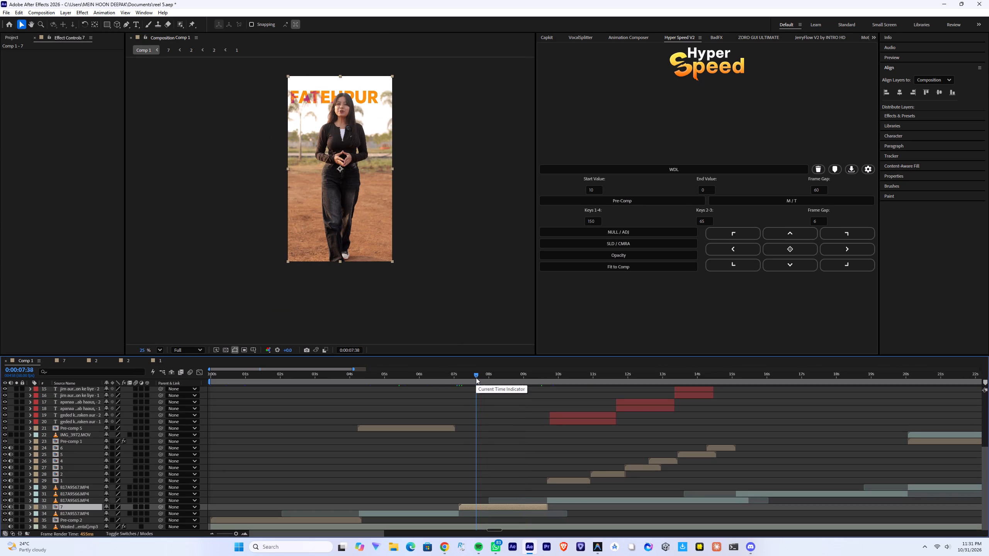
left_click_drag(467, 378, 461, 378)
left_click(461, 378)
key("space")
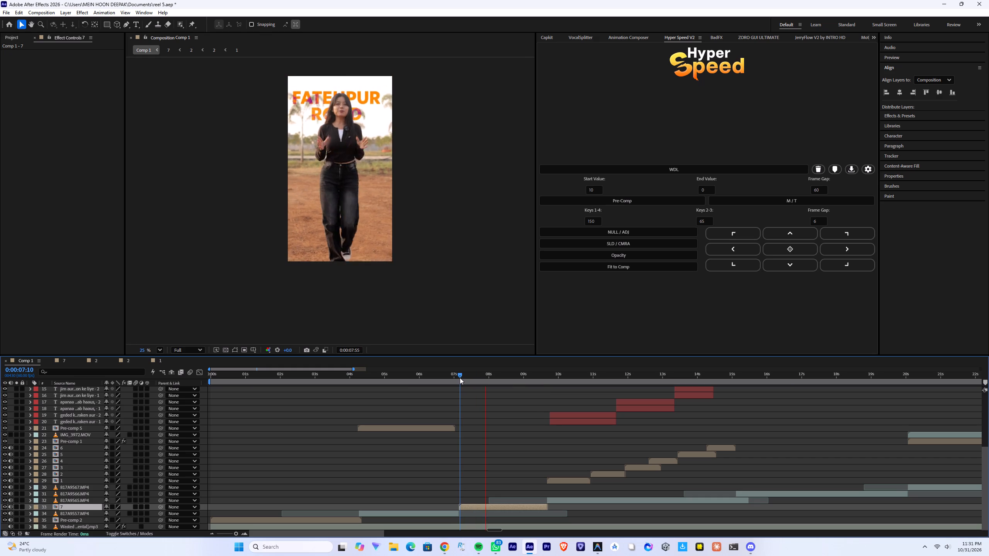
left_click(460, 378)
key("space")
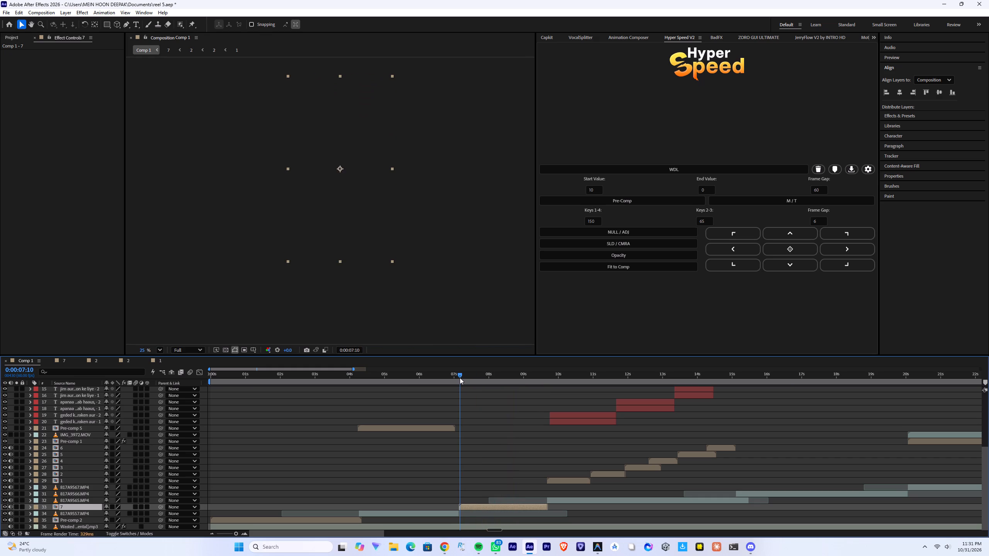
key("space")
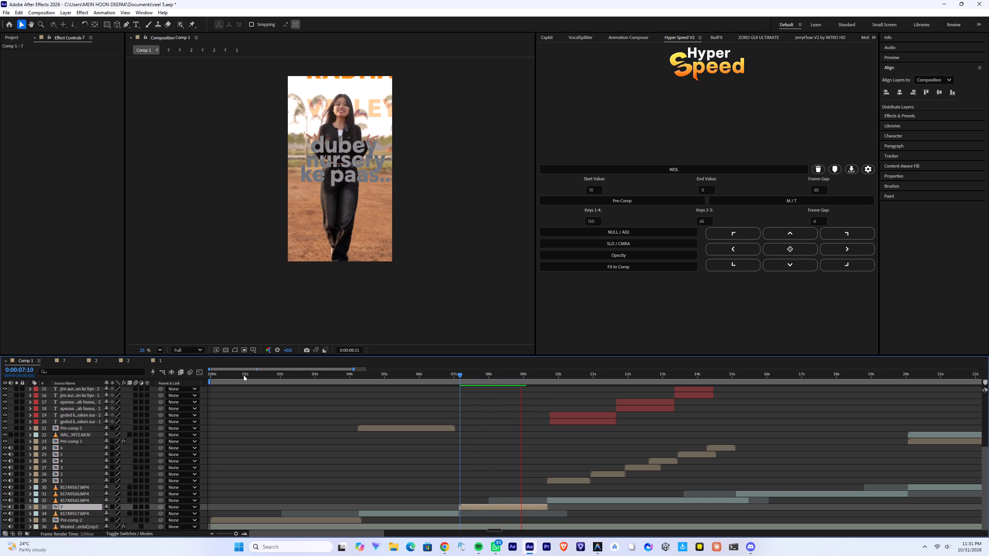
Scale the "dubey nursery ke paas..." caption down slightly more in composition 1.
left_click(162, 359)
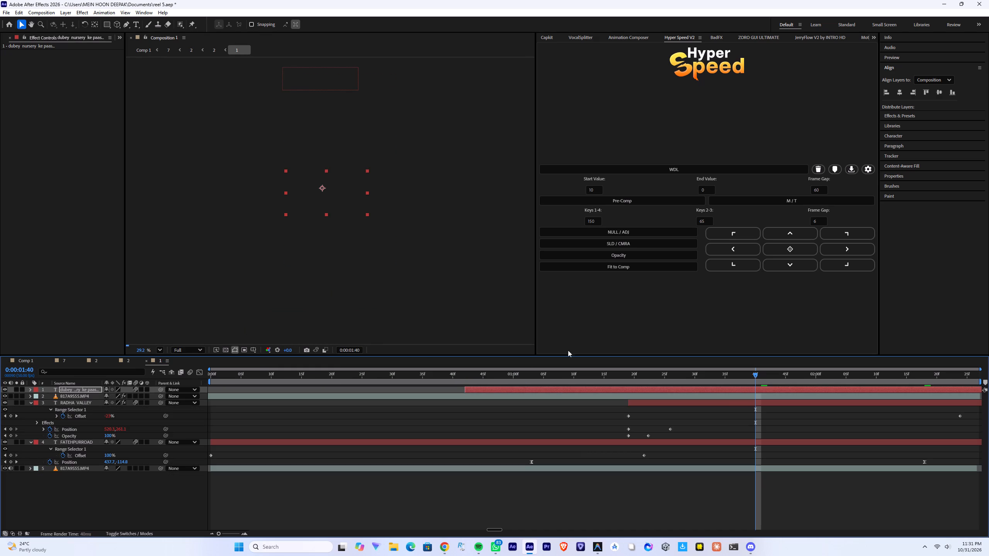
left_click_drag(366, 215, 363, 213)
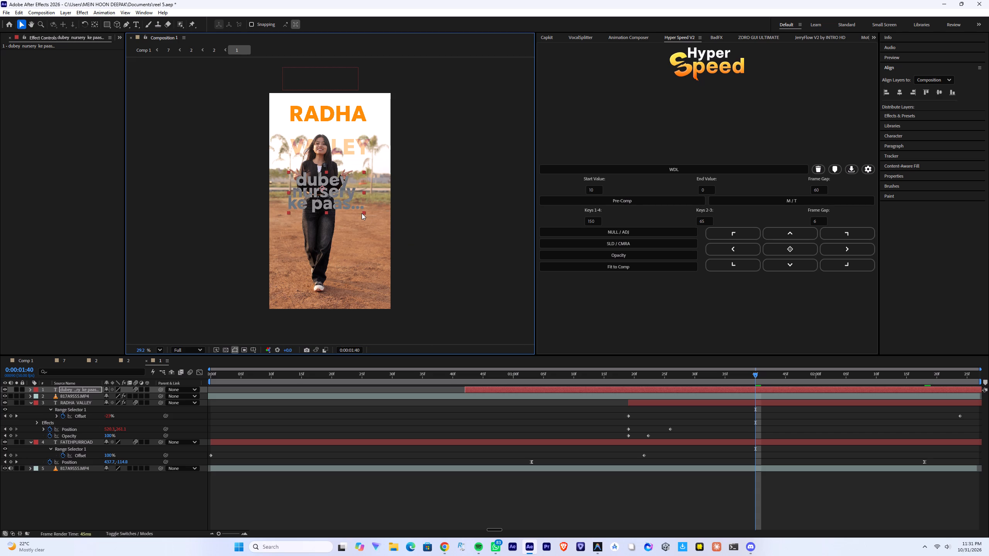
left_click(364, 213)
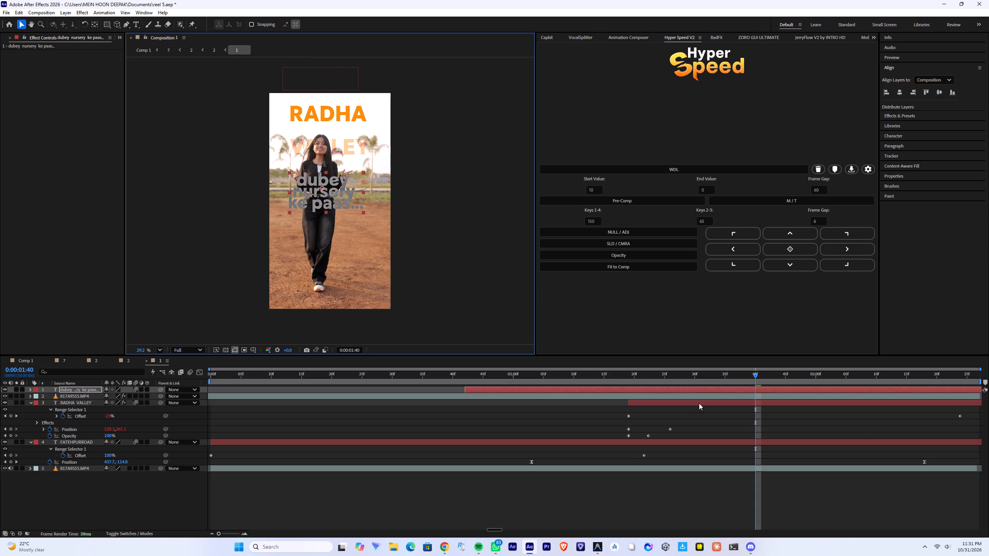
Scale down the RADHA VALLEY title in composition 1 at 0:00:02:03 so it sits narrower above the woman's head.
left_click_drag(754, 374, 833, 376)
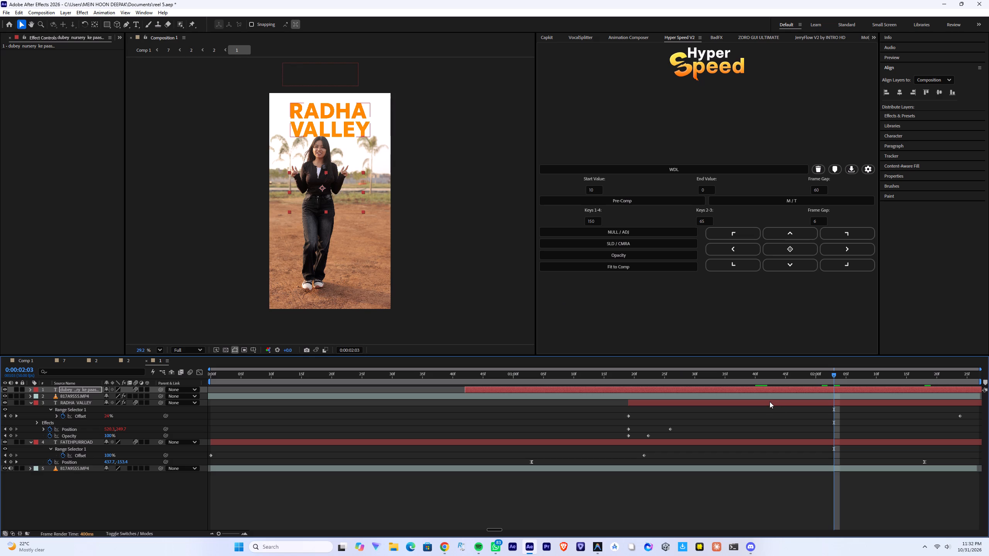
left_click(81, 401)
left_click_drag(369, 136, 360, 129)
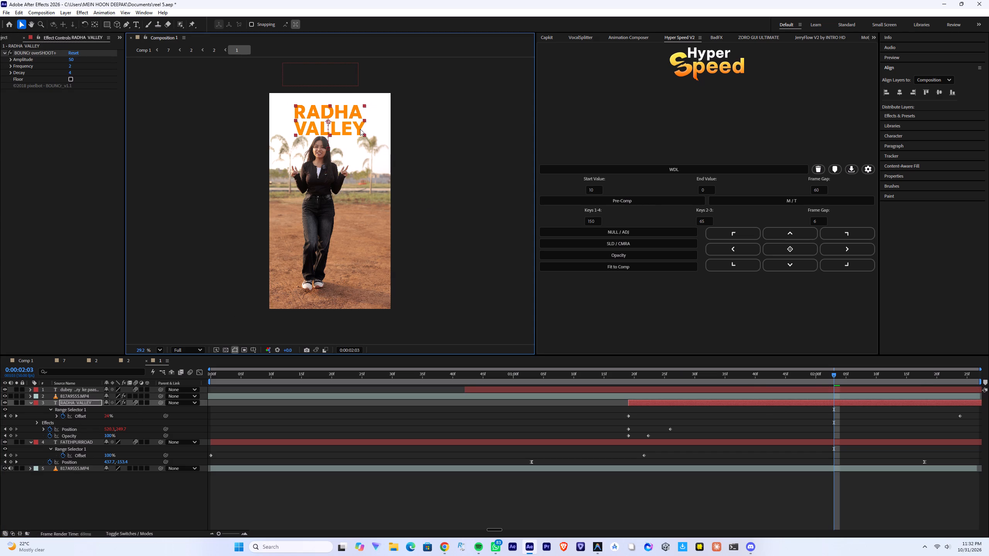
left_click_drag(360, 129, 357, 128)
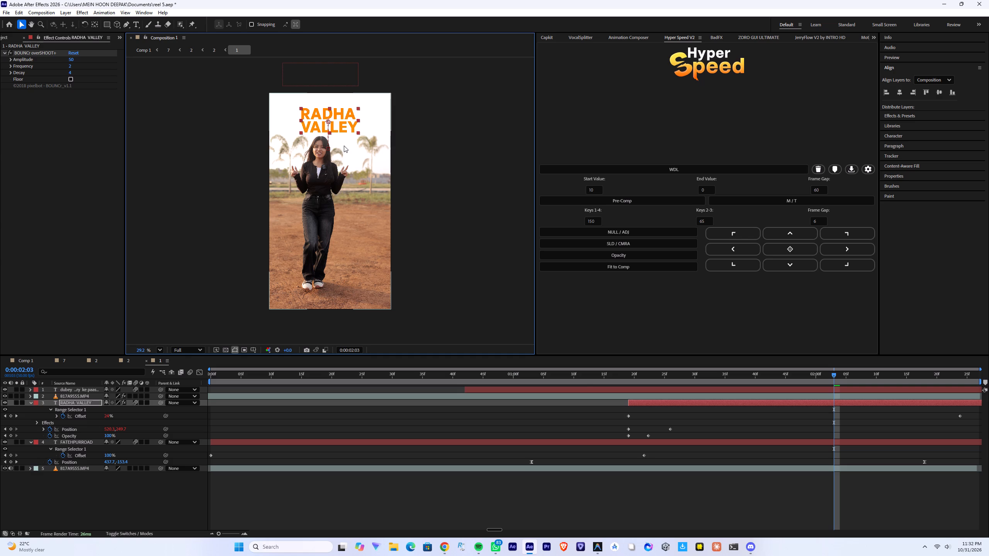
Shift RADHA VALLEY left at its first Position keyframe, 0:00:01:19, and copy that X value to the keyframe at 0:00:01:26.
left_click(630, 379)
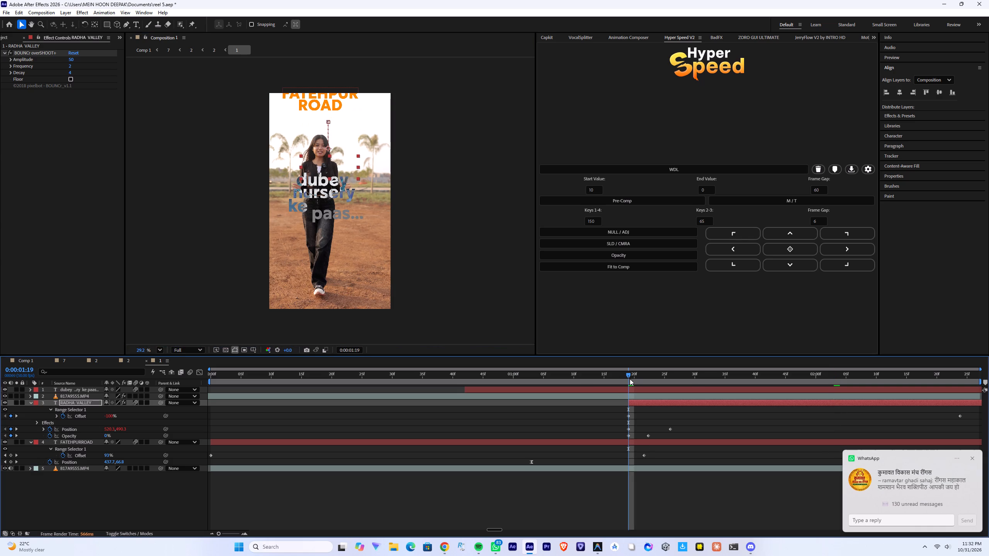
left_click_drag(347, 161, 336, 161)
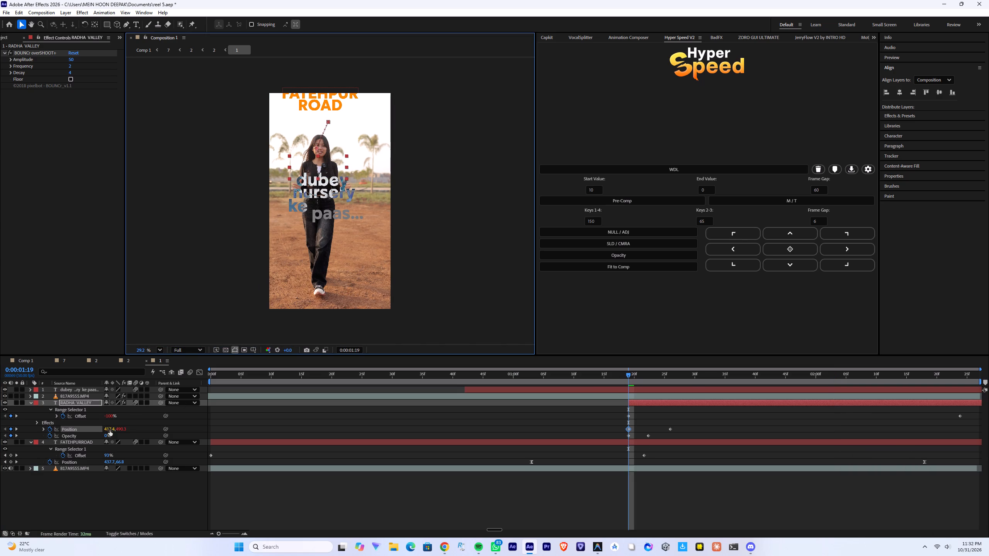
left_click(106, 431)
key("ctrl+c")
left_click(17, 428)
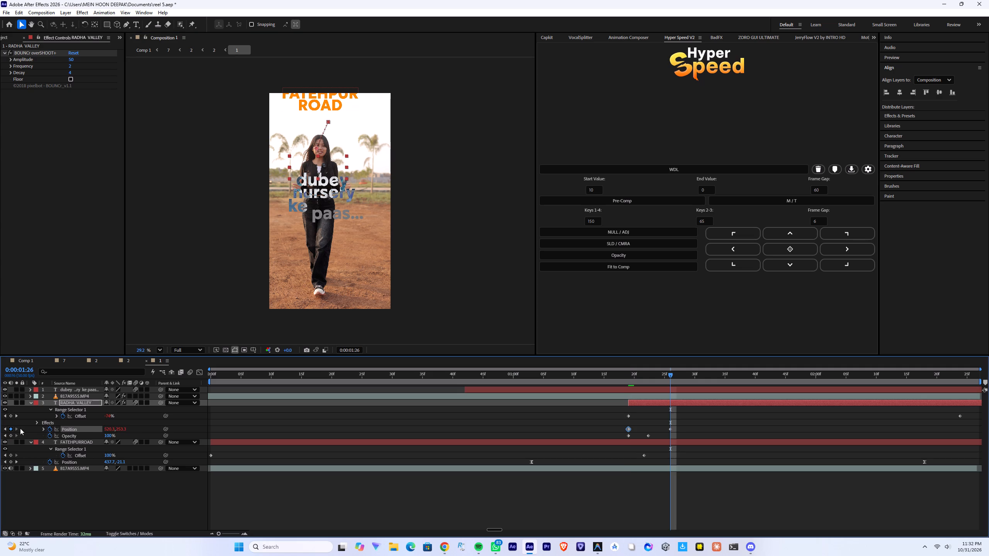
left_click(107, 429)
key("ctrl+v")
left_click(142, 420)
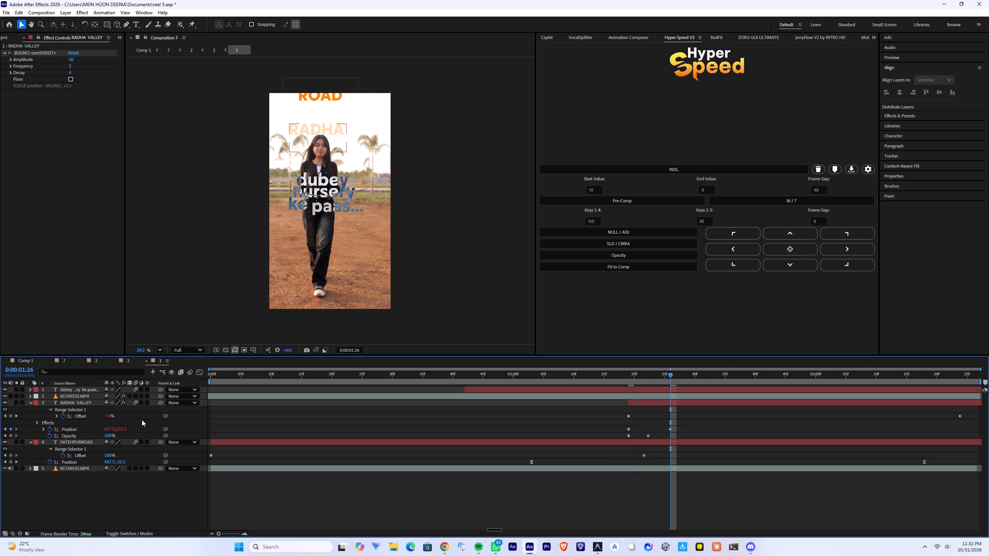
Scrub Comp 1 around 8 to 9 seconds to check the resized RADHA VALLEY title against the dubey nursery caption.
left_click(28, 358)
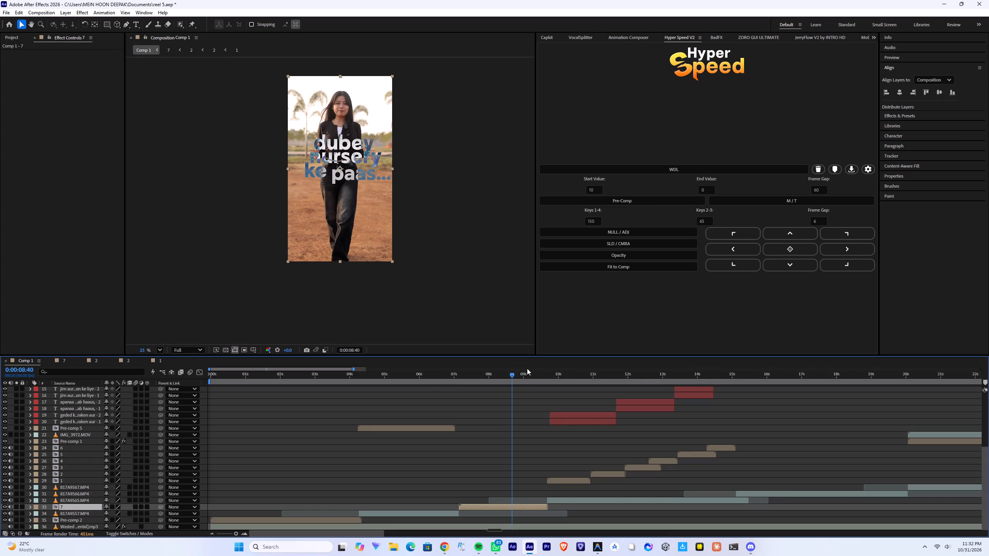
left_click_drag(515, 375, 526, 374)
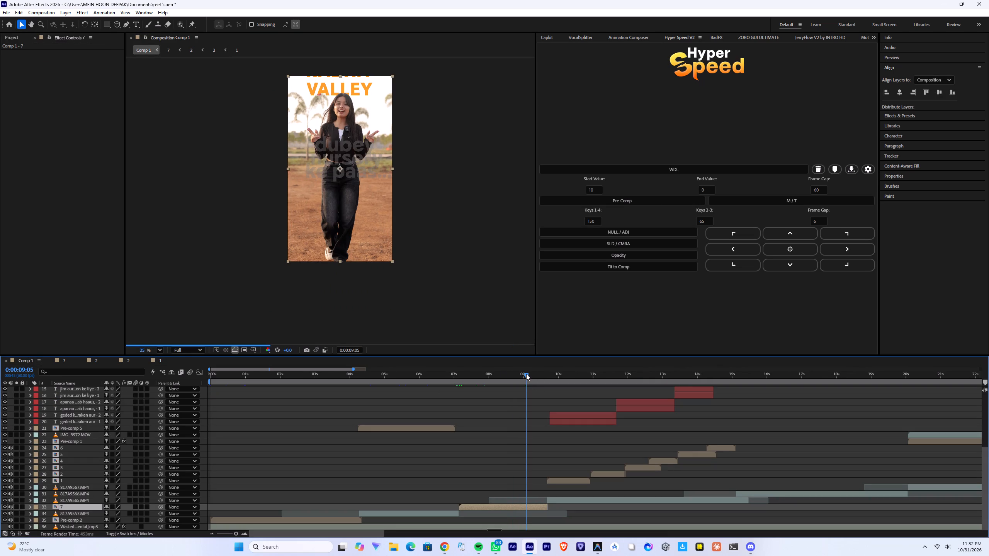
left_click_drag(526, 374, 499, 376)
Move the RADHA VALLEY title slightly lower in composition 1 at both of its Position keyframes, 0:00:01:19 and 0:00:01:26.
left_click(158, 363)
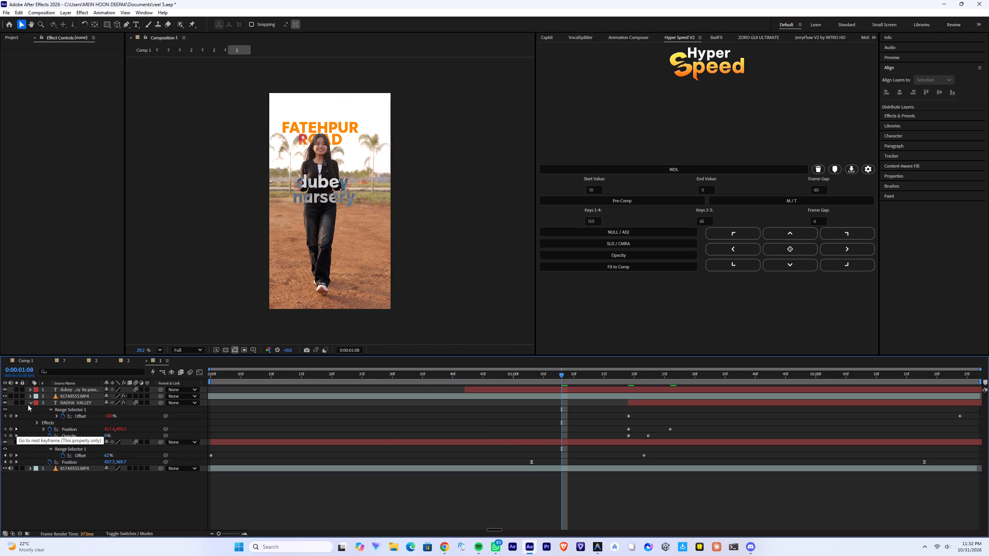
left_click(17, 431)
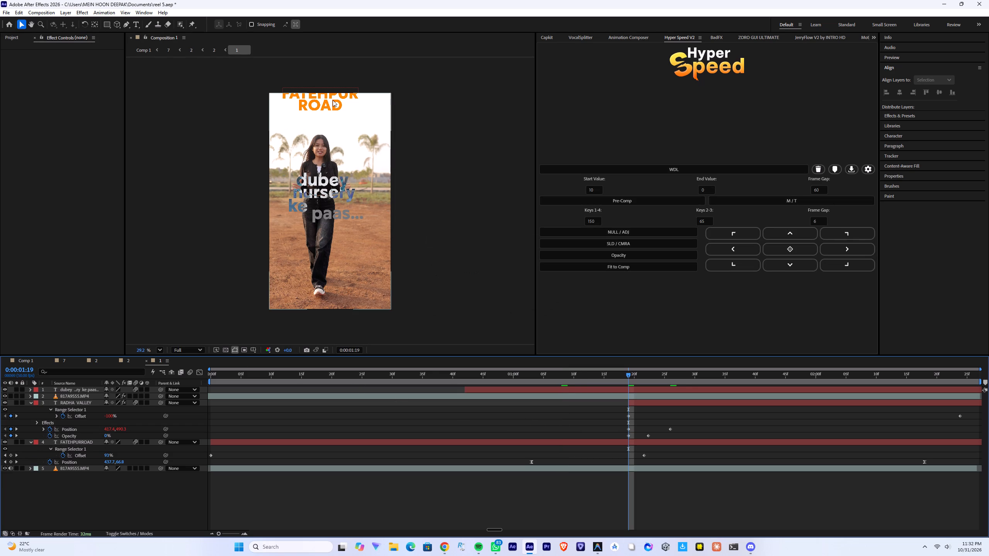
left_click(642, 404)
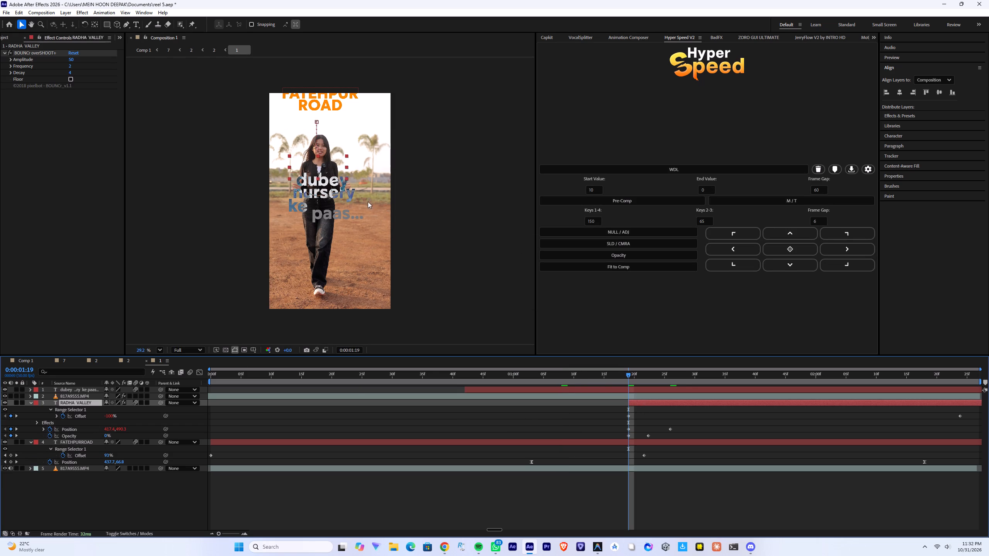
left_click_drag(335, 169, 335, 178)
left_click(15, 431)
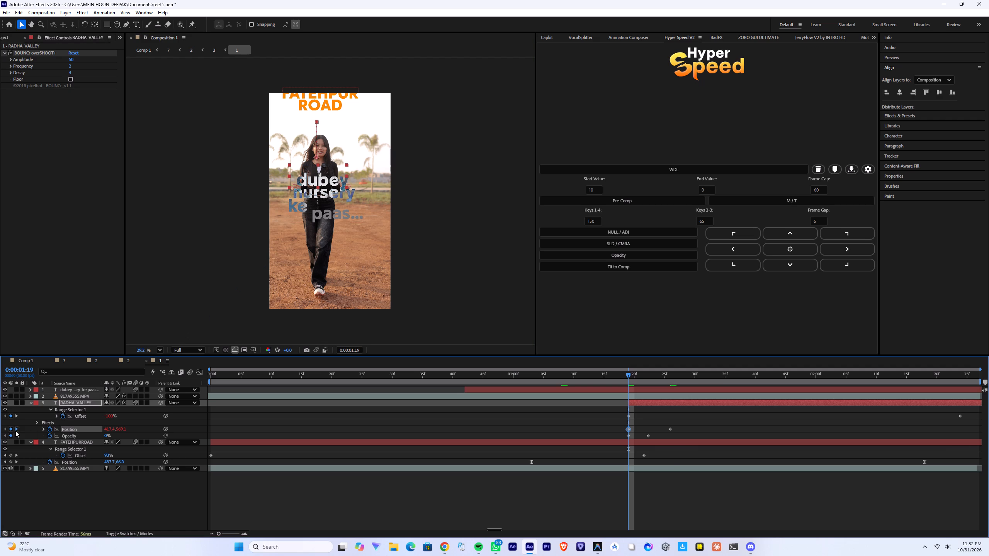
left_click_drag(333, 130, 333, 139)
Play back Comp 1 from the start and again from about 0:00:07:42 to check the lowered RADHA VALLEY title.
left_click(21, 360)
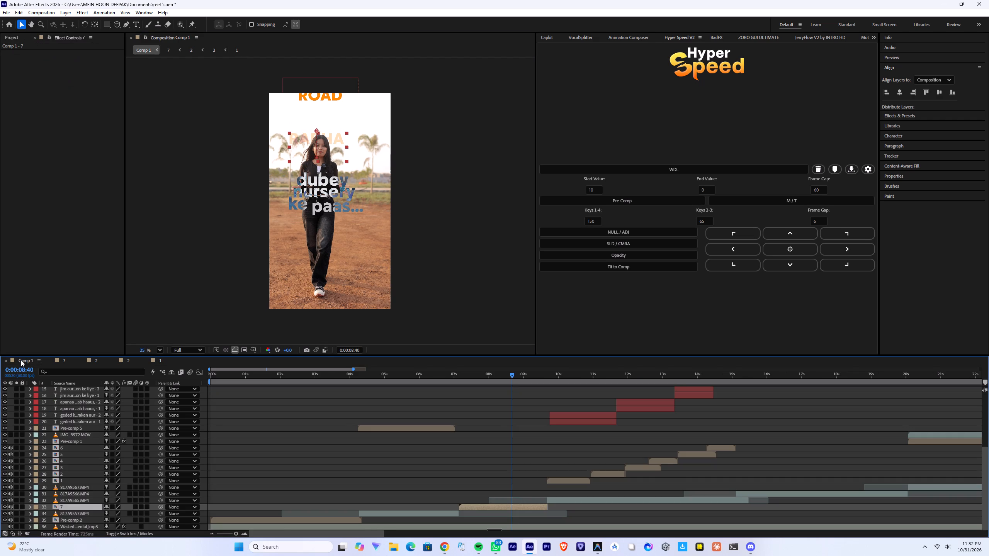
left_click_drag(510, 374, 464, 392)
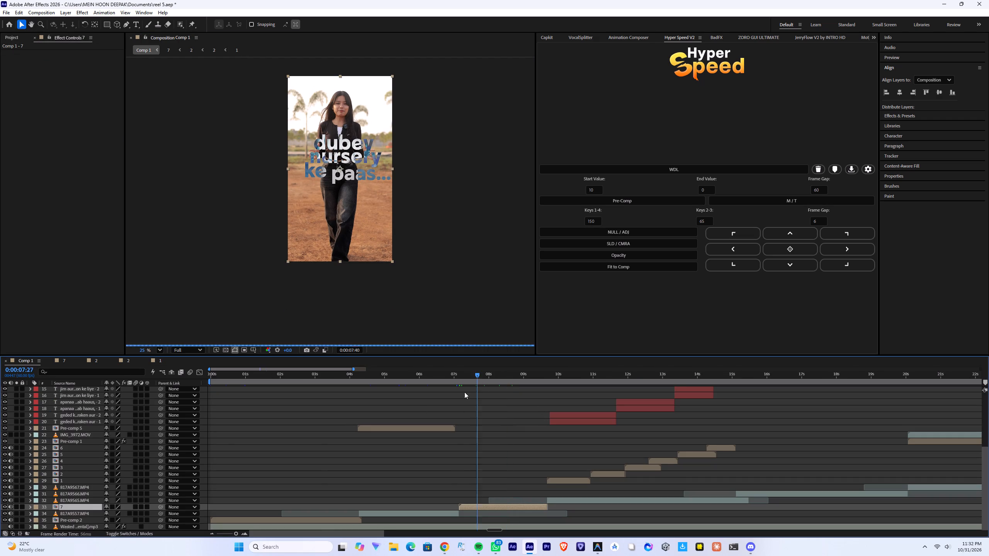
left_click_drag(464, 392, 57, 460)
key("space")
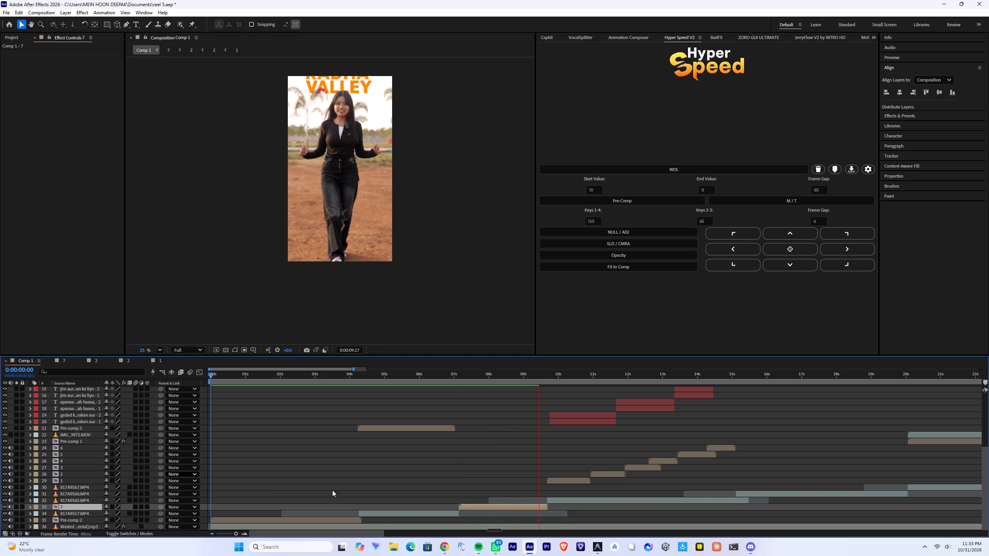
left_click(478, 376)
key("space")
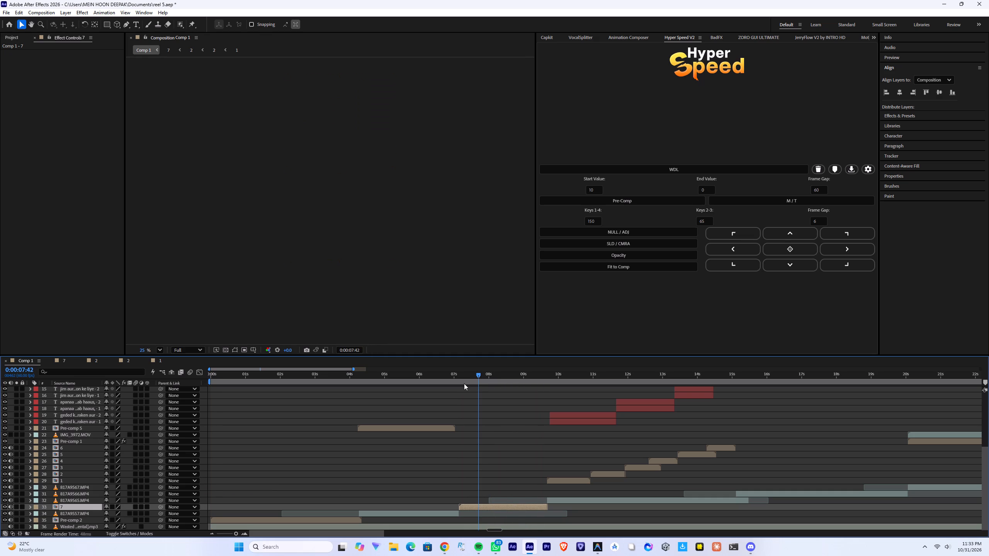
key("space")
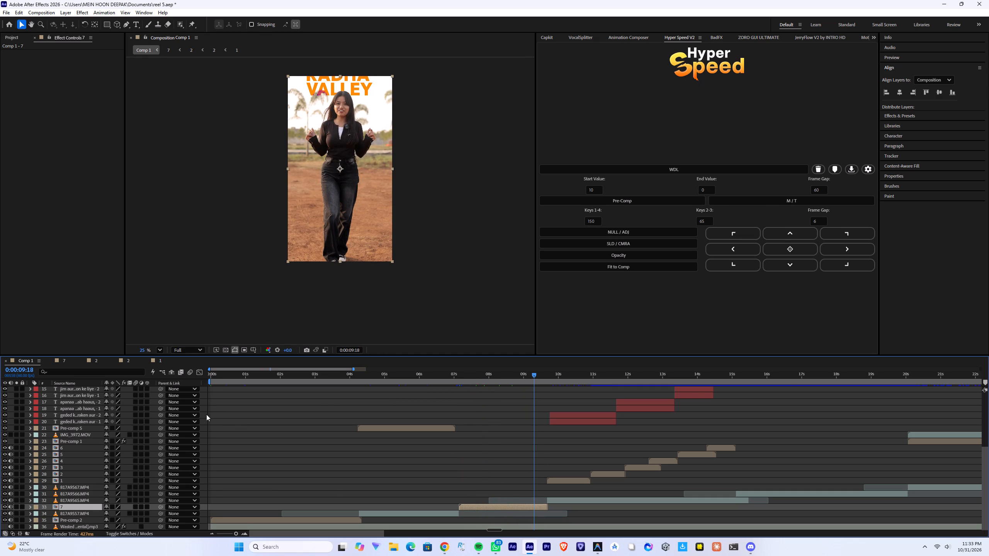
Select all RADHA VALLEY position keyframes in composition 1 and move the title further down at 0:00:01:26.
left_click(161, 361)
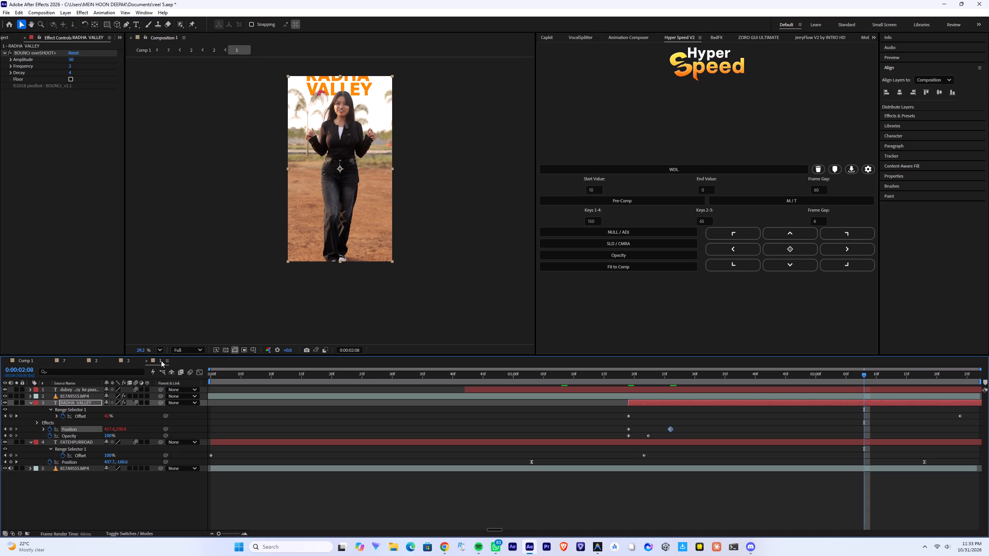
left_click(334, 137)
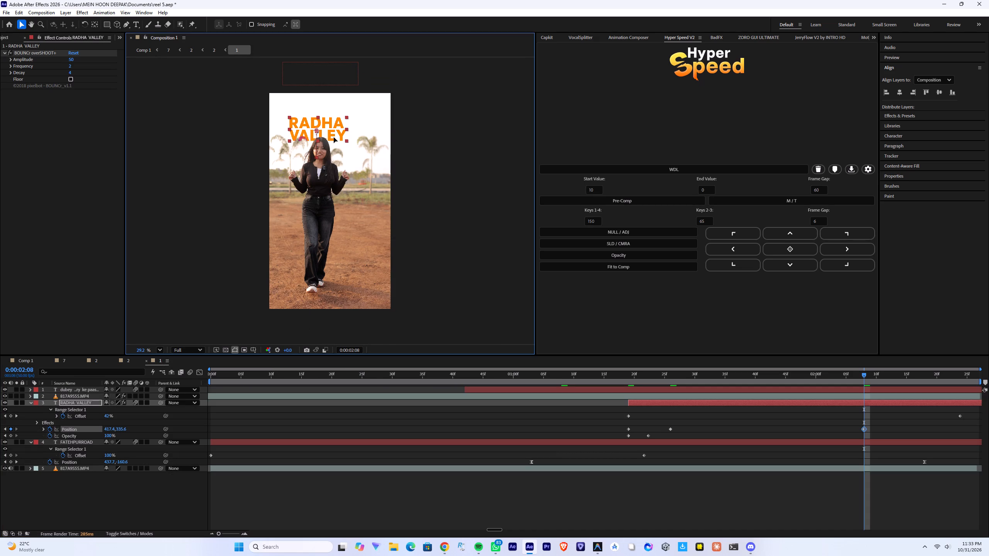
left_click(70, 429)
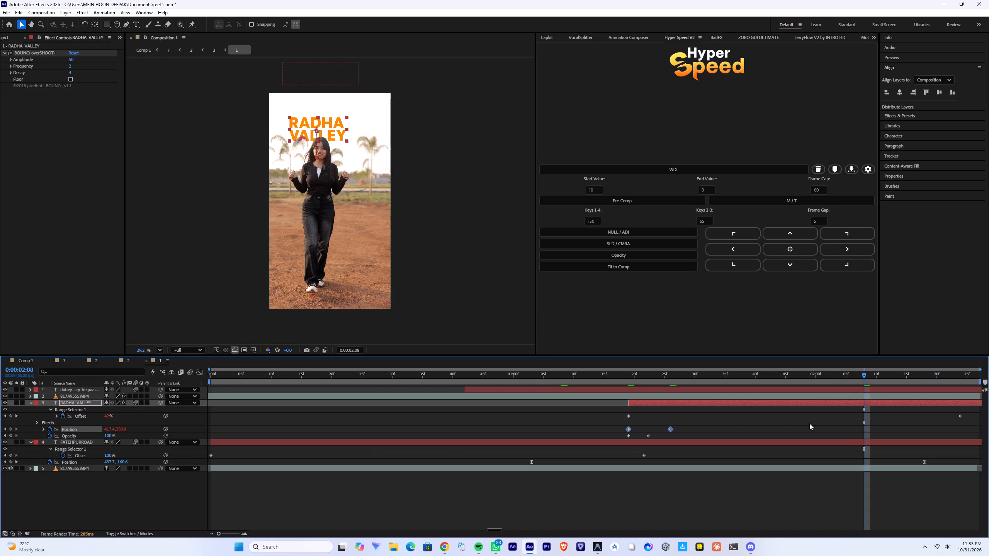
left_click(4, 431)
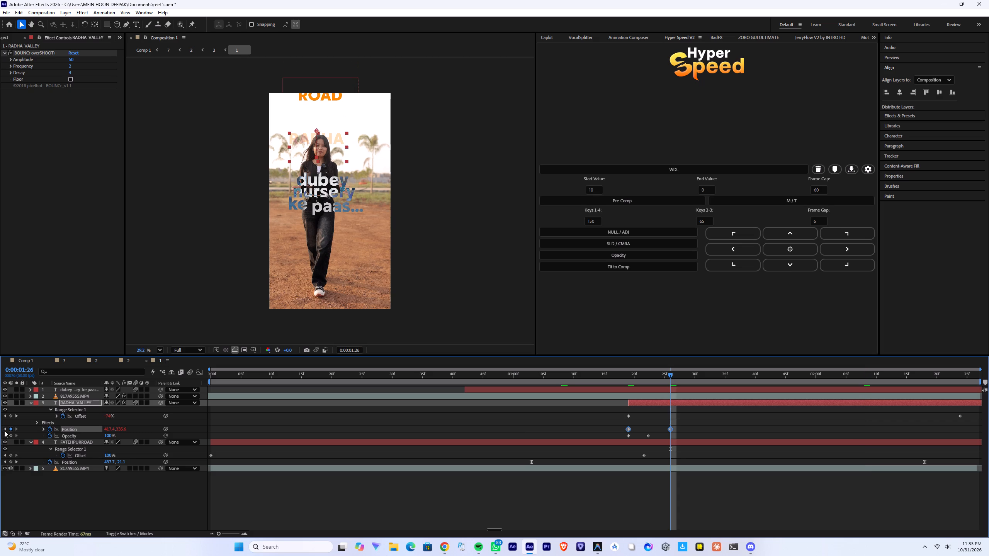
left_click_drag(337, 138, 337, 150)
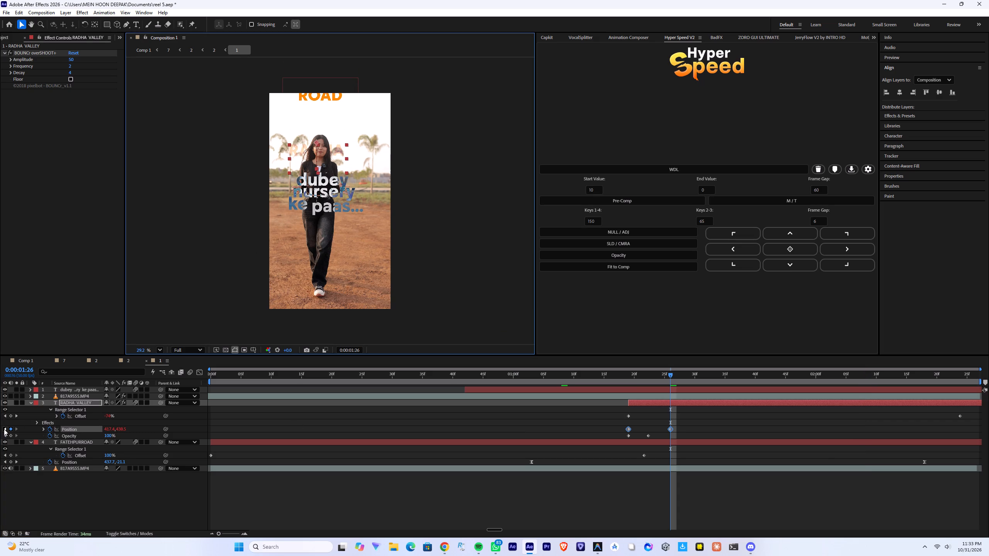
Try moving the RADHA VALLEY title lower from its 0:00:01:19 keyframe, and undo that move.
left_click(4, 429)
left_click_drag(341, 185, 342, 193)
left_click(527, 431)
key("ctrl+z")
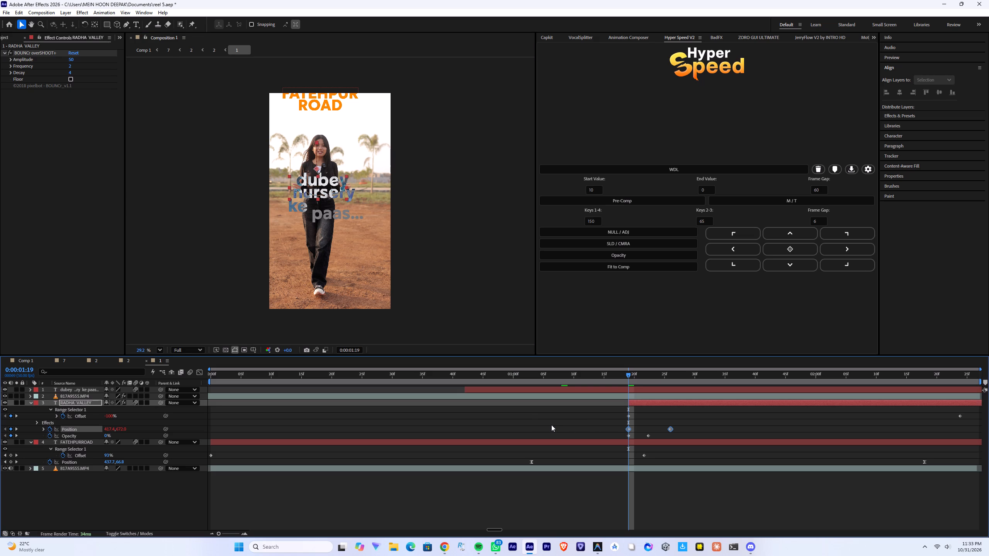
Select both RADHA VALLEY position keyframes and move the title down together from 0:00:01:19 in composition 1.
left_click(296, 415)
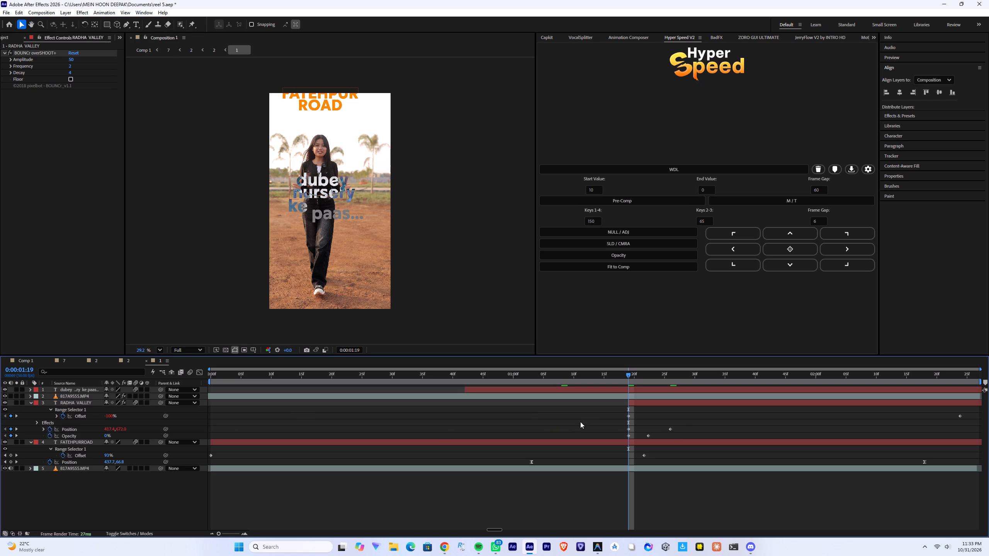
left_click_drag(683, 431, 581, 433)
left_click_drag(697, 427, 678, 427)
left_click_drag(678, 427, 614, 428)
left_click_drag(633, 375, 653, 375)
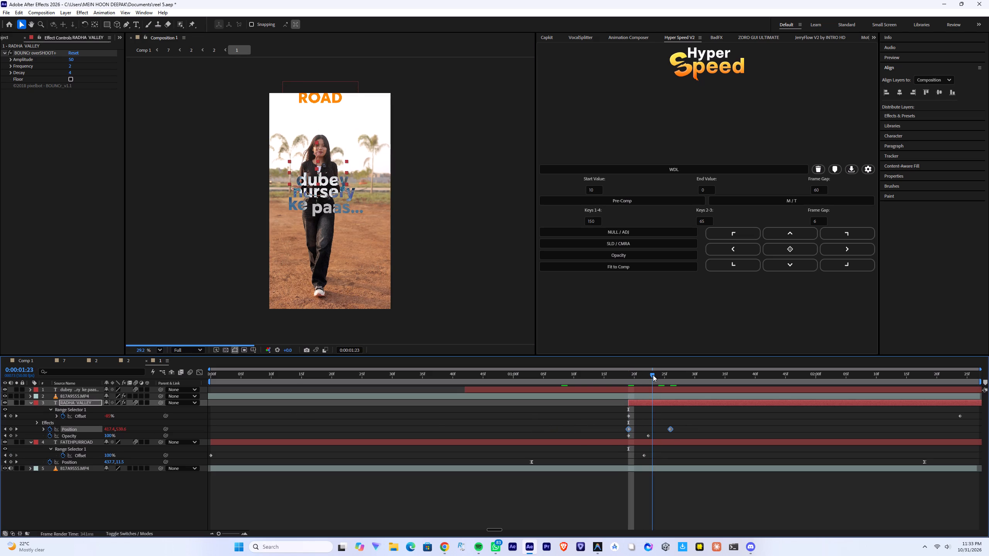
left_click_drag(653, 375, 629, 381)
left_click_drag(336, 181, 336, 186)
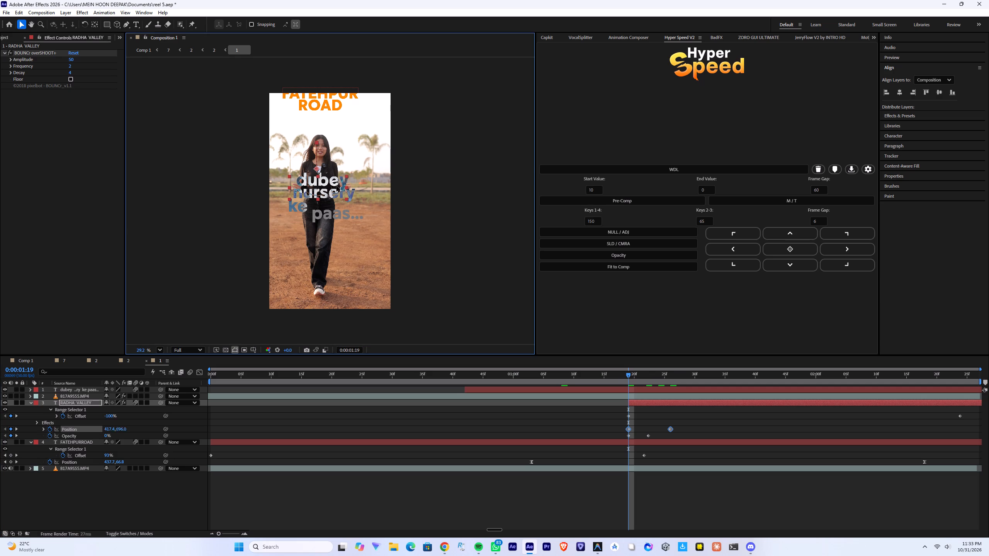
left_click_drag(336, 186, 337, 193)
Preview the RADHA VALLEY entrance, reselect both position keyframes and raise the title moderately at 0:00:01:19.
key("space")
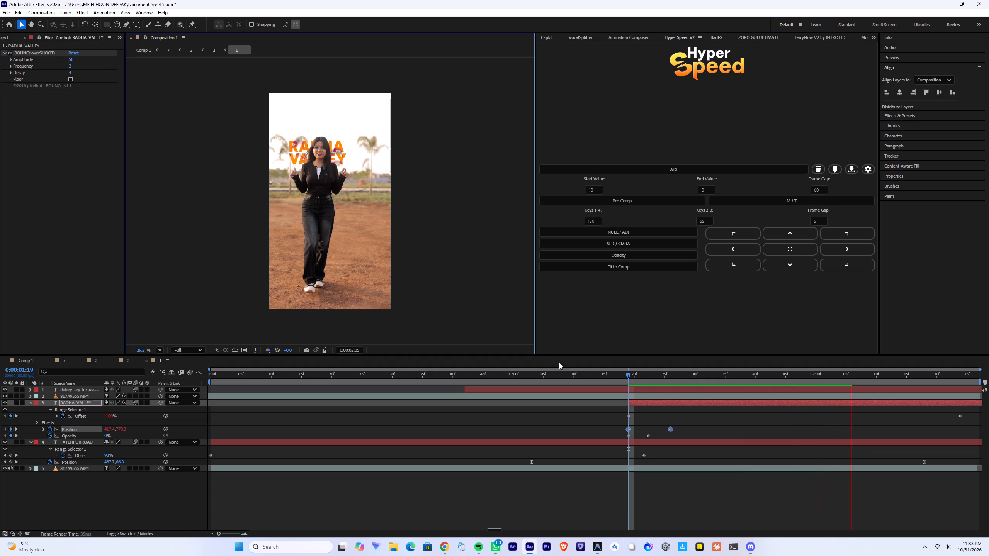
left_click_drag(639, 378, 634, 378)
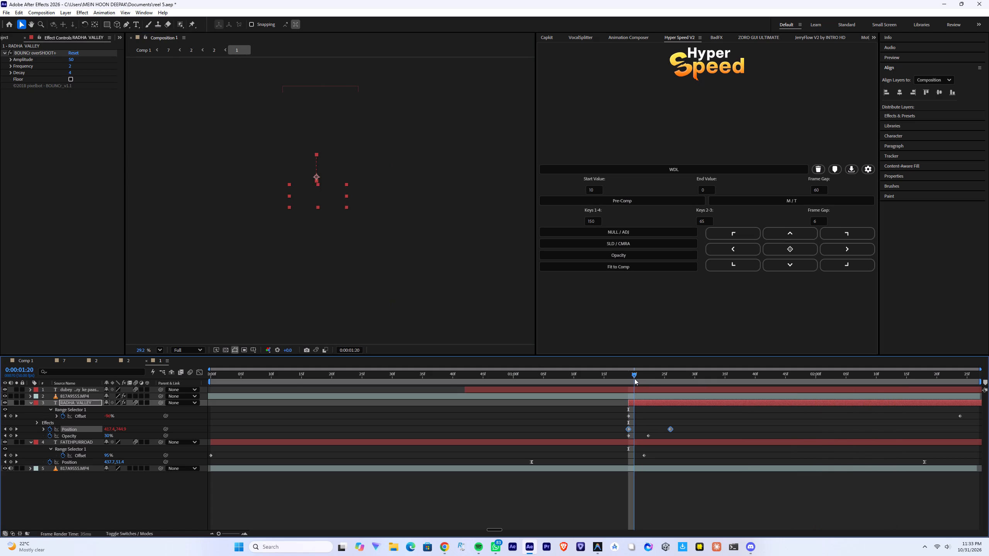
left_click_drag(634, 378, 647, 378)
left_click_drag(645, 378, 624, 378)
left_click_drag(625, 376, 630, 375)
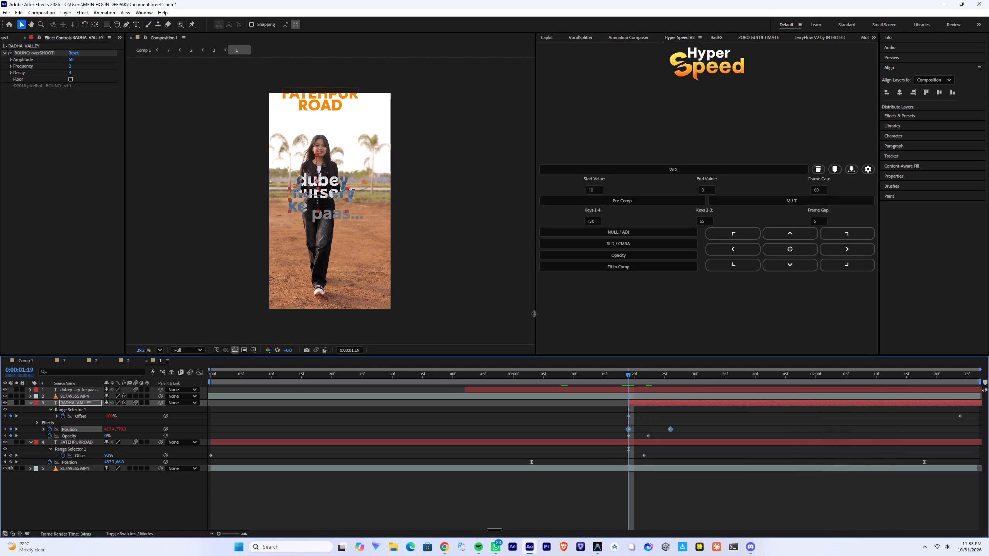
left_click(341, 185)
left_click(639, 400)
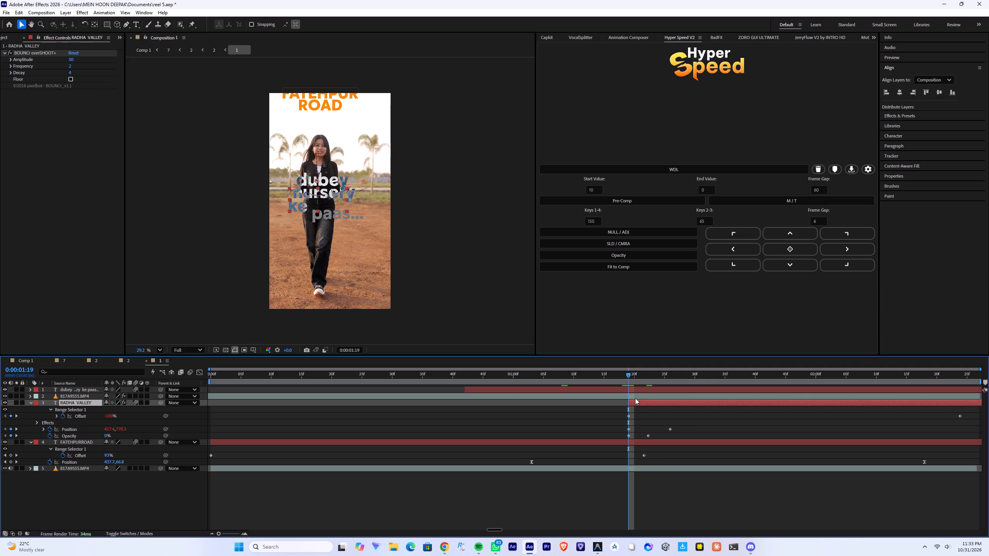
left_click_drag(685, 430, 608, 428)
left_click_drag(331, 197, 329, 179)
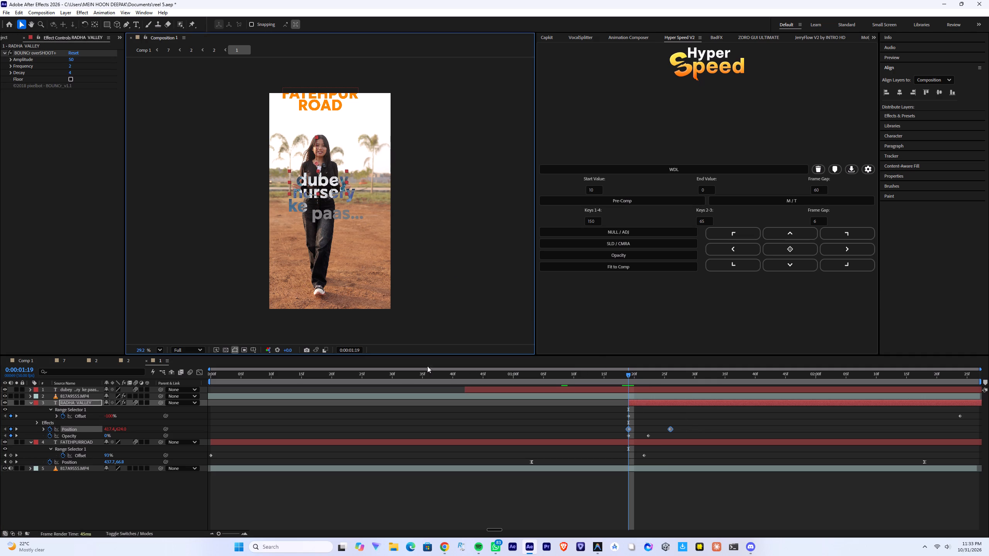
Examine the repositioned RADHA VALLEY title in composition 1 up to about 0:00:02:02, and play back Comp 1 from about 0:00:09:11 and the start.
left_click_drag(624, 372, 686, 368)
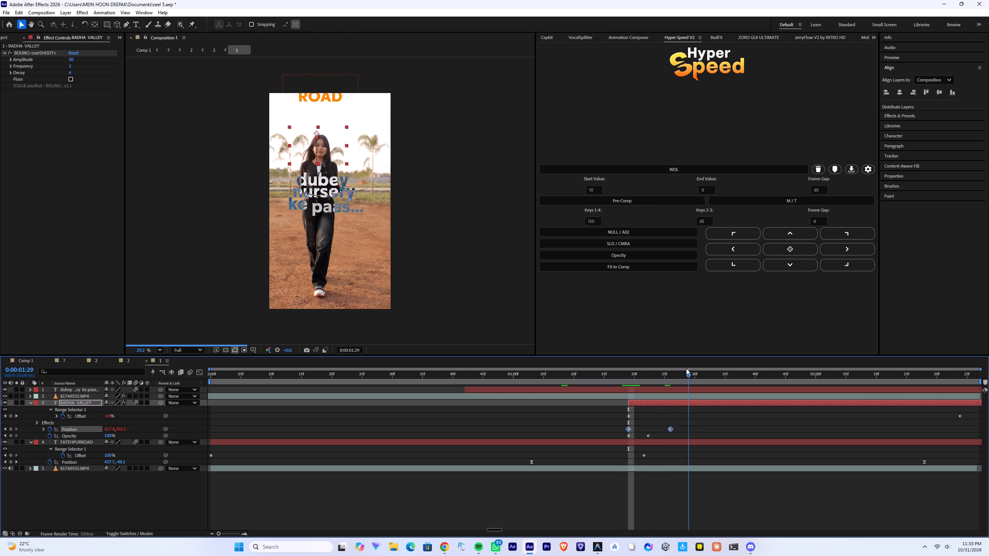
left_click_drag(686, 368, 749, 368)
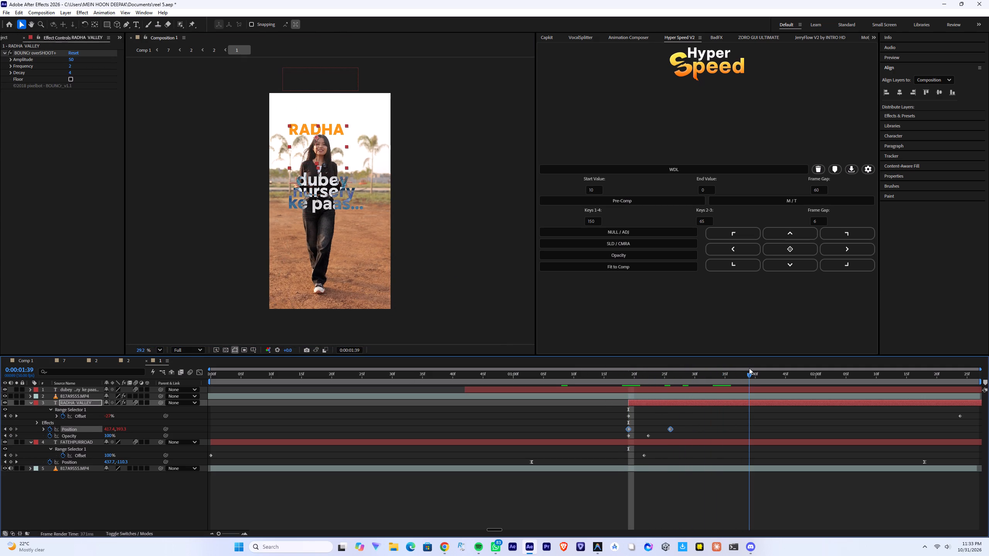
left_click_drag(749, 368, 828, 359)
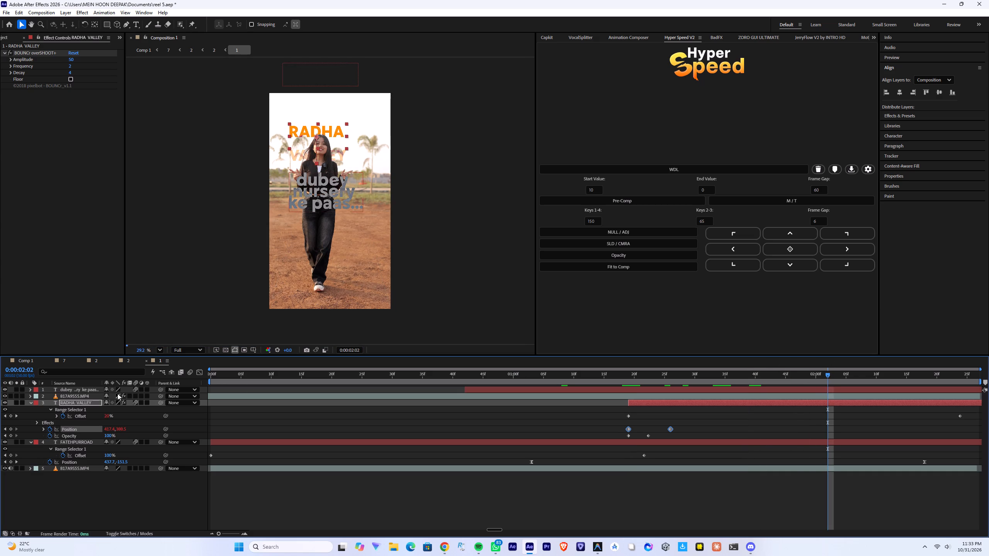
left_click(27, 359)
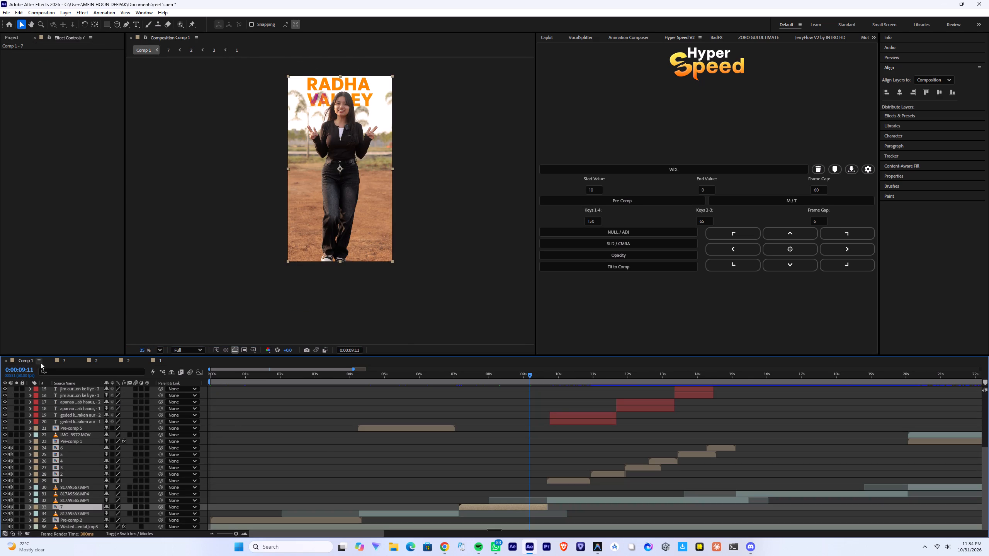
key("space")
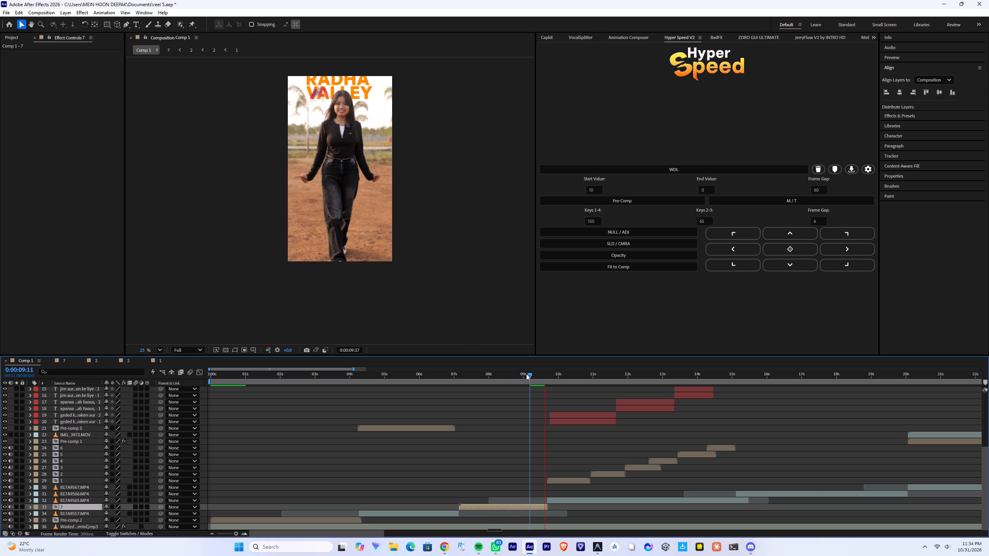
left_click_drag(527, 373, 119, 412)
key("space")
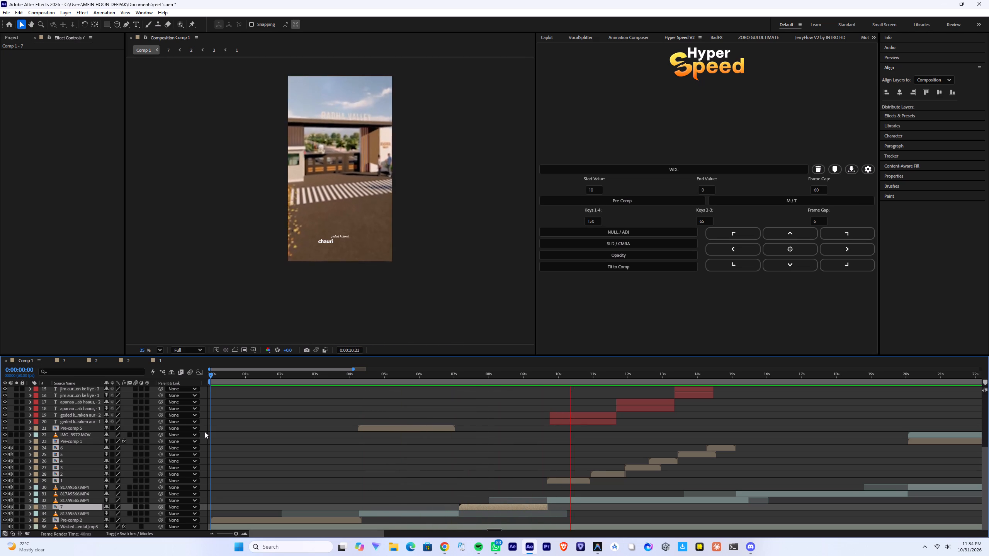
Select the paired caption layers from geded koloni through jim aur bachchon ke liye and move them up together to the middle of the frame.
key("space")
left_click(596, 416)
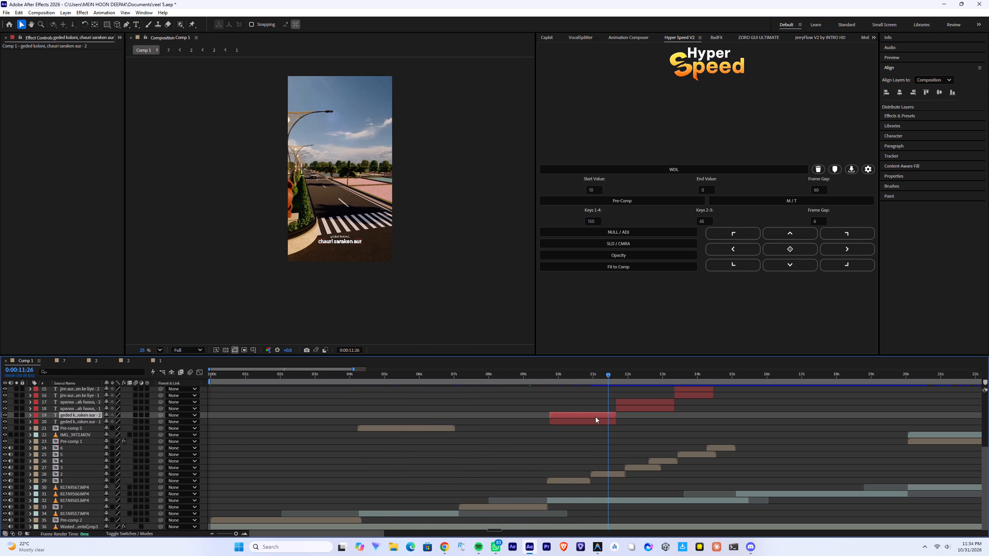
left_click(700, 390)
scroll(700, 403, "up", 4)
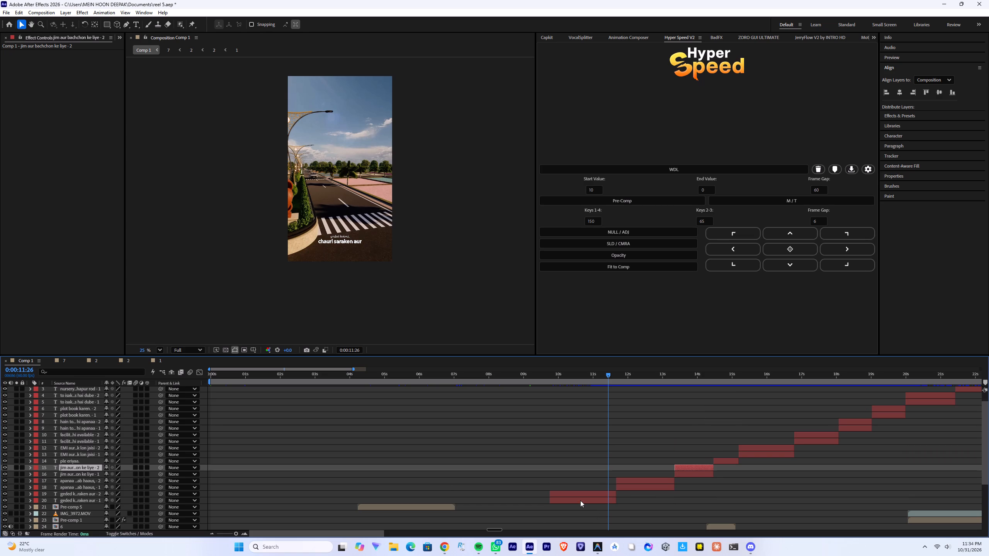
left_click(580, 500, "shift")
left_click_drag(347, 240, 344, 184)
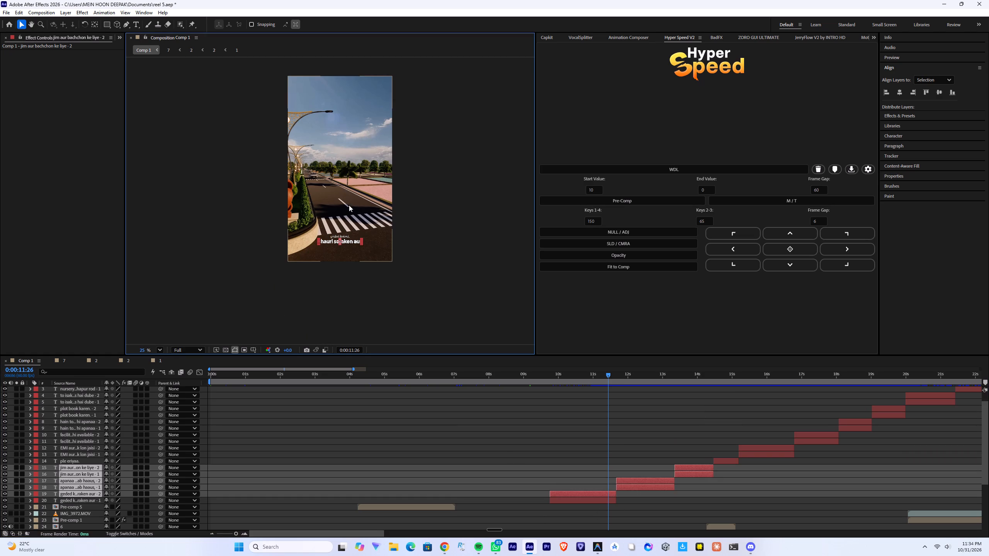
left_click_drag(348, 242, 350, 168)
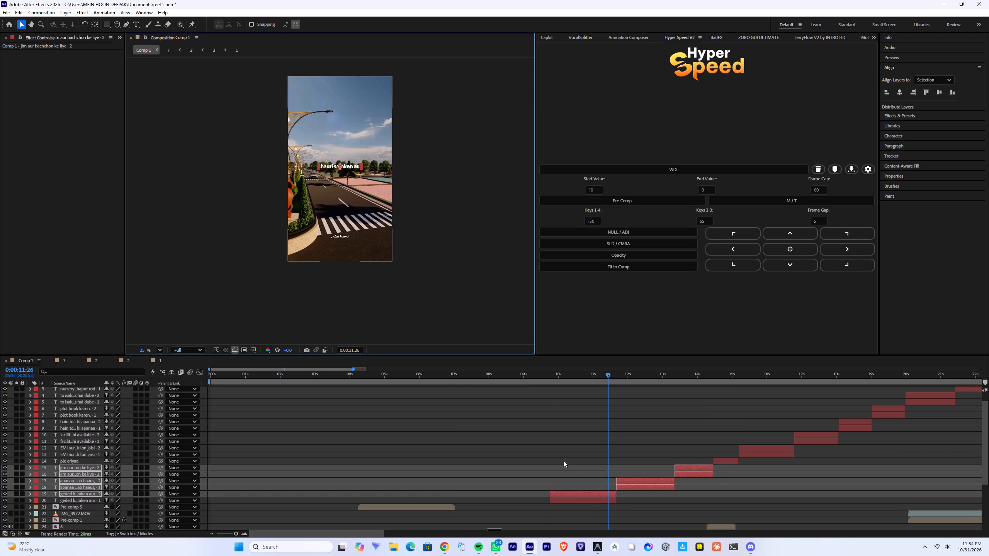
key("ctrl+z")
left_click(595, 498, "shift")
left_click_drag(352, 243, 354, 180)
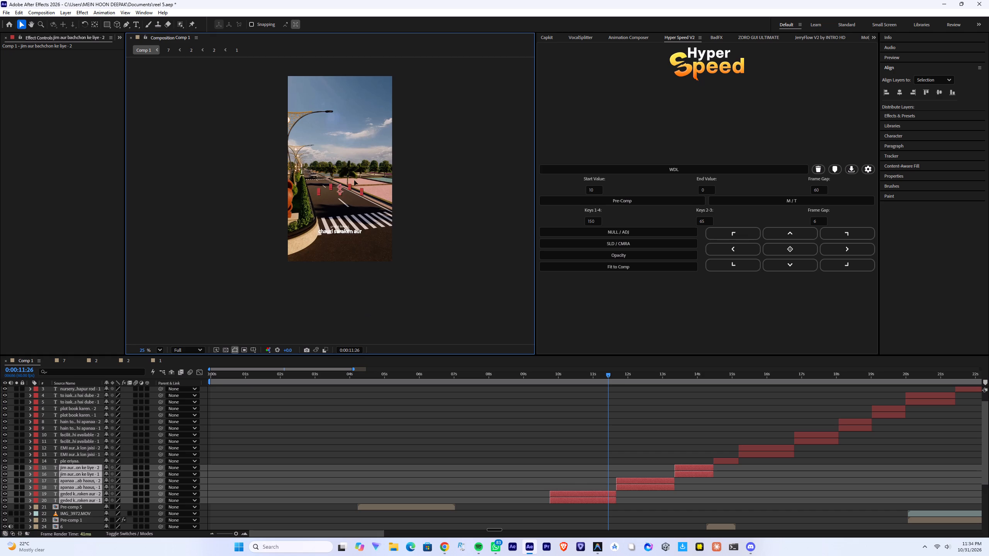
left_click_drag(354, 180, 355, 168)
Play back the raised captions in Comp 1 from 0:00:11:26 and again from 0:00:09:30.
key("space")
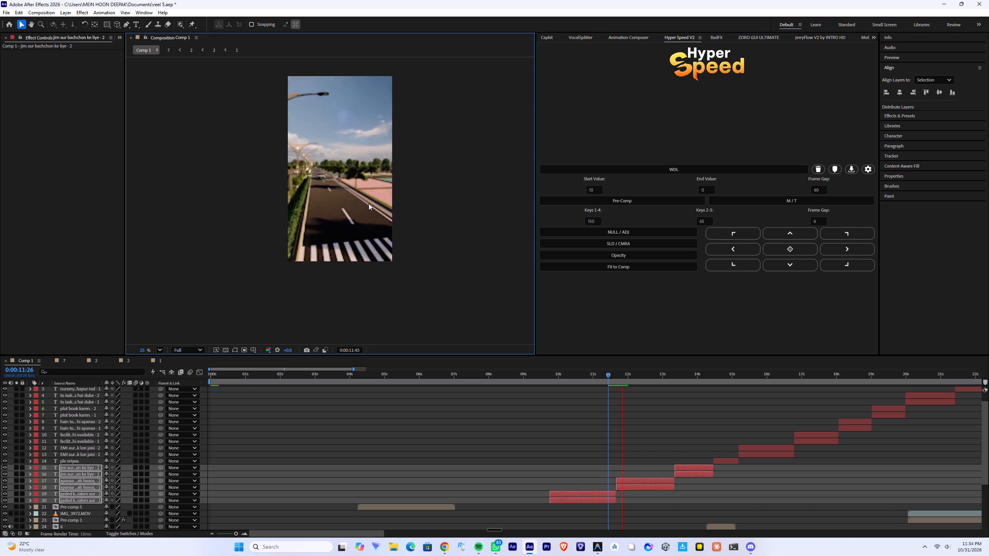
key("space")
left_click(541, 376)
key("space")
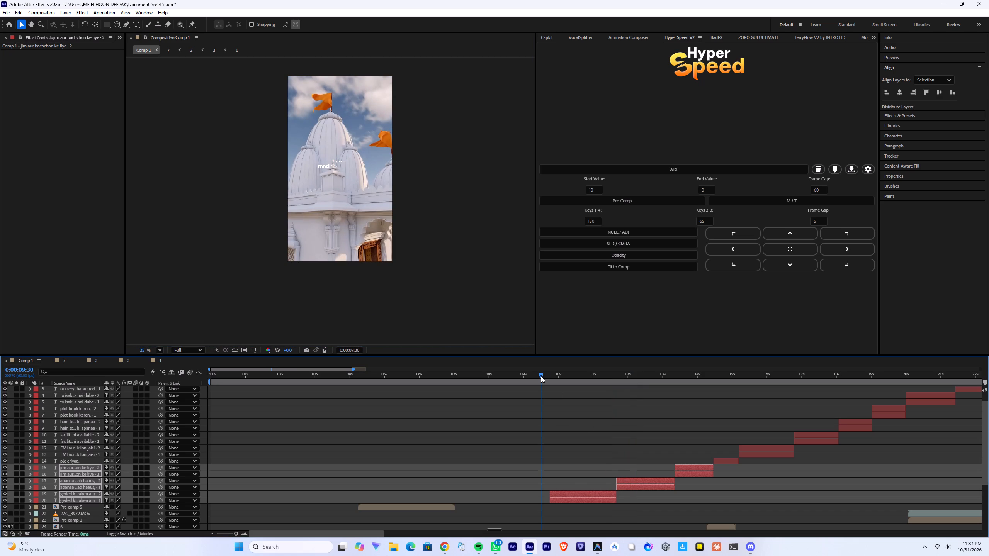
key("space")
key("space")
left_click(556, 440)
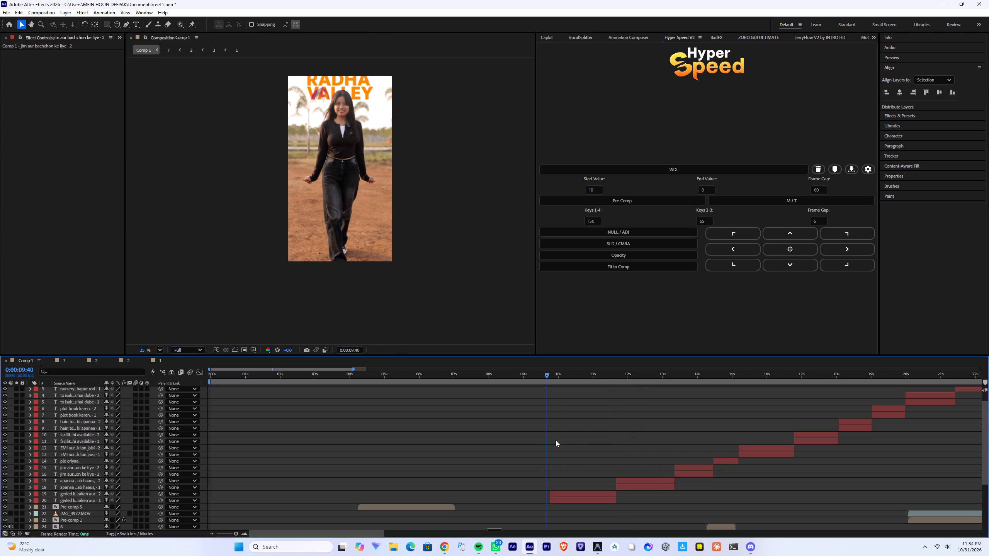
scroll(569, 437, "up", 2, "alt")
key("space")
Correct the italic caption text "geded koloni," to read "geted colony,".
scroll(340, 164, "up", 3)
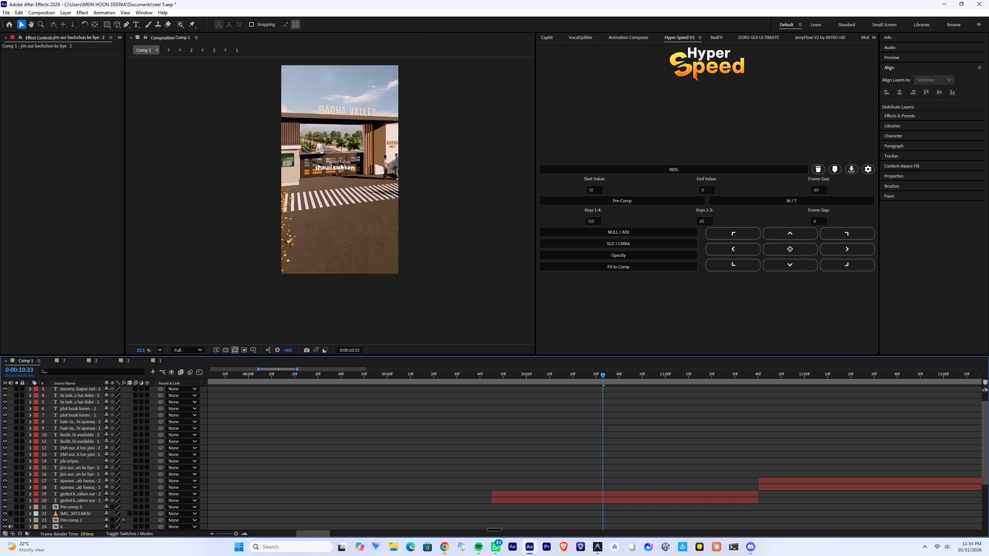
scroll(340, 164, "up", 5)
double_click(330, 162)
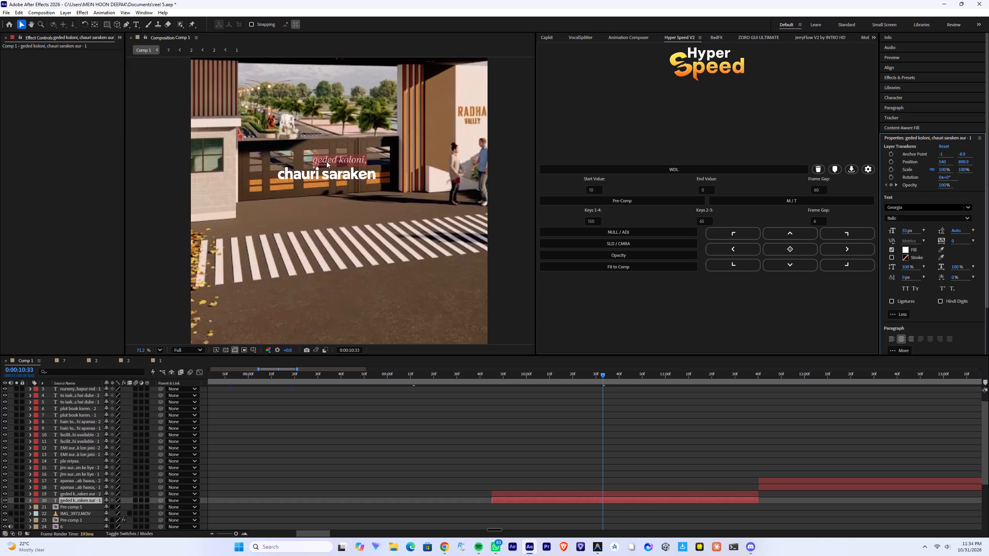
left_click_drag(326, 161, 323, 161)
key("t")
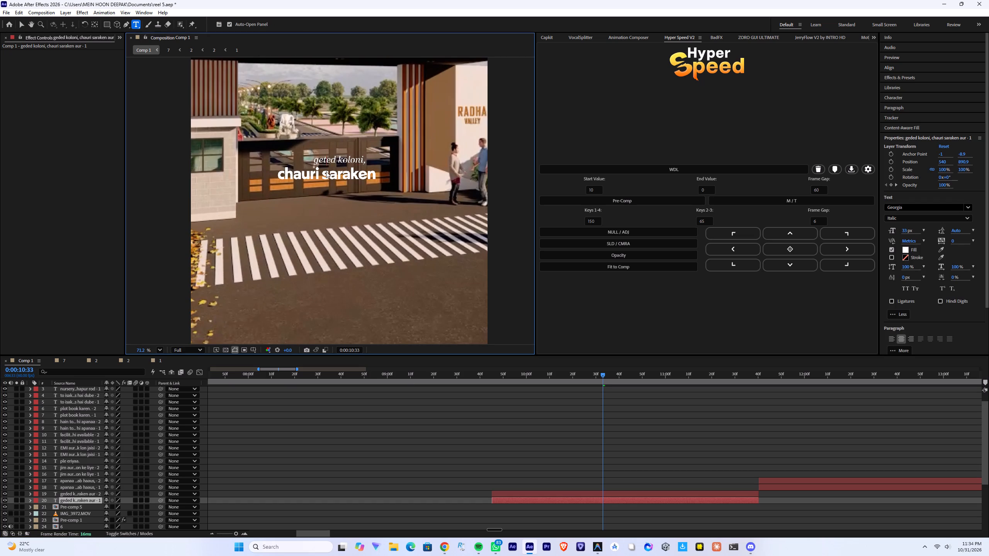
left_click(342, 161)
key("c")
left_click_drag(360, 161, 364, 160)
key("y")
left_click_drag(317, 175, 296, 180)
double_click(560, 494)
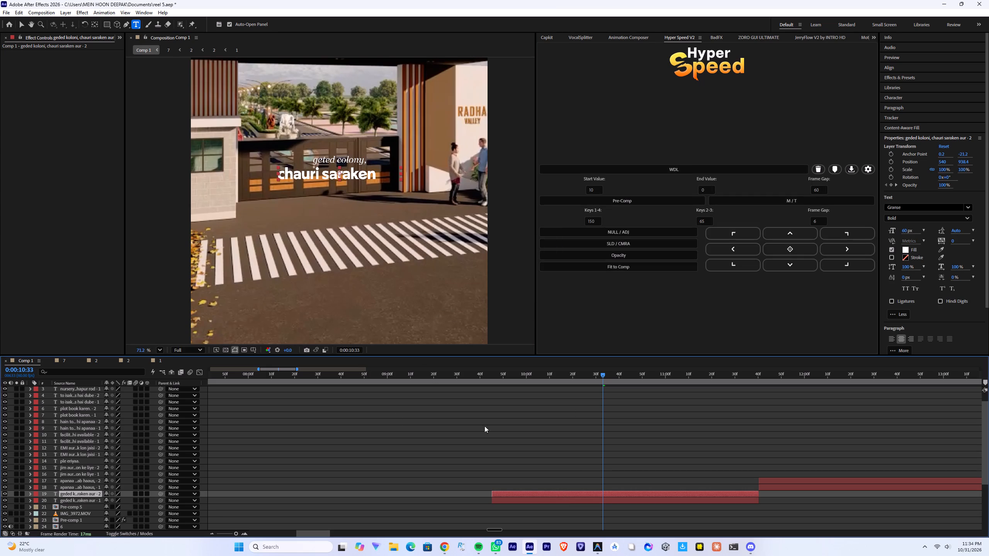
Play back the geted colony and chauri saraken aur captions repeatedly between about 0:00:09:36 and 0:00:11:28 in Comp 1.
left_click(470, 376)
key("space")
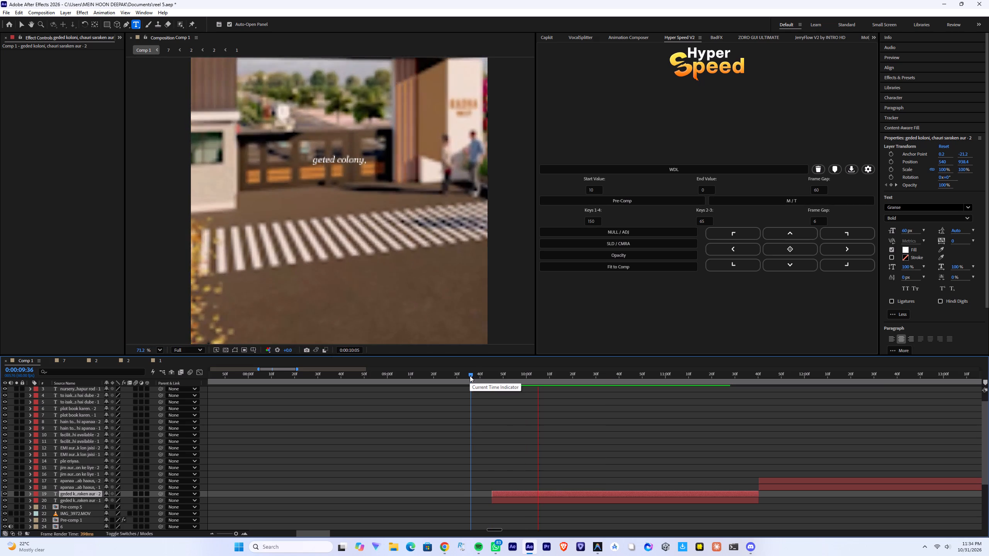
key("space")
key("space")
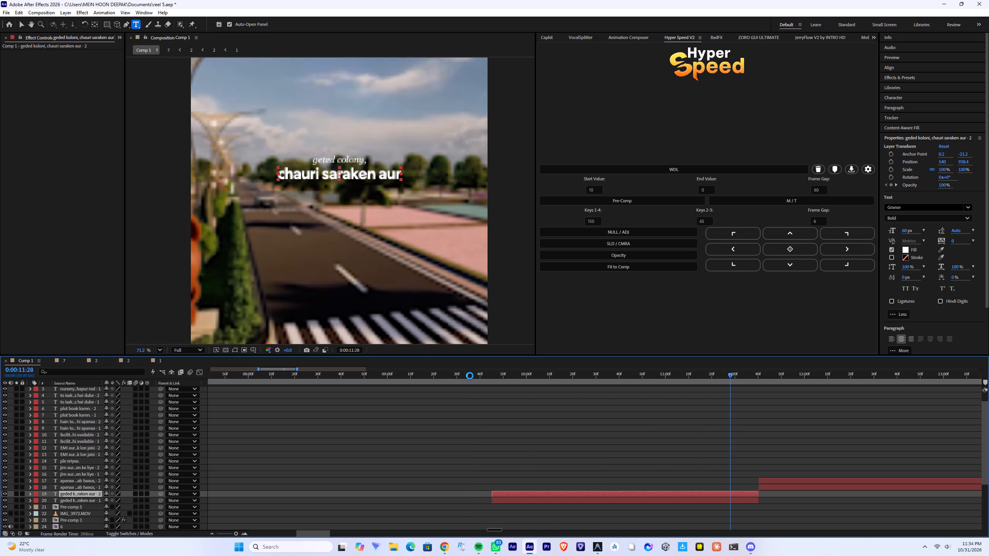
key("space")
left_click_drag(690, 371, 680, 373)
left_click(675, 376)
key("space")
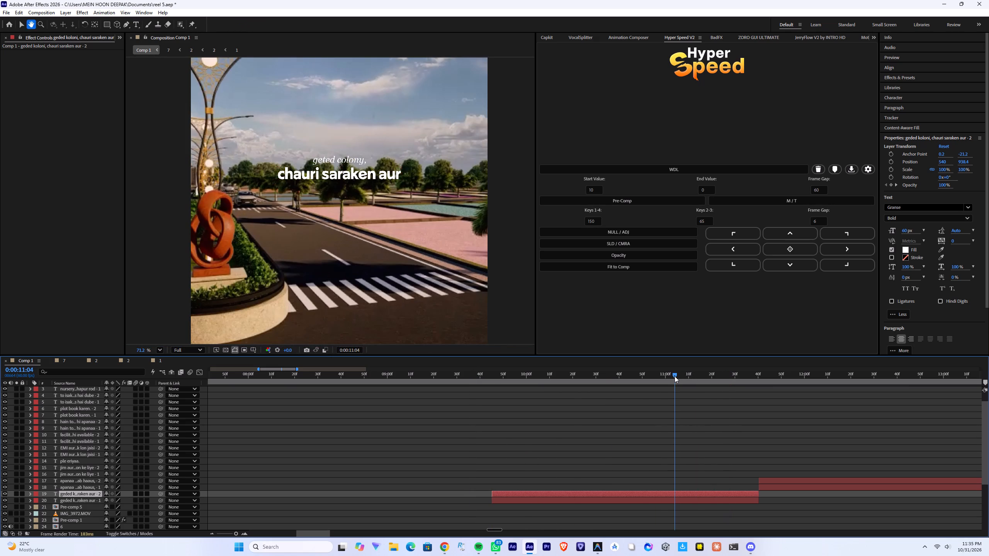
left_click_drag(675, 376, 520, 399)
key("space")
key("space")
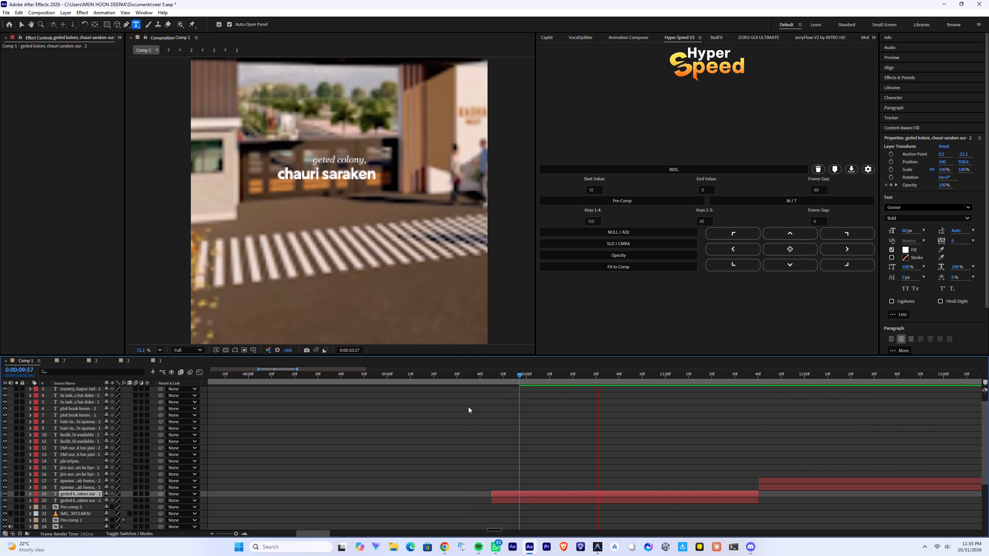
key("space")
key("space")
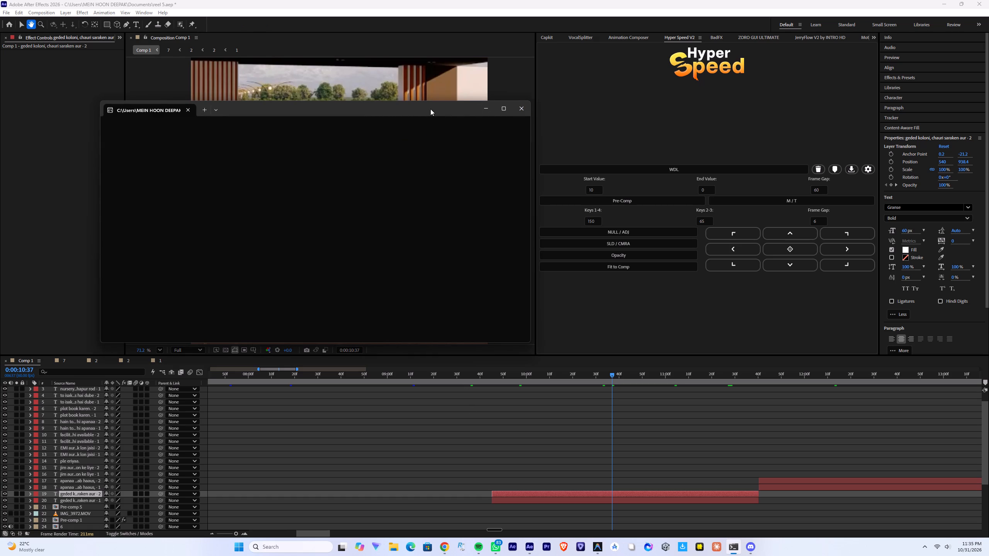
left_click(491, 422)
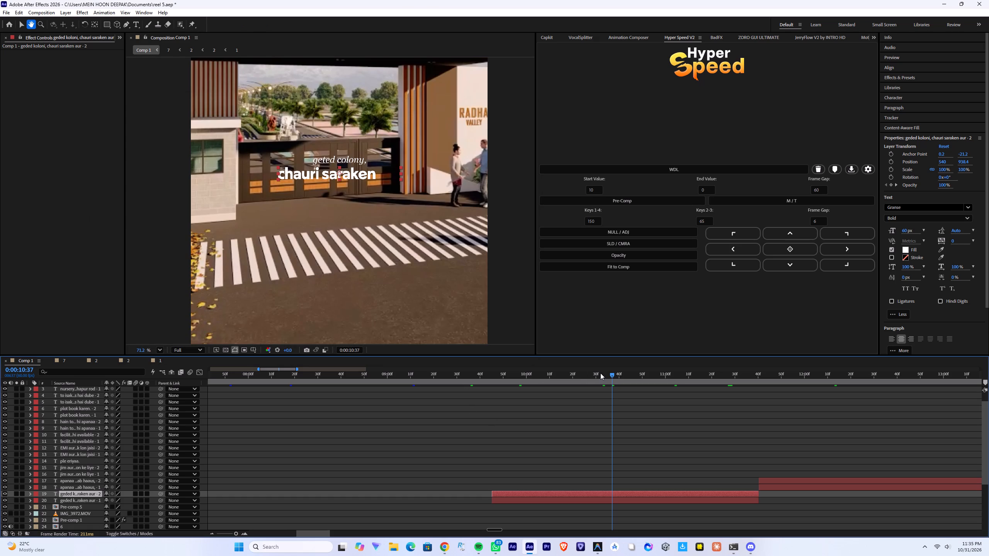
key("space")
left_click_drag(610, 375, 555, 380)
key("space")
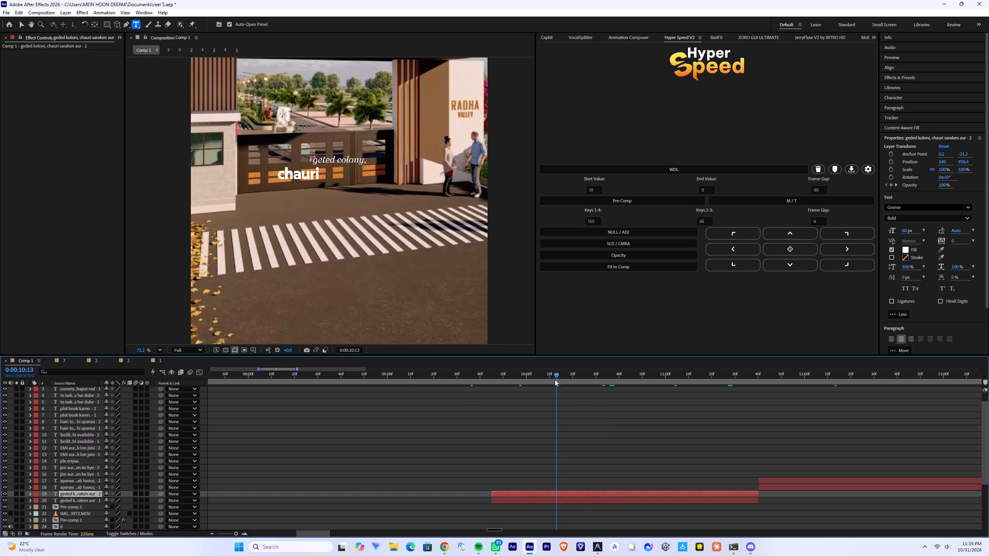
key("space")
key("space")
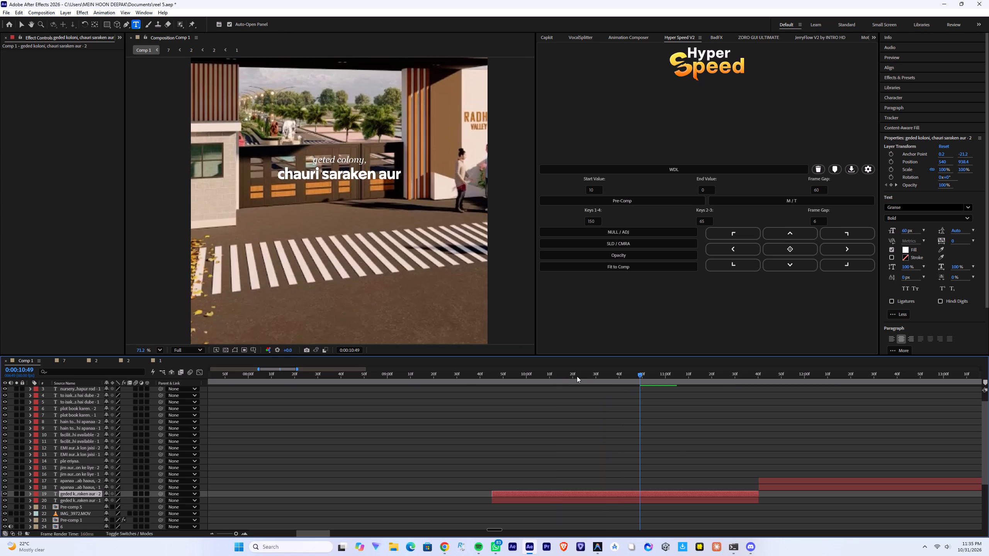
key("space")
Hide the 817A9565.MP4 footage layer from view at 0:00:10:55, between clips 1 and 2.
scroll(665, 401, "down", 14)
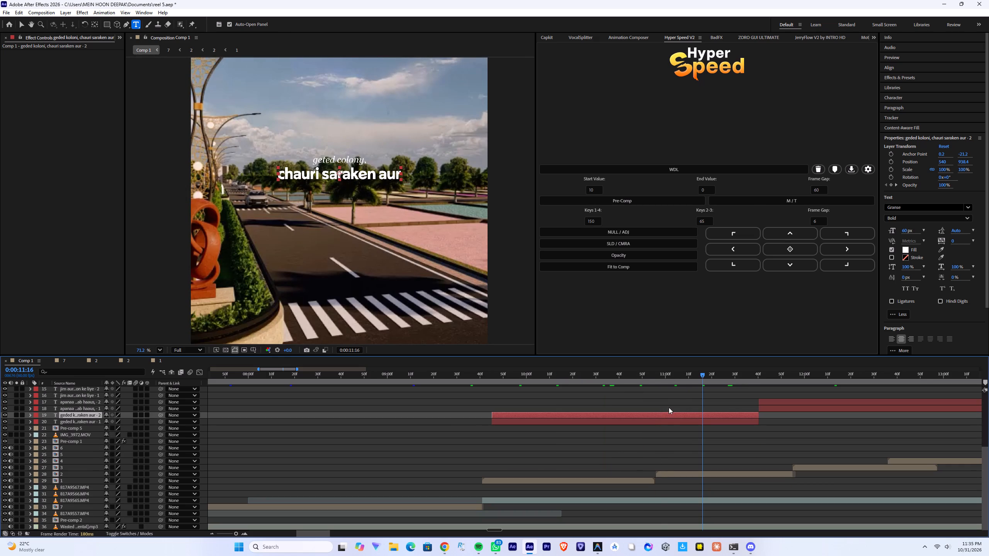
left_click_drag(660, 373, 654, 373)
left_click(629, 498)
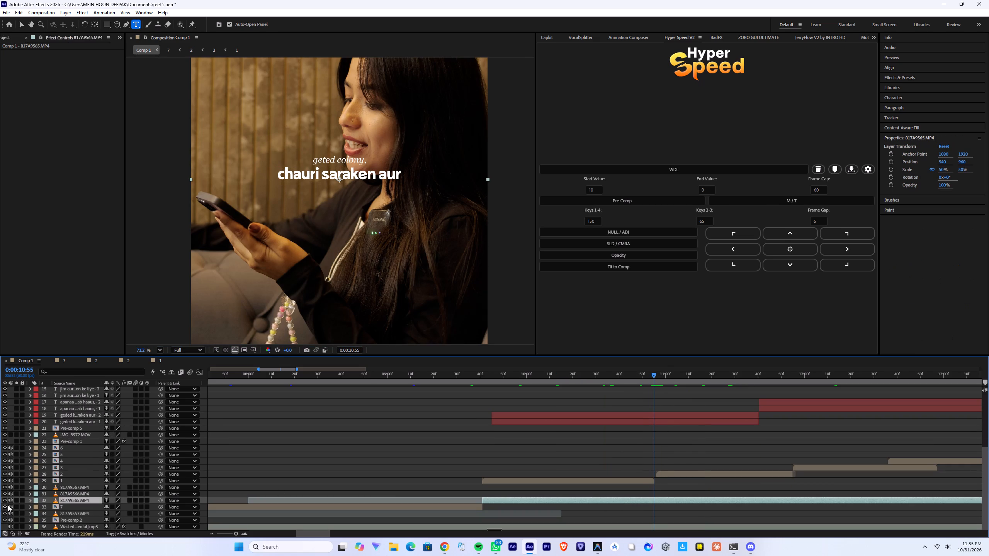
left_click(5, 500)
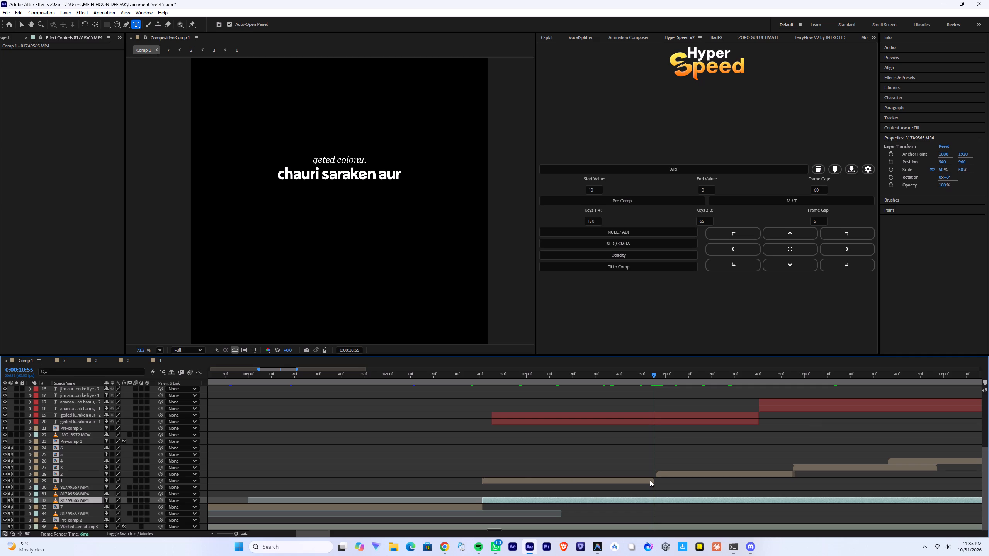
In composition 1, set the duration to 0:00:02:06 and extend the Radha Valley walkthrough footage to about 0:00:02:02.
left_click(650, 480)
left_click(650, 480)
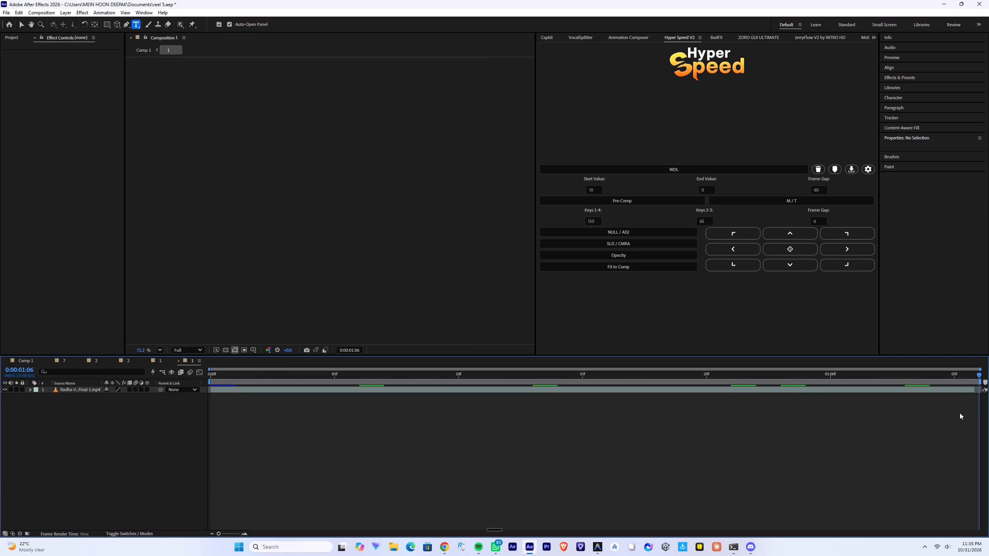
left_click_drag(975, 391, 988, 386)
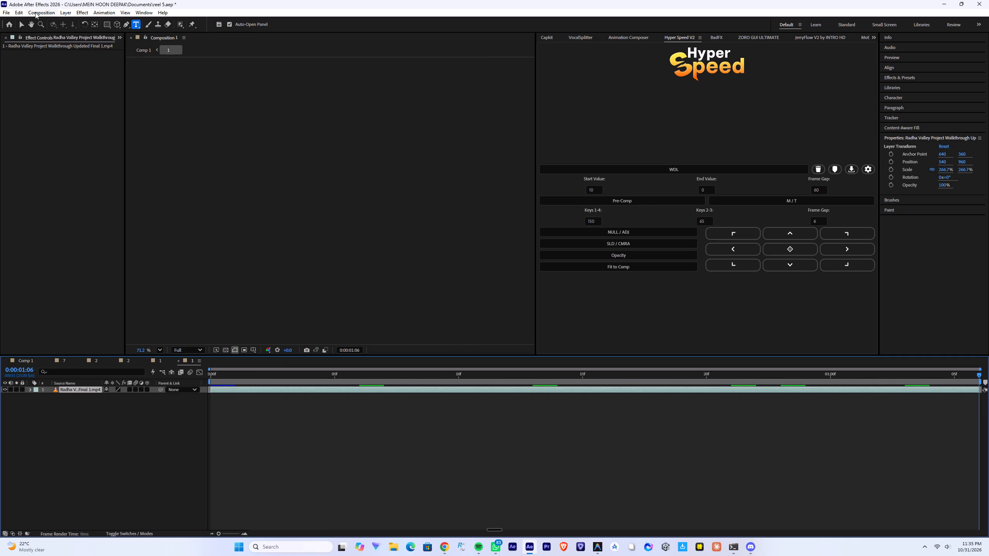
left_click(35, 12)
left_click(47, 31)
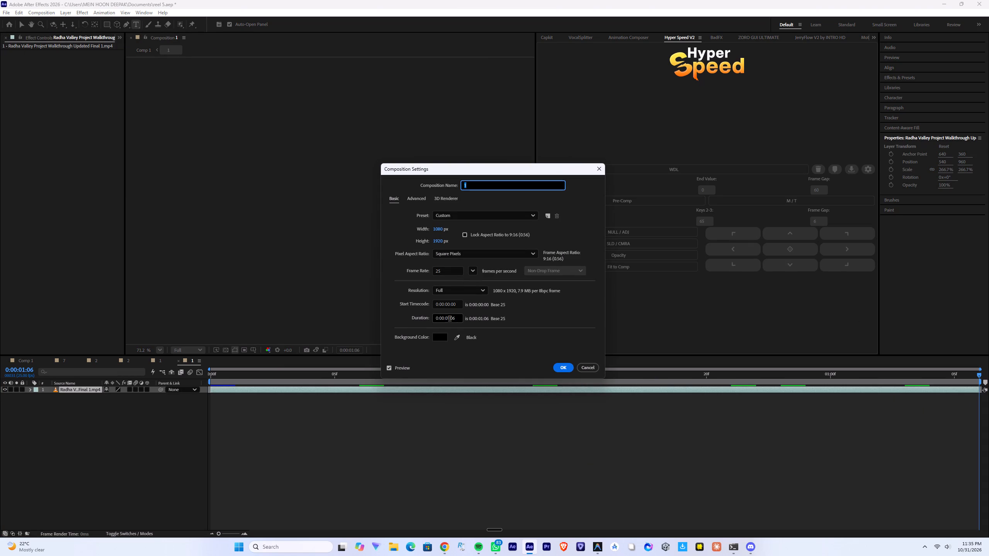
left_click(449, 319)
key("2")
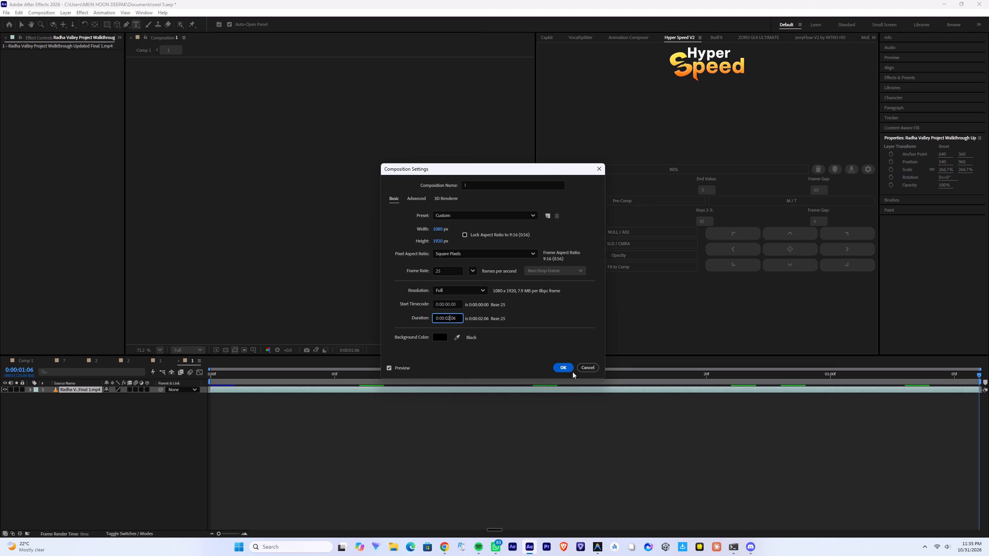
left_click(574, 372)
left_click(564, 368)
scroll(787, 402, "down", 3, "alt")
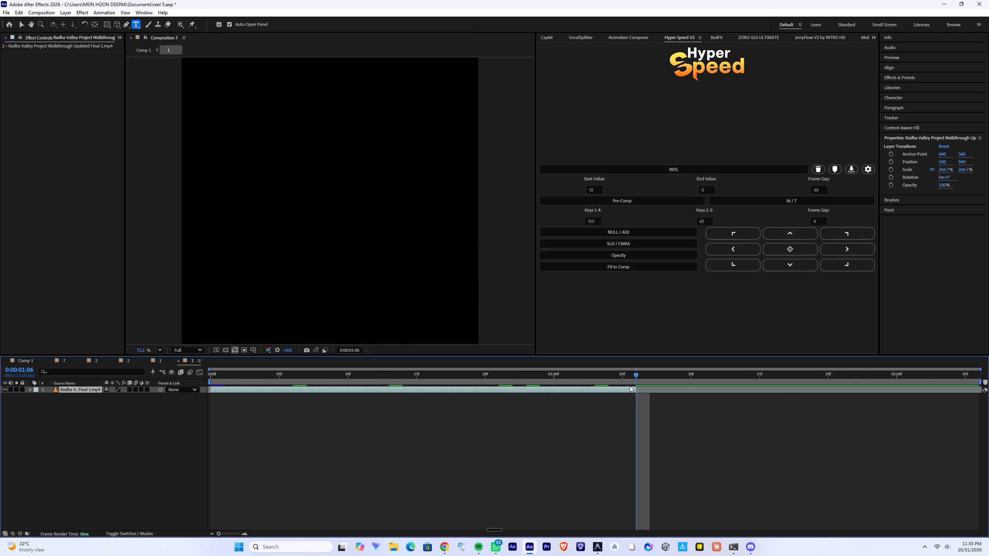
left_click_drag(636, 390, 916, 392)
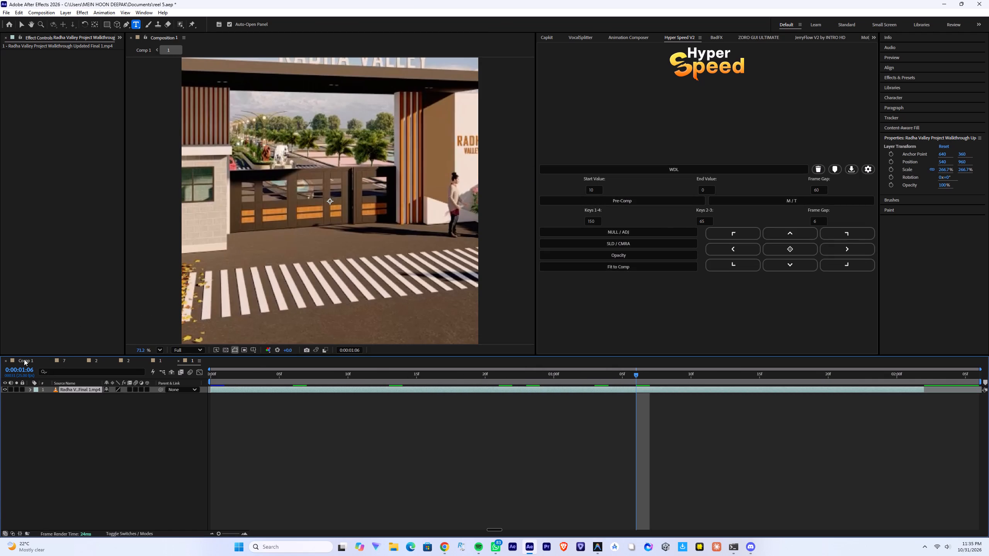
Return to Comp 1, close the other open compositions and extend clip 1's end to meet the start of clip 2.
left_click(27, 359)
triple_click(51, 361)
left_click(51, 361)
left_click(51, 361)
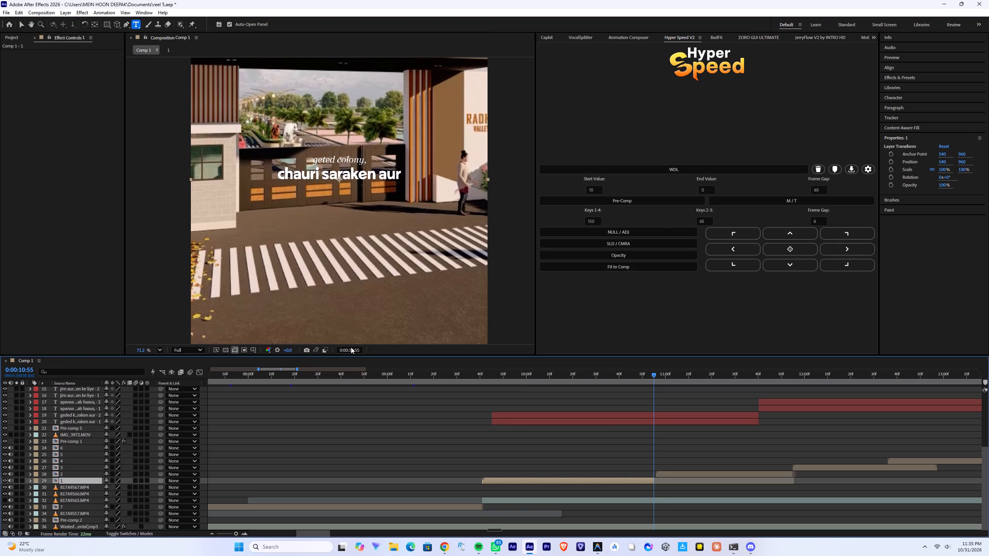
left_click_drag(652, 478, 656, 481)
key("ctrl+z")
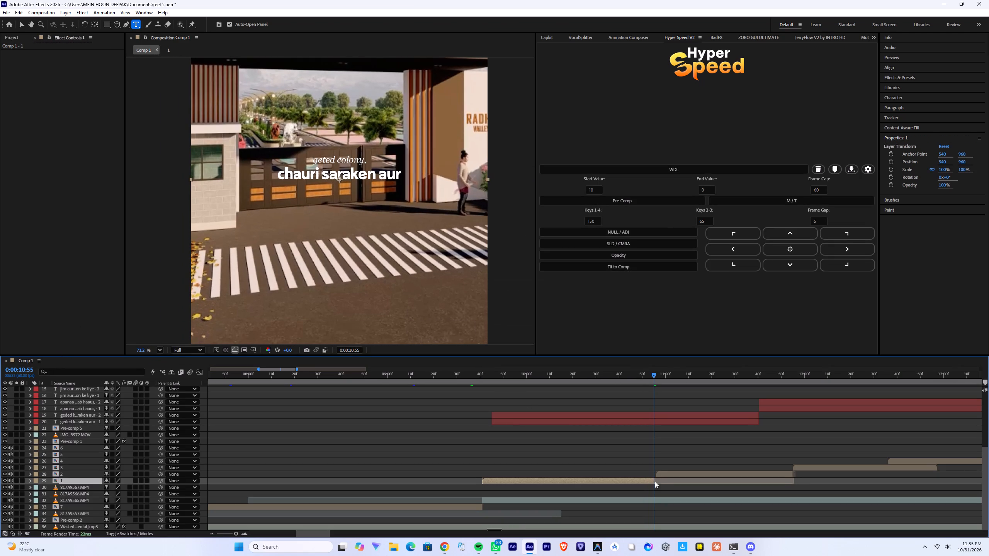
left_click(655, 481)
Play back the transition from clip 1 into clip 2 between about 0:00:10:12 and 0:00:12:19, and briefly inspect composition 2.
left_click(554, 377)
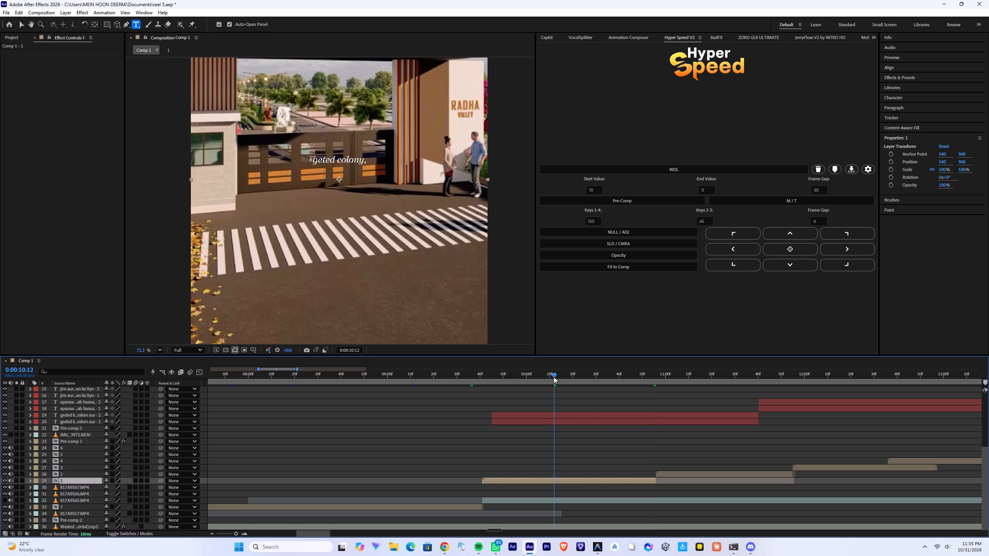
key("space")
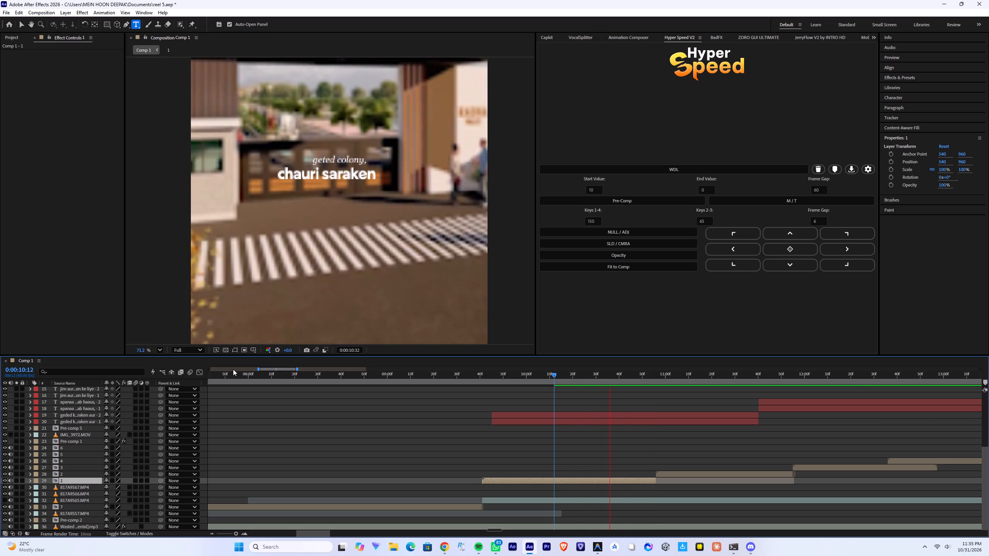
key("space")
left_click(159, 349)
left_click_drag(161, 368, 162, 364)
key("space")
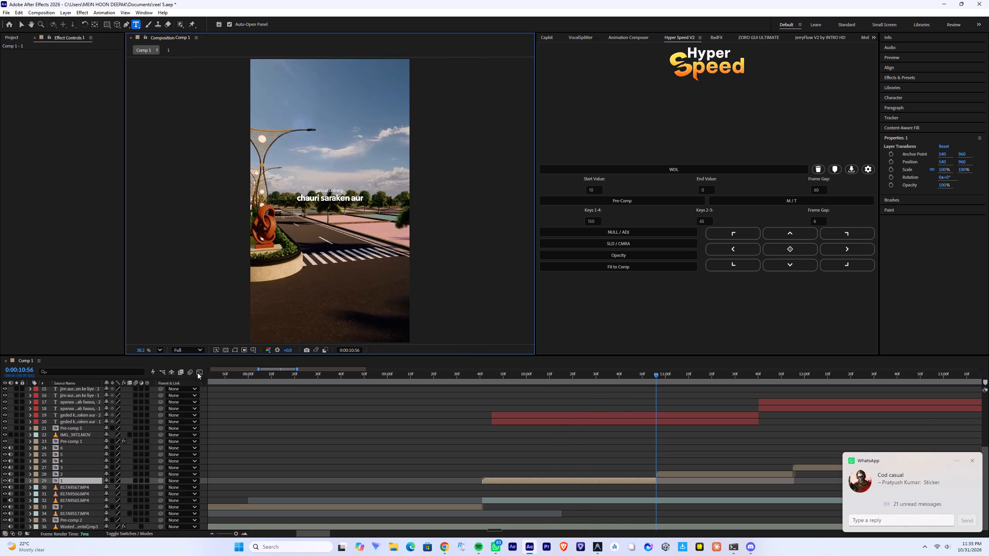
key("space")
left_click(657, 371)
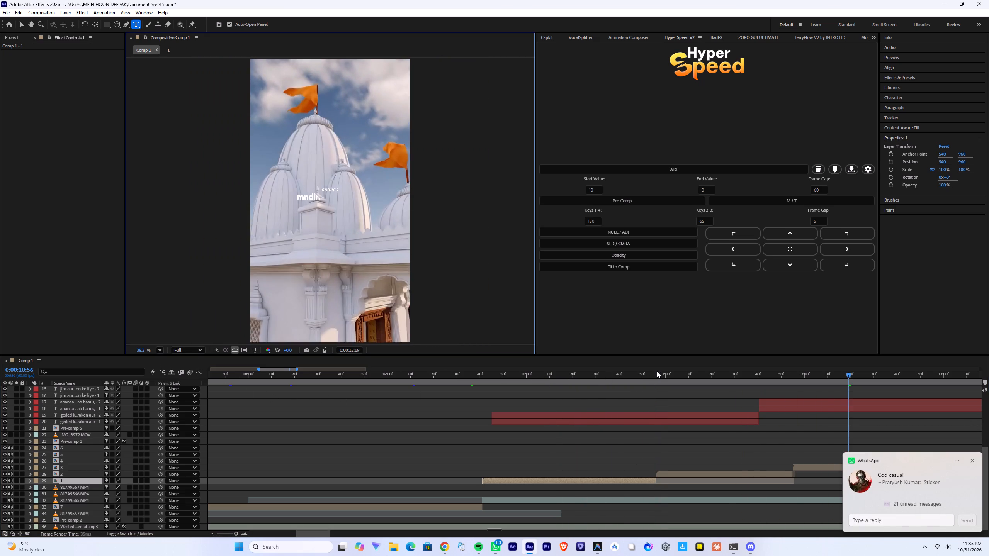
left_click(647, 376)
key("space")
key("space")
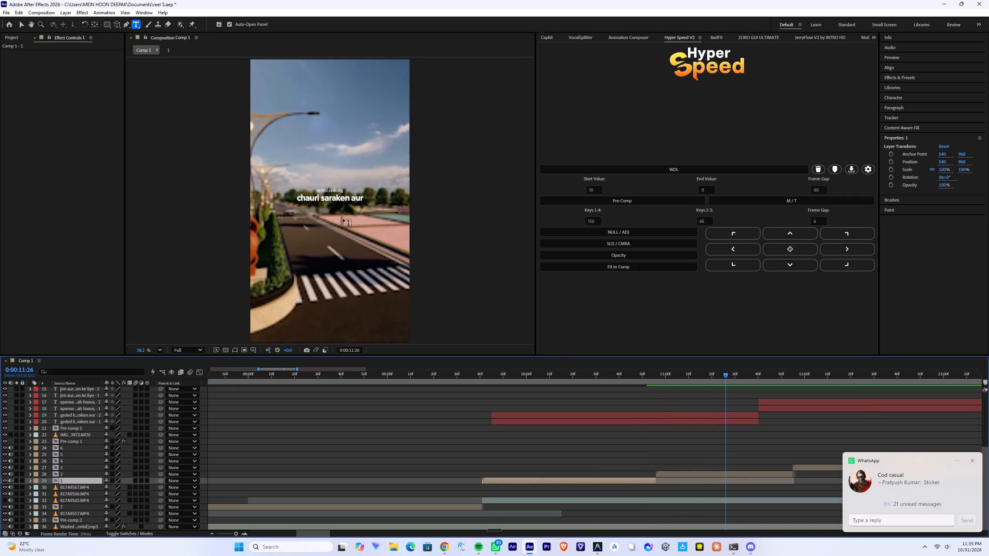
double_click(696, 472)
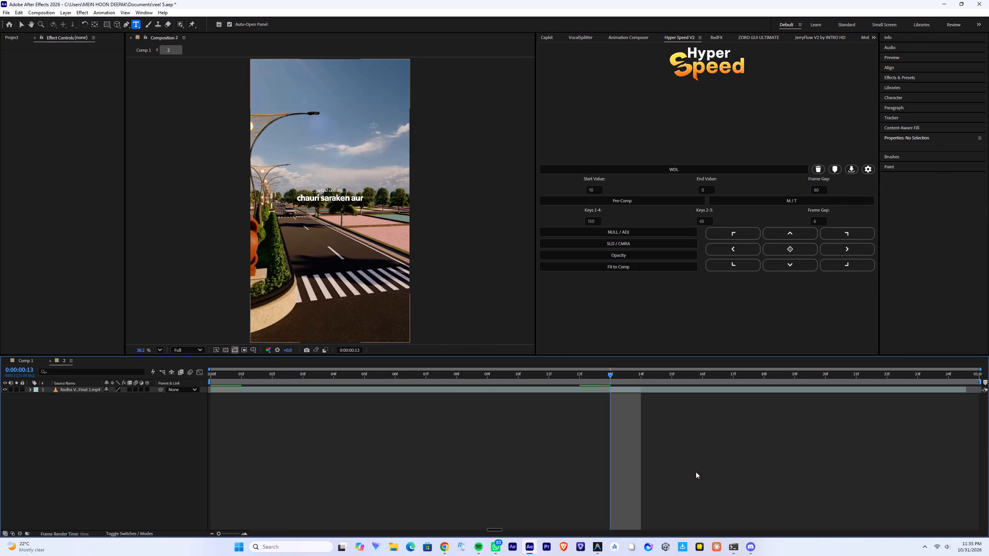
left_click(52, 361)
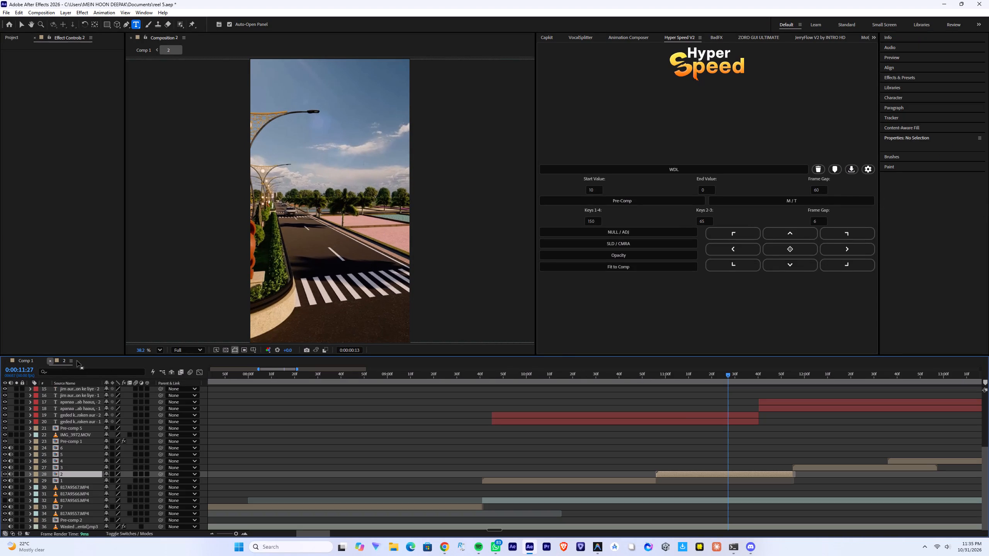
Respell the bold caption line "chauri saraken aur" as "chauri sadke aur" at 0:00:11:27 in Comp 1.
left_click(331, 199)
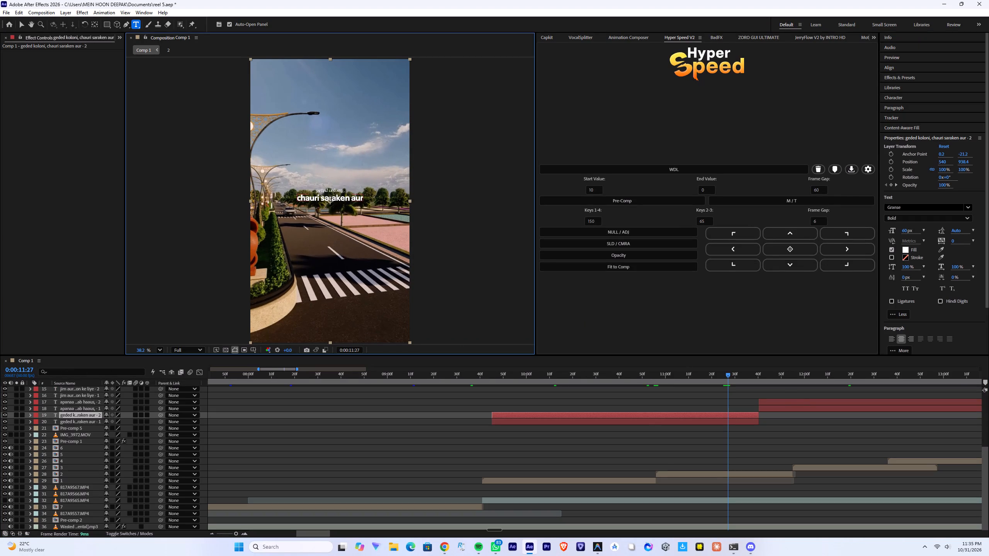
key("d")
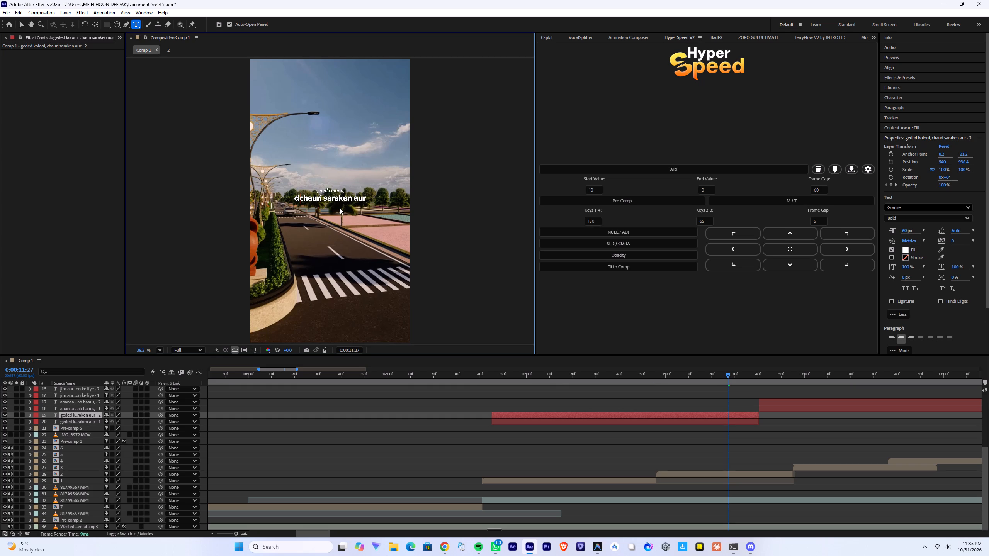
key("ctrl+z")
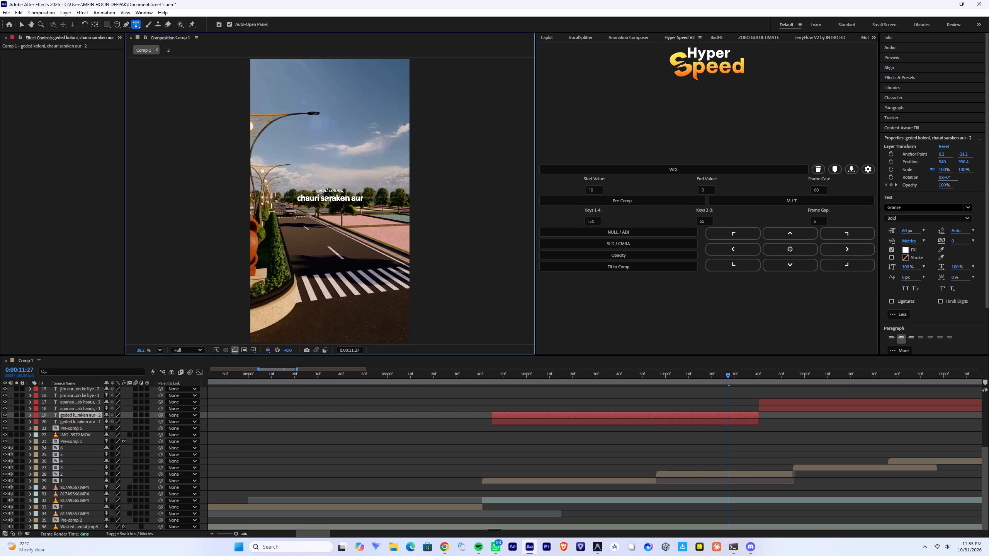
left_click(328, 197)
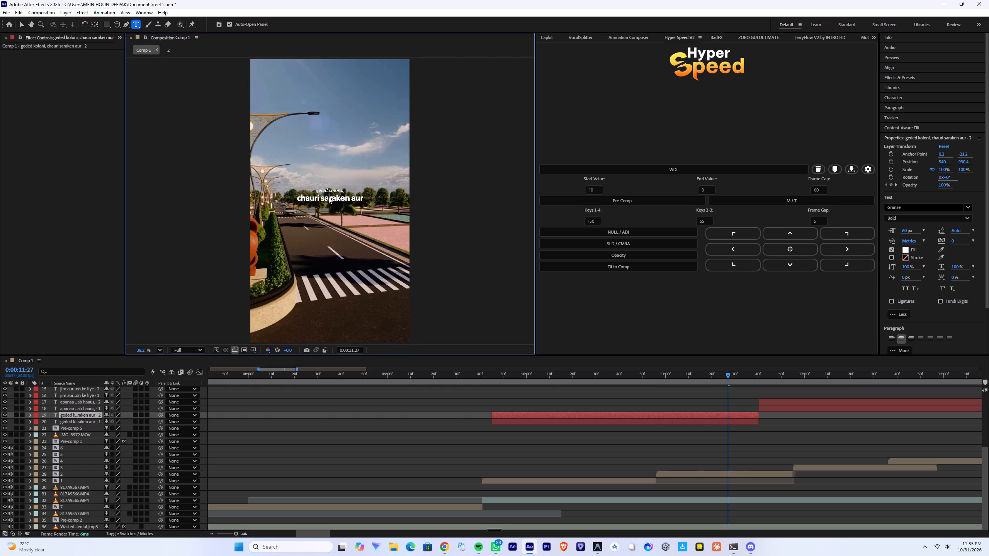
left_click(330, 198)
key("d")
left_click(338, 199)
key("BackSpace")
left_click_drag(348, 200, 344, 200)
key("BackSpace")
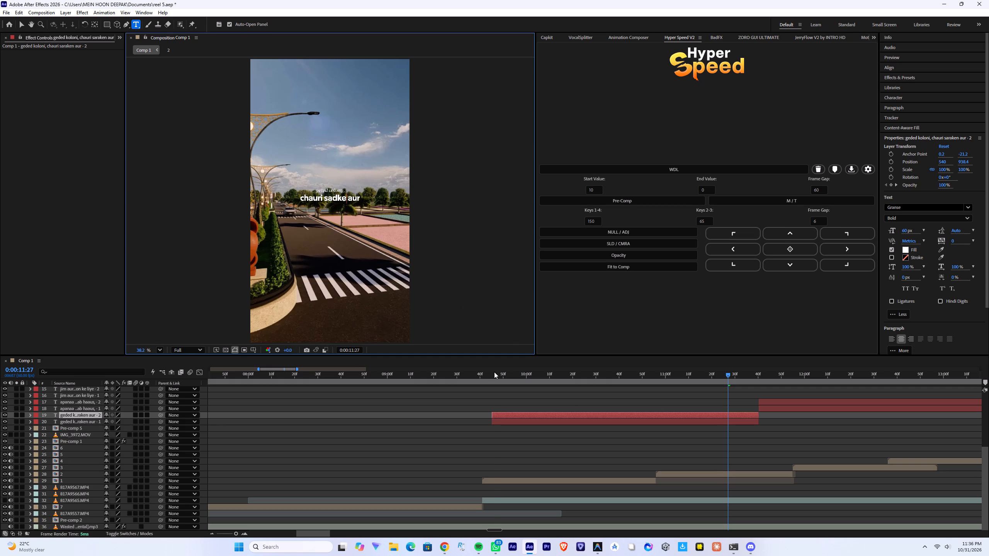
Play back the captions in Comp 1 from 0:00:09:46 through the mndir, klab haaus caption at about 0:00:13:01.
left_click(493, 372)
key("space")
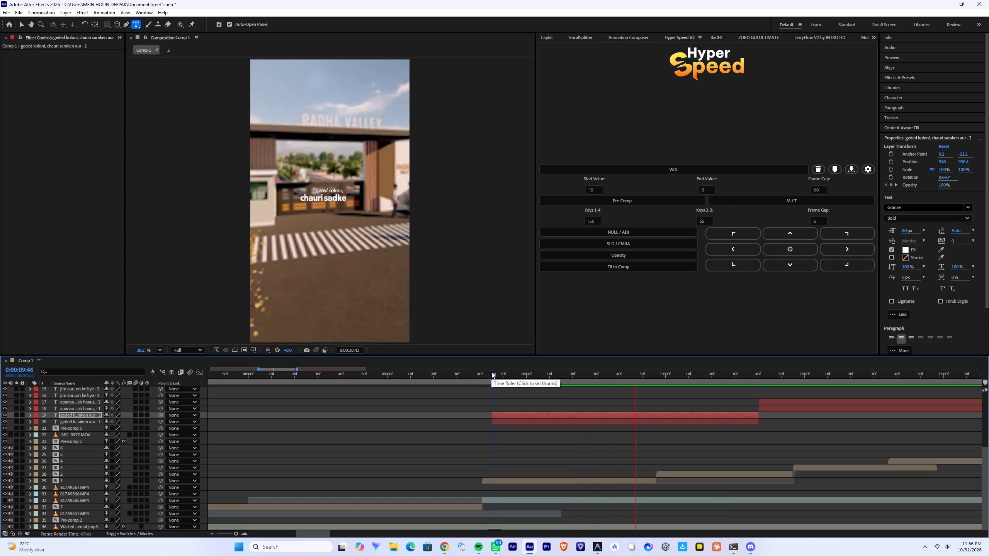
key("space")
scroll(473, 444, "down", 2, "alt")
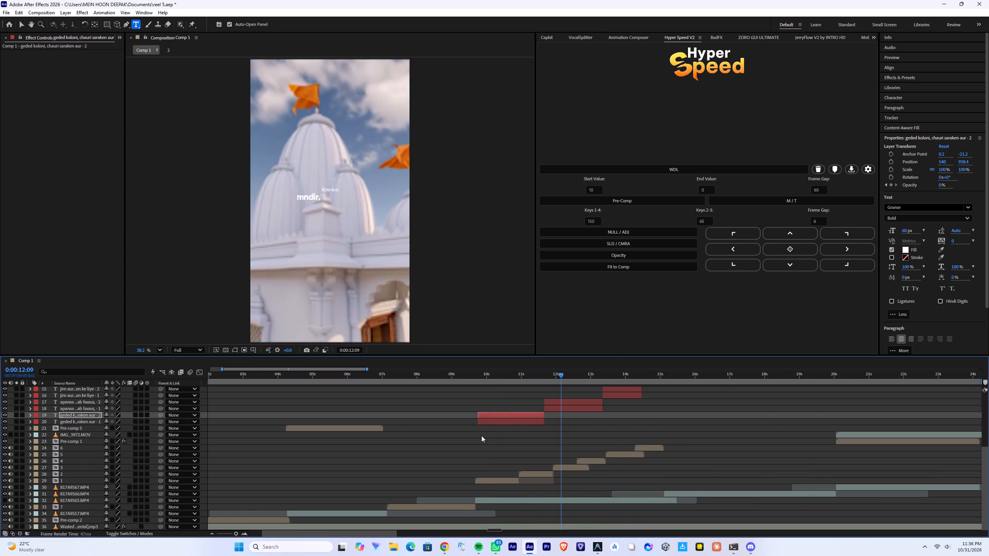
left_click(531, 378)
key("space")
scroll(574, 422, "up", 2, "alt")
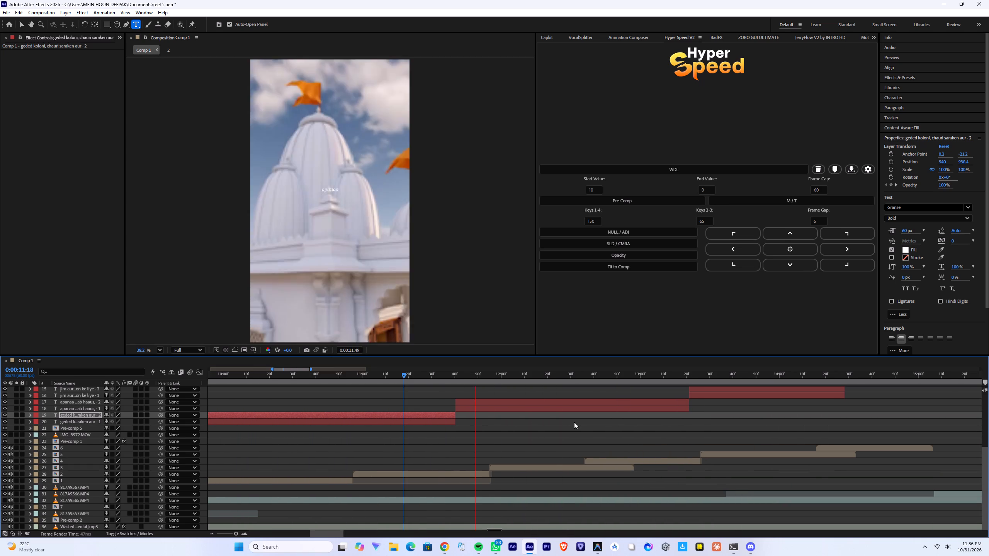
key("space")
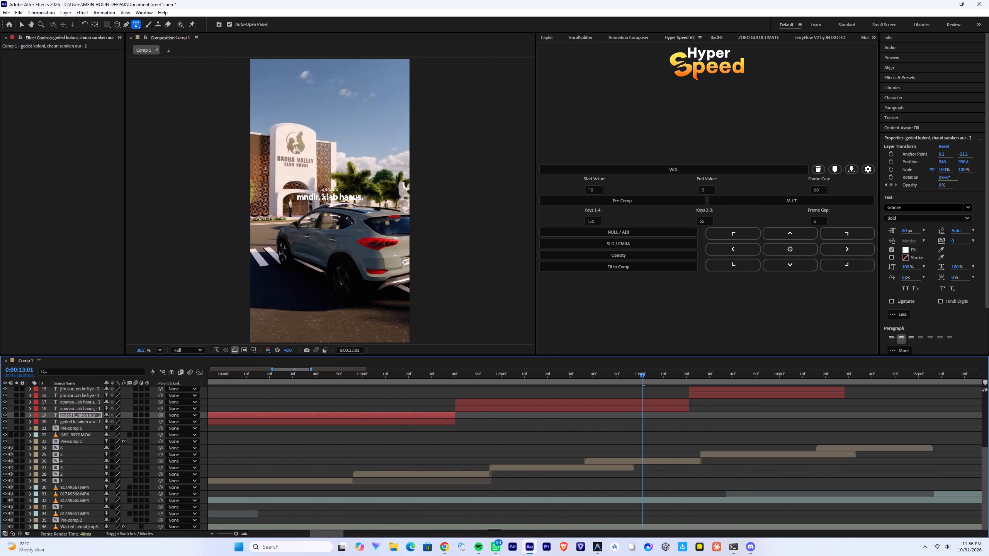
Respell "klab haaus" as "club house" in the bold mndir caption line at 0:00:13:01.
left_click_drag(328, 197, 324, 197)
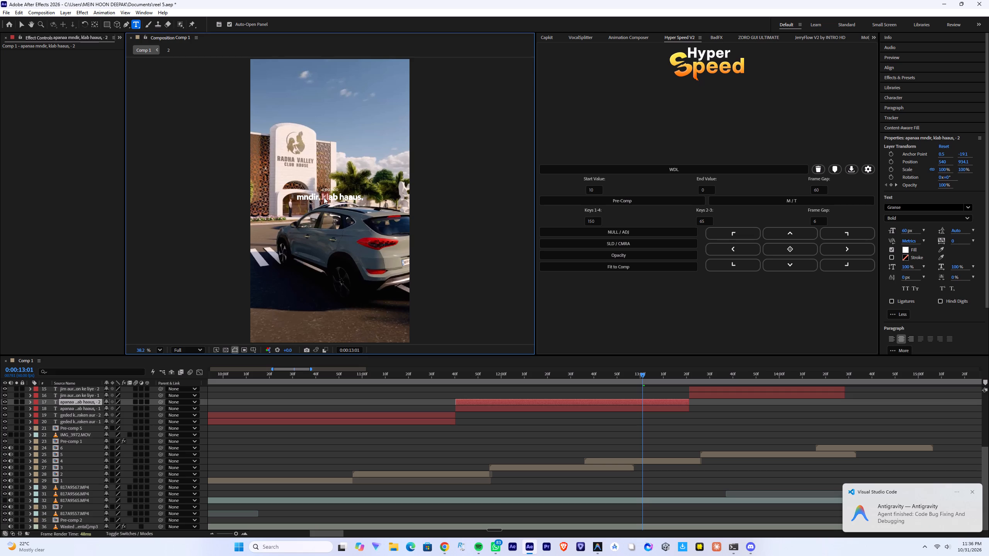
key("c")
key("ctrl+z")
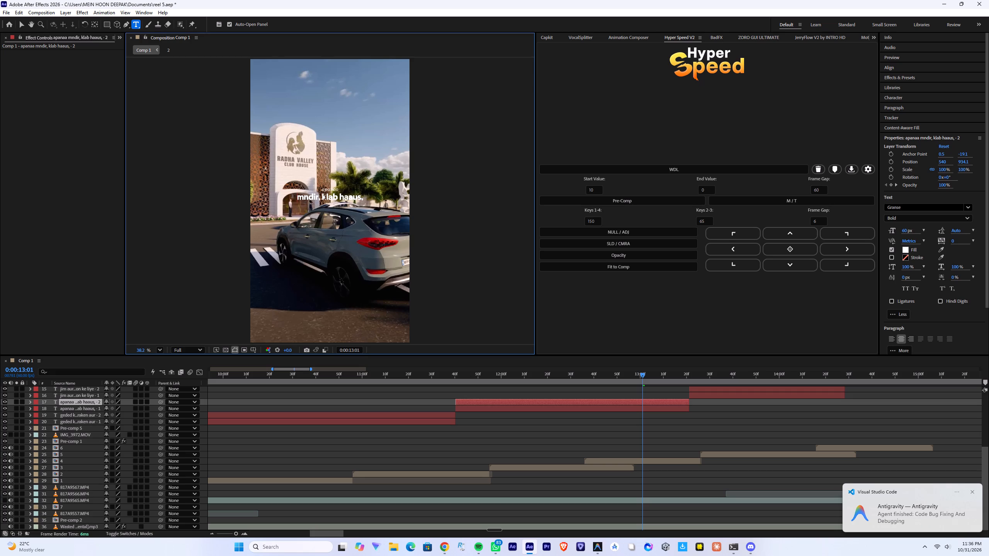
left_click(325, 196)
key("c")
left_click_drag(332, 200, 328, 200)
key("u")
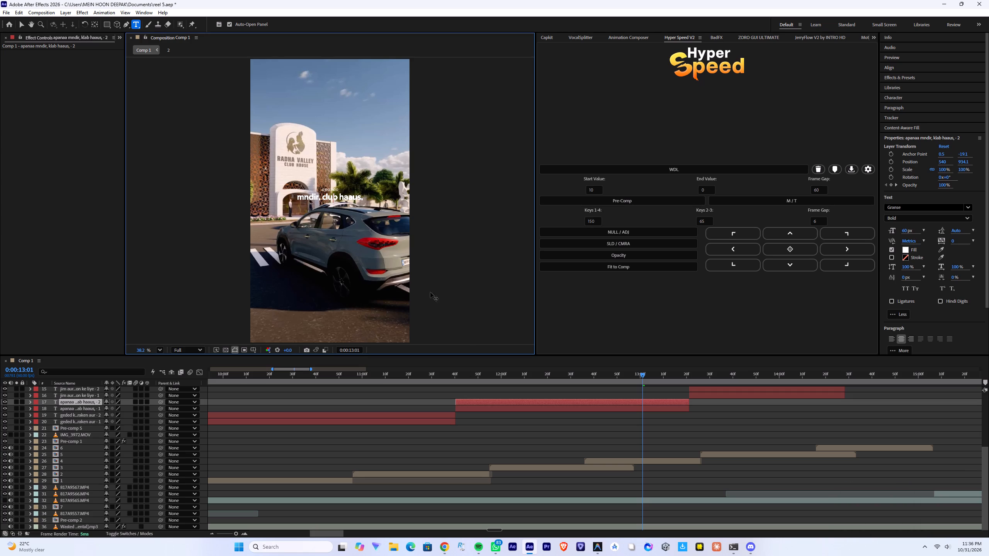
left_click_drag(345, 197, 359, 197)
type("ou")
key("Right")
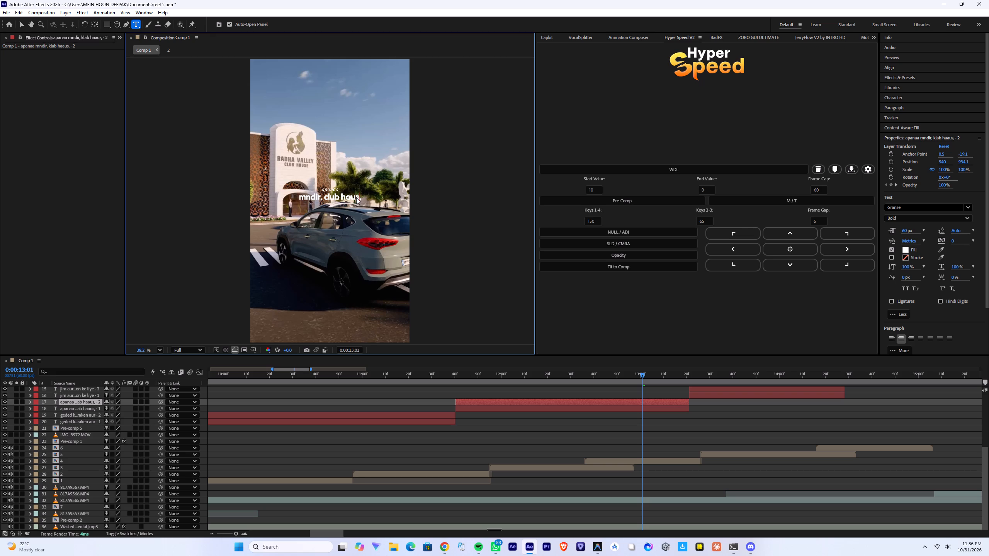
key("e")
Review playback from 0:00:11:35, respell "jim" as "gym" in the italic line above bachchon ke liye at 0:00:14:20, and trim the characters following it.
left_click(444, 376)
key("space")
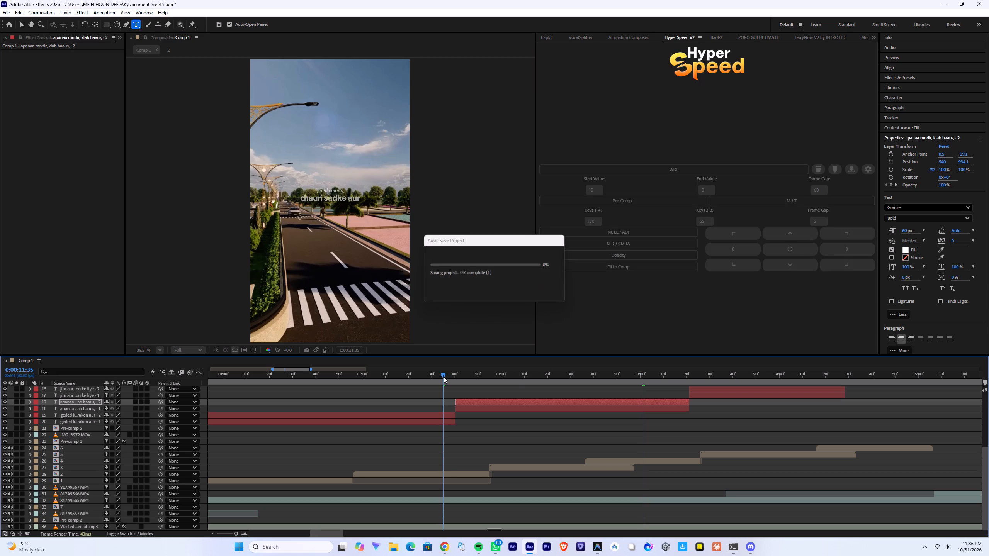
key("space")
scroll(467, 402, "down", 2, "alt")
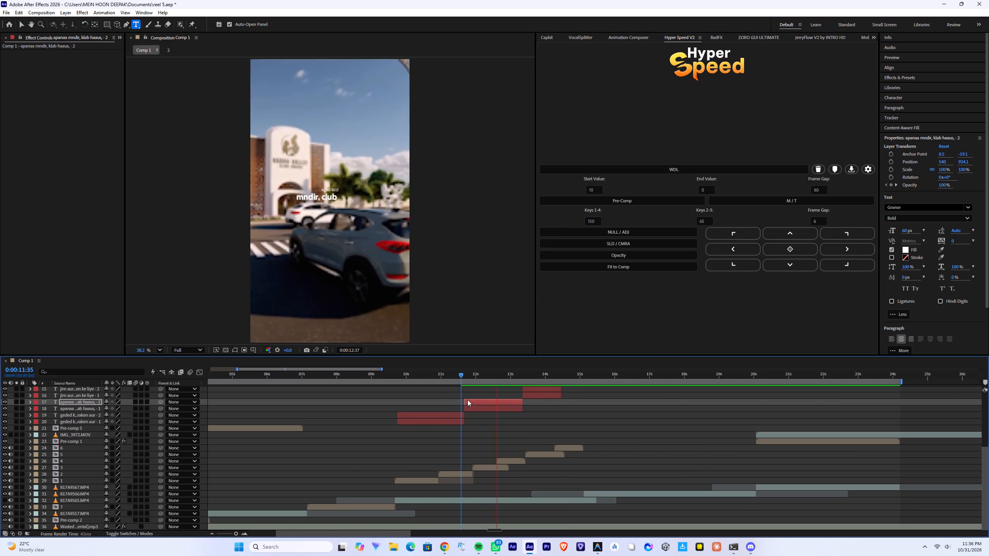
key("space")
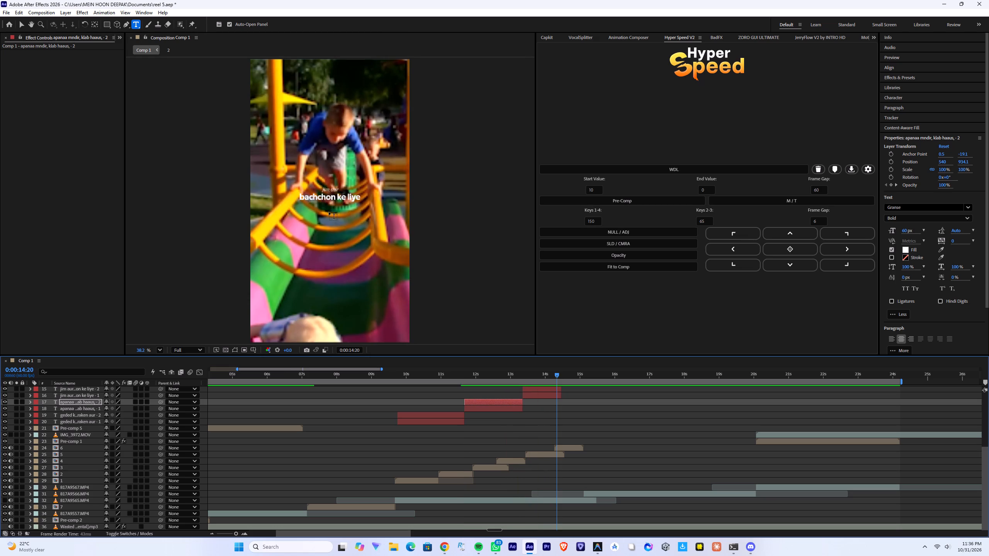
left_click_drag(328, 191, 317, 191)
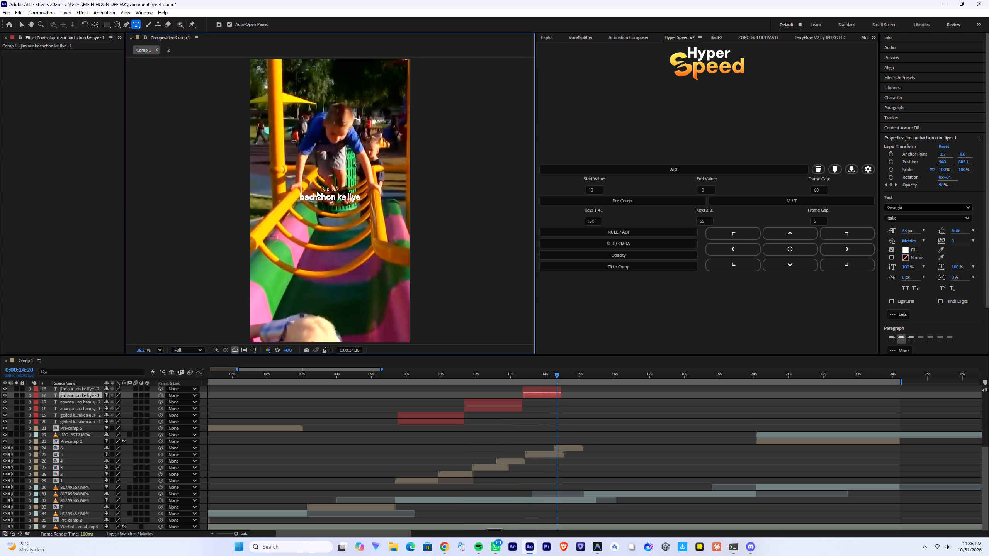
type("gym")
key("BackSpace")
key("m")
key("Delete")
key("Delete")
key("Delete")
Play back from 0:00:13:08 and respell "baink lon" as "benk loan" in the bold caption line at 0:00:16:12.
left_click(515, 377)
key("space")
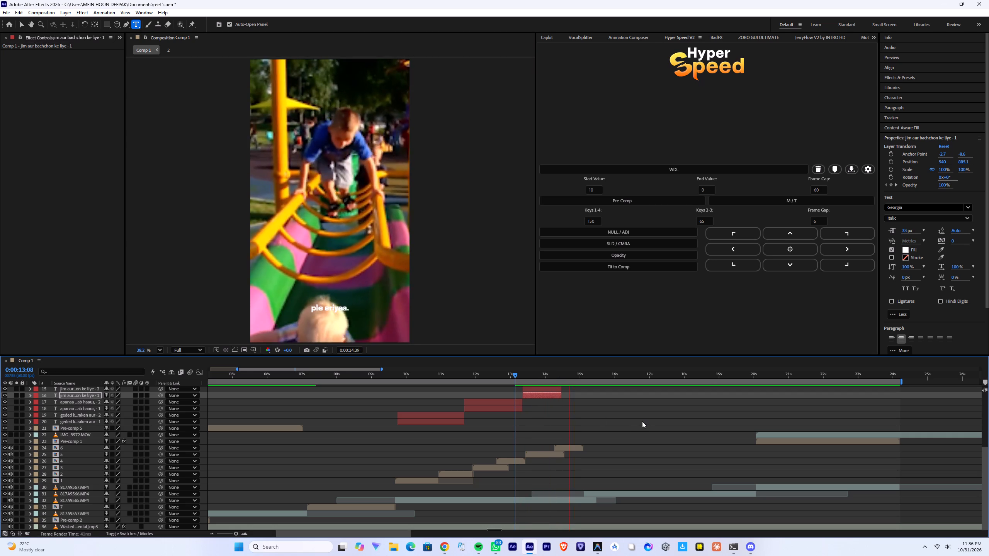
scroll(642, 421, "up", 6)
key("space")
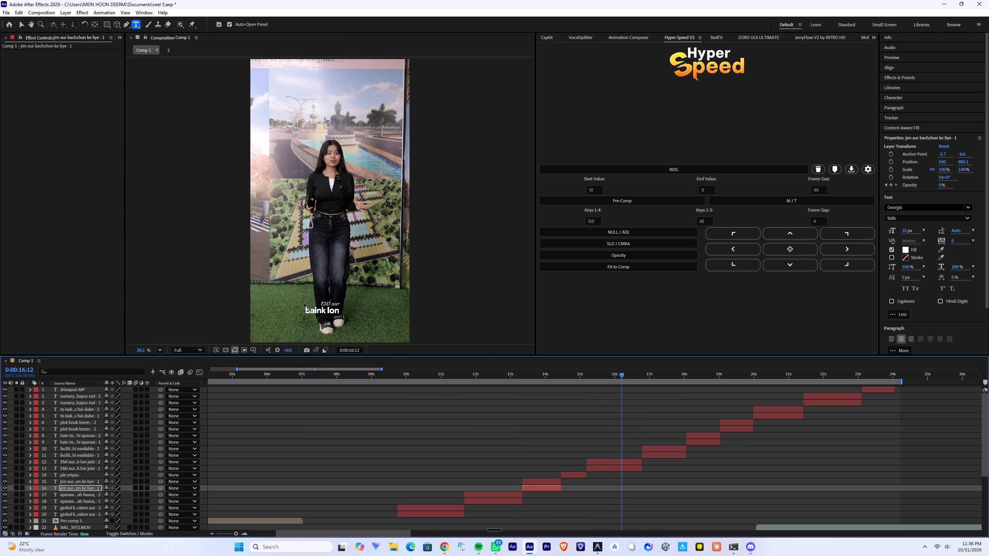
left_click_drag(317, 309, 311, 309)
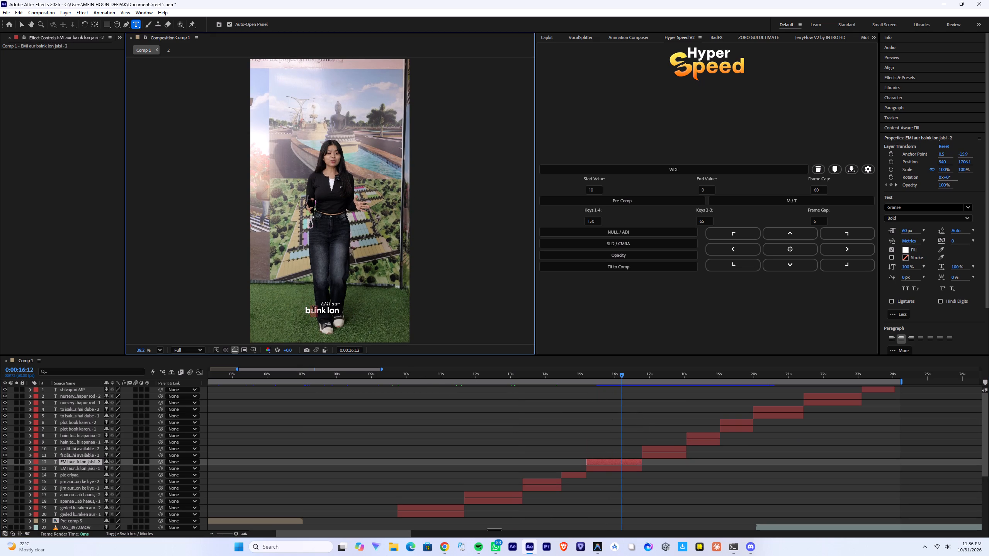
key("shift+e")
key("ctrl+z")
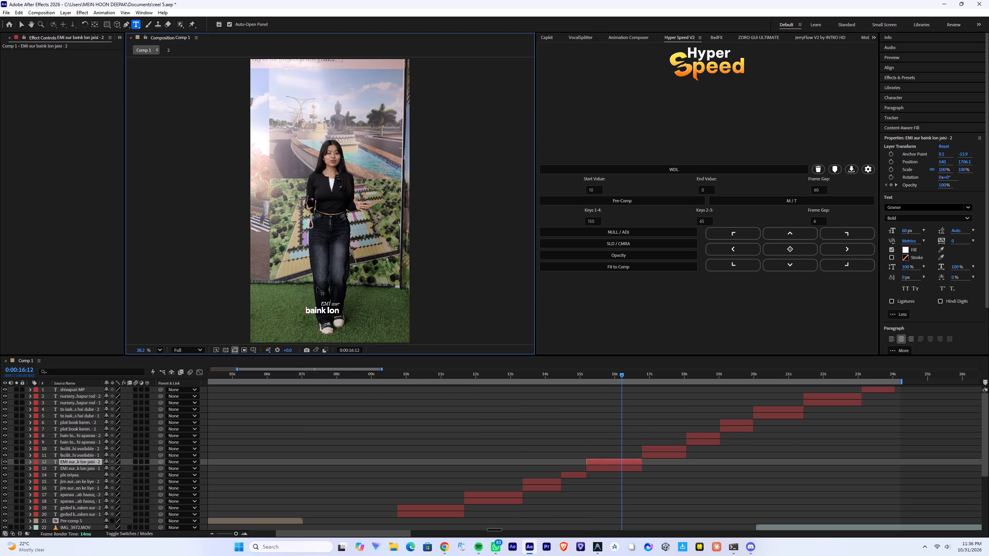
left_click_drag(316, 309, 310, 309)
key("shift+e")
left_click_drag(316, 310, 312, 310)
key("e")
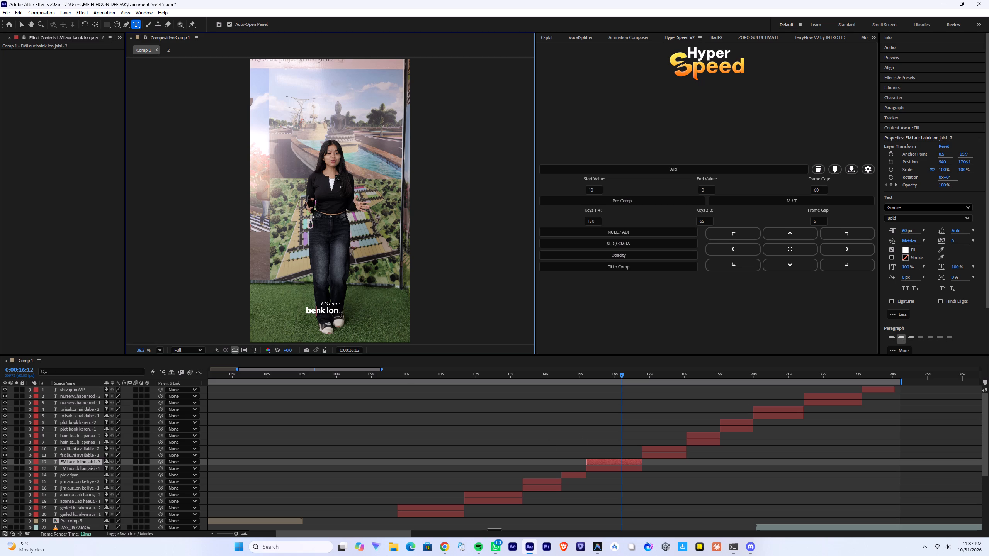
left_click(340, 315)
left_click(337, 311)
key("a")
key("n")
left_click(568, 441)
Review caption playback in Comp 1 from 0:00:16:12 to about 20 seconds, and again from 0:00:09:59 to about 0:00:15:31.
key("space")
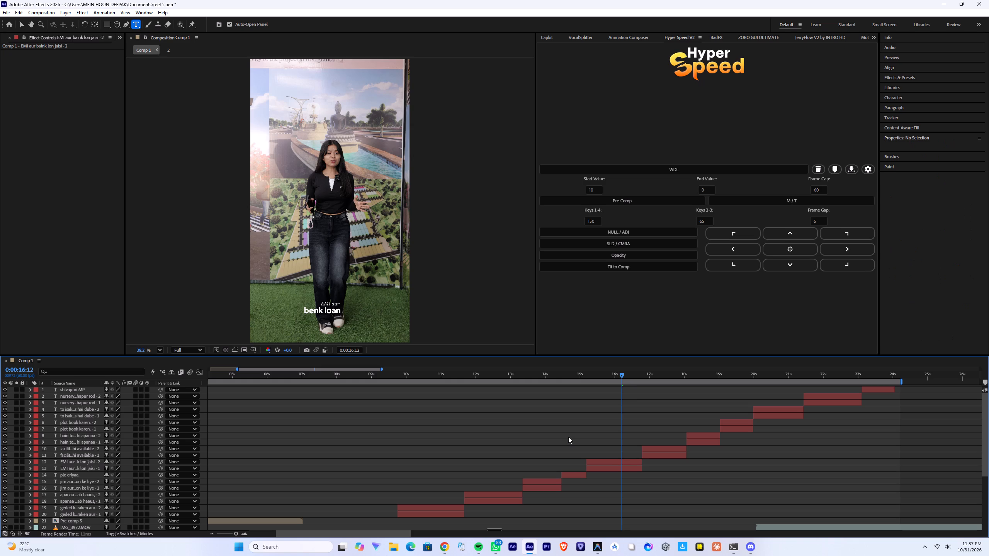
key("space")
key("space")
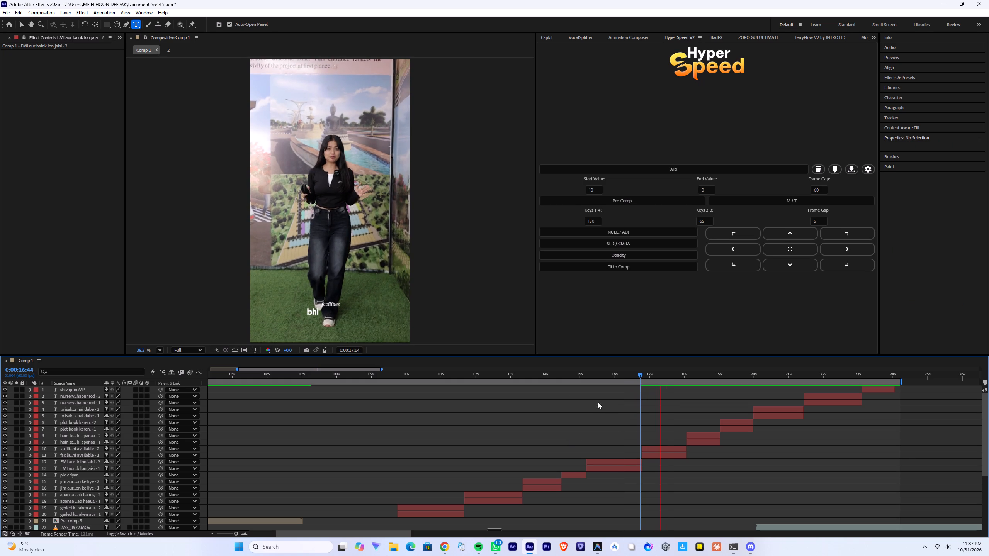
key("space")
key("space")
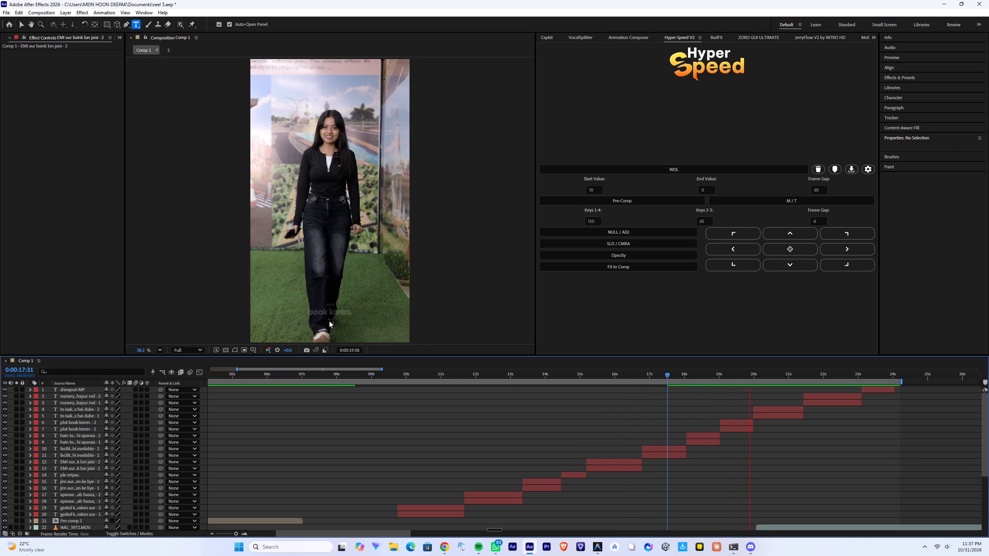
key("space")
left_click(405, 375)
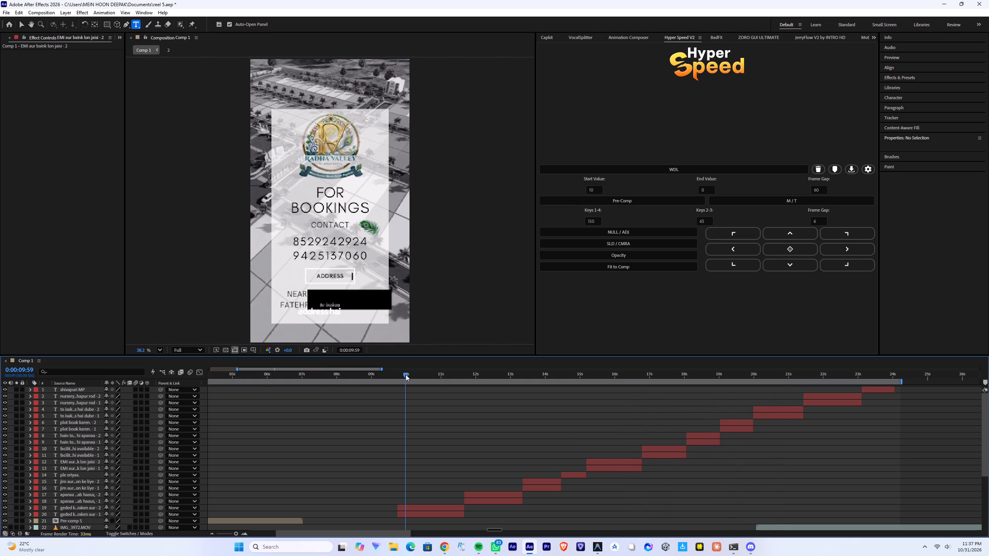
key("space")
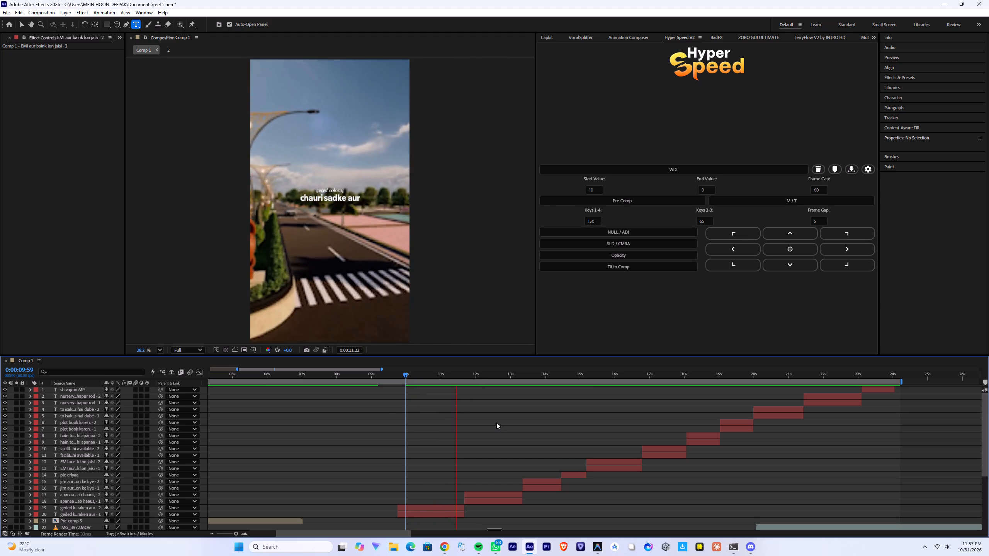
key("space")
key("space")
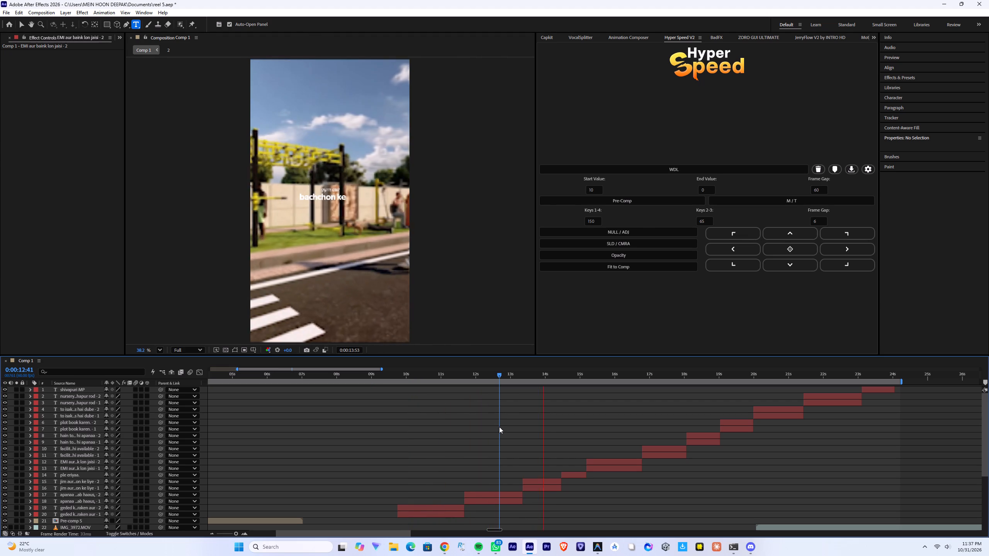
key("space")
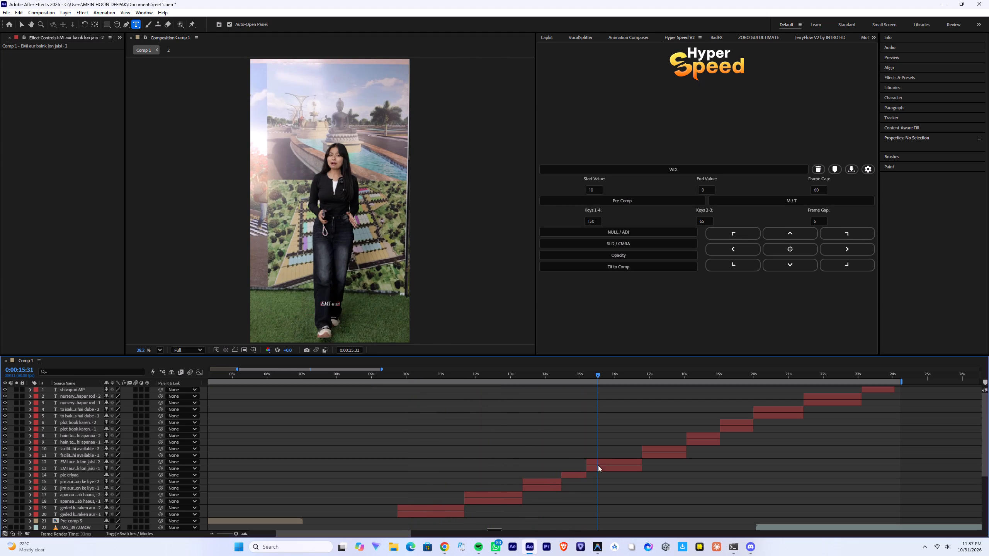
left_click(574, 378)
key("space")
key("space")
left_click_drag(572, 377, 551, 377)
key("space")
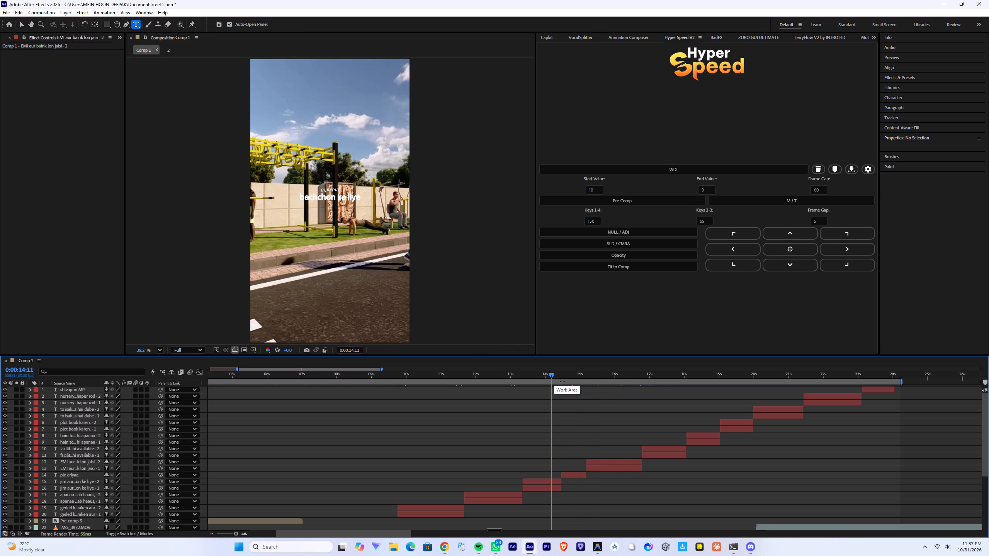
Replace the bold caption "ple eriyaa." at 0:00:14:47 with "play area".
left_click(572, 376)
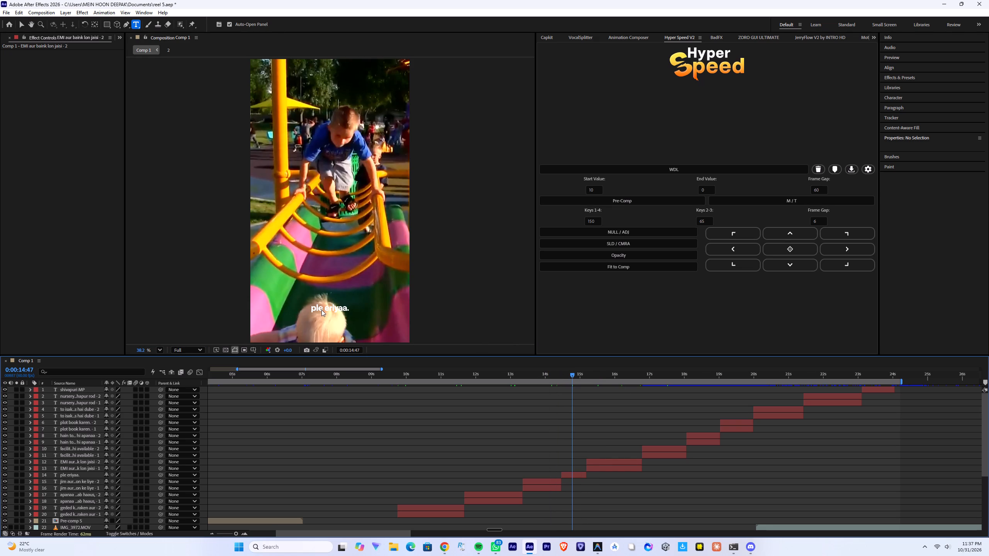
left_click_drag(321, 310, 316, 309)
key("l")
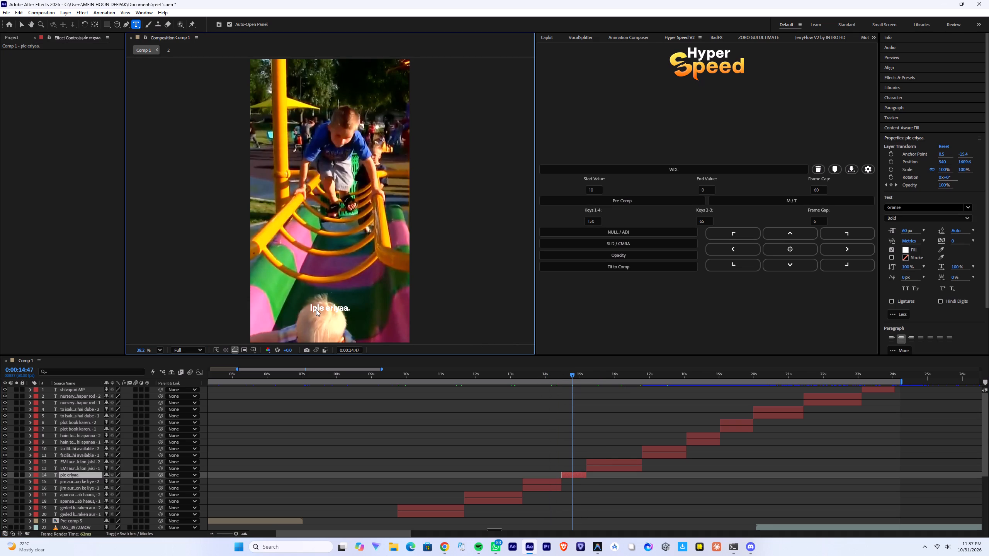
key("Delete")
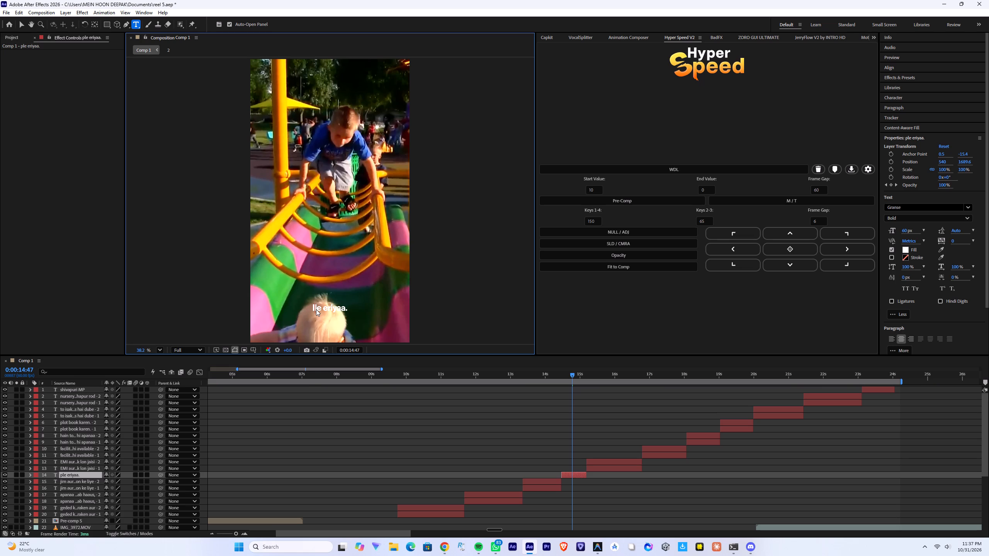
key("Delete")
key("Delete")
key("BackSpace")
key("BackSpace")
type("play")
key("Delete")
key("Delete")
key("Delete")
key("Delete")
key("Delete")
key("Delete")
key("Delete")
key("Delete")
key("Delete")
key("Delete")
key("Delete")
key("Delete")
key("Delete")
key("Delete")
key("Delete")
key("Delete")
type("area")
key("Left")
key("Left")
key("Left")
key("Left")
key("space")
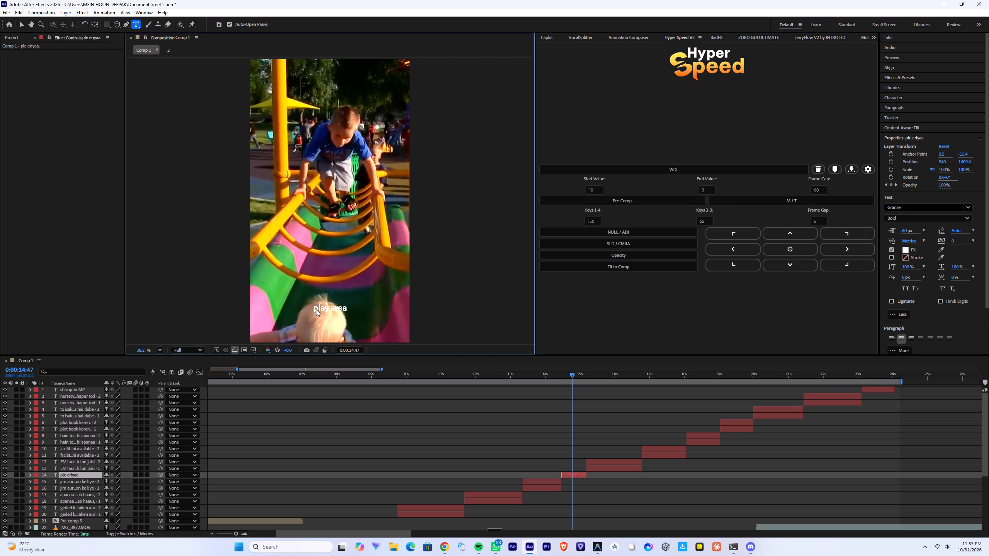
left_click(583, 423)
Play on into the FOR BOOKINGS end card and delete its five caption layers, from the "to isakaa address hai dube" pair through shivapuri MP.
key("space")
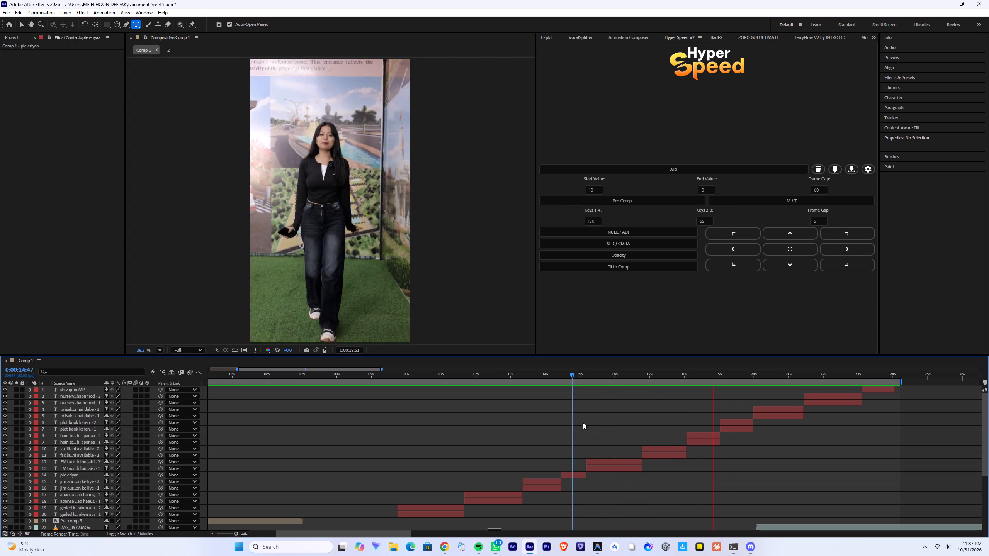
key("space")
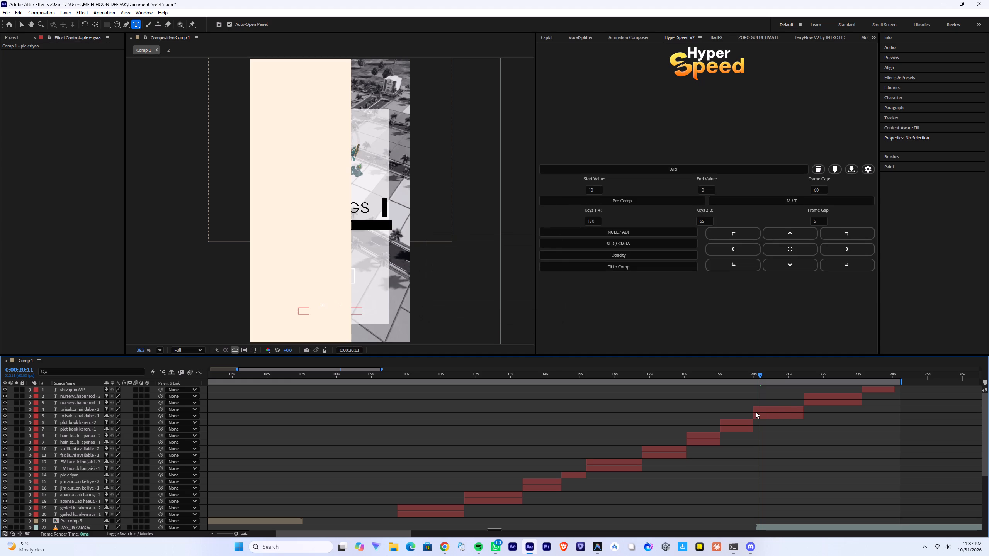
key("space")
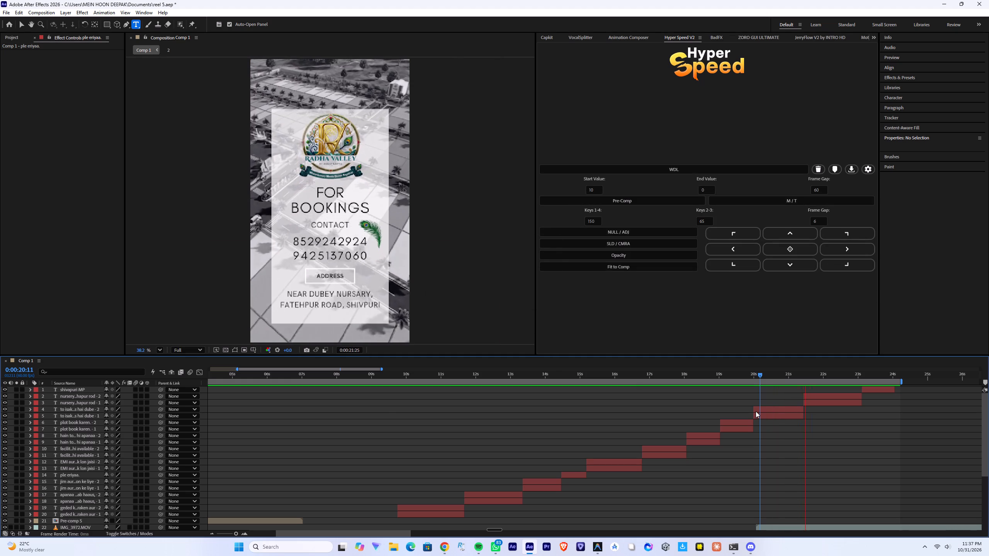
key("space")
left_click(778, 415)
scroll(862, 422, "up", 3)
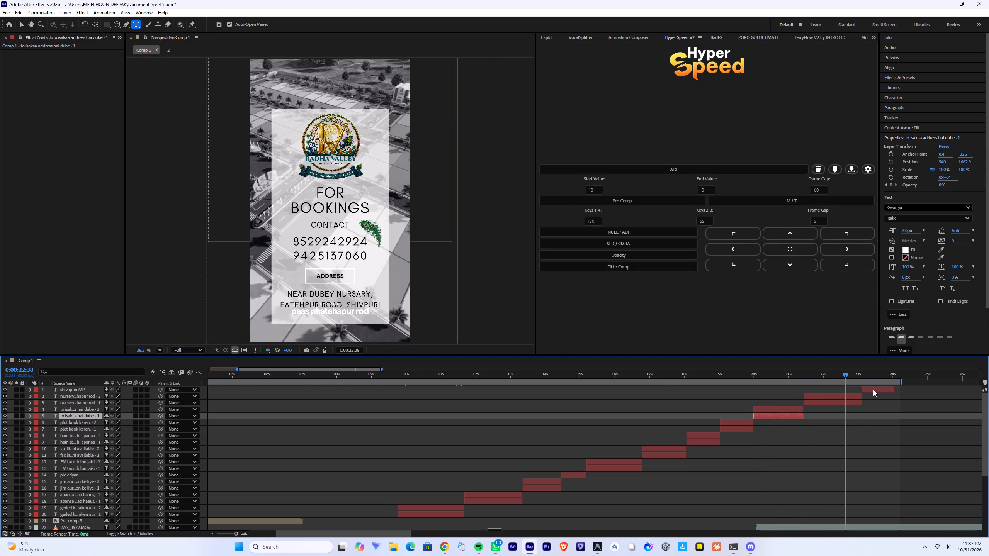
left_click(873, 390, "shift")
key("Delete")
Select the nine caption layers from play area through plot book karen and raise them together, placing play area at about y 753.
left_click_drag(728, 373, 497, 396)
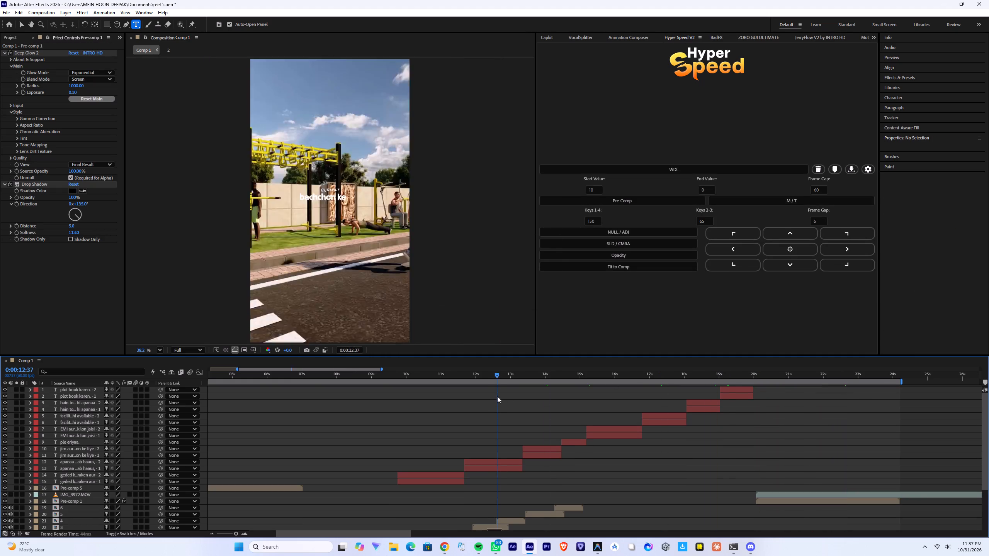
left_click_drag(497, 396, 573, 390)
left_click(575, 439)
scroll(697, 458, "up", 5)
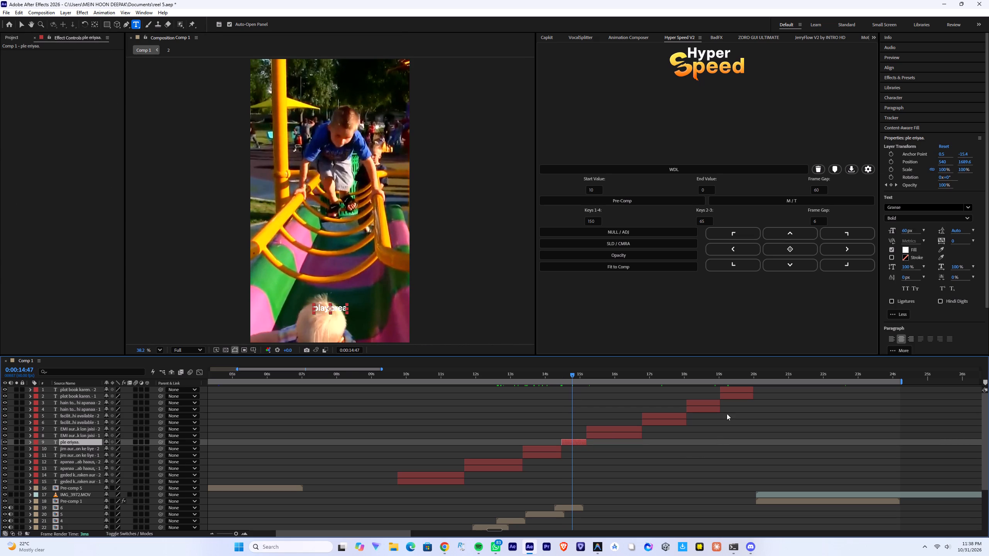
left_click(736, 390, "shift")
key("v")
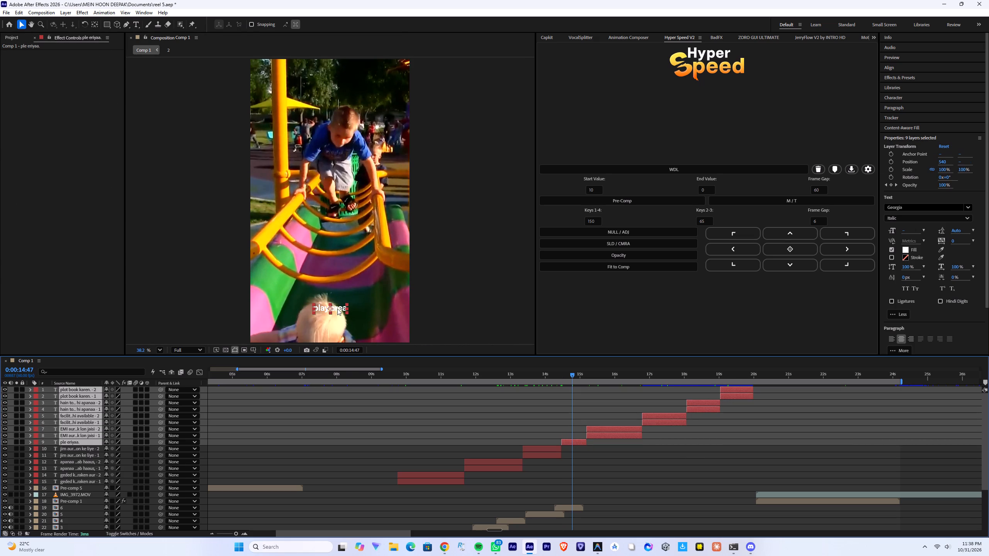
left_click_drag(337, 309, 340, 170)
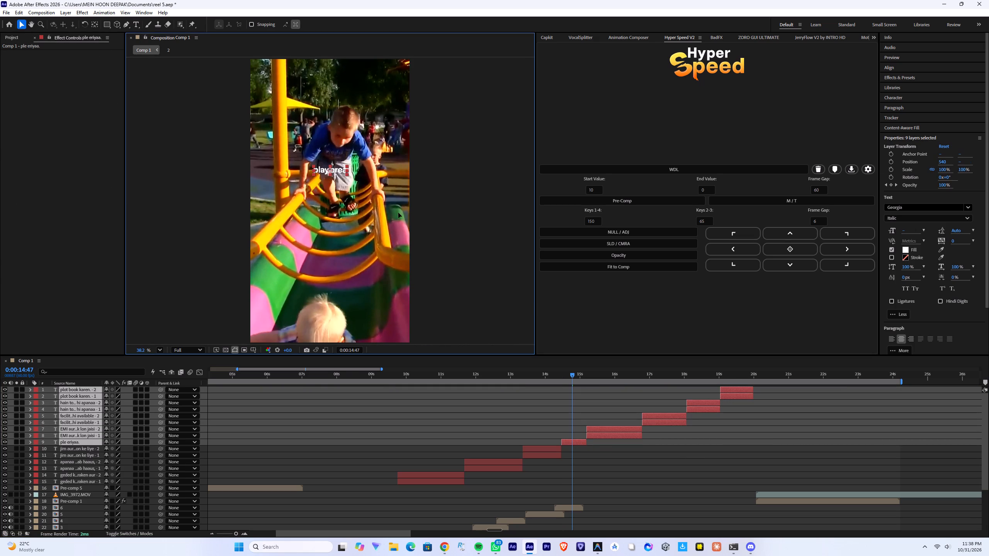
Check the raised captions around 0:00:14:41 and lower only the play area caption to about y 939.
left_click_drag(575, 374, 608, 371)
left_click(575, 371)
left_click_drag(573, 374, 571, 374)
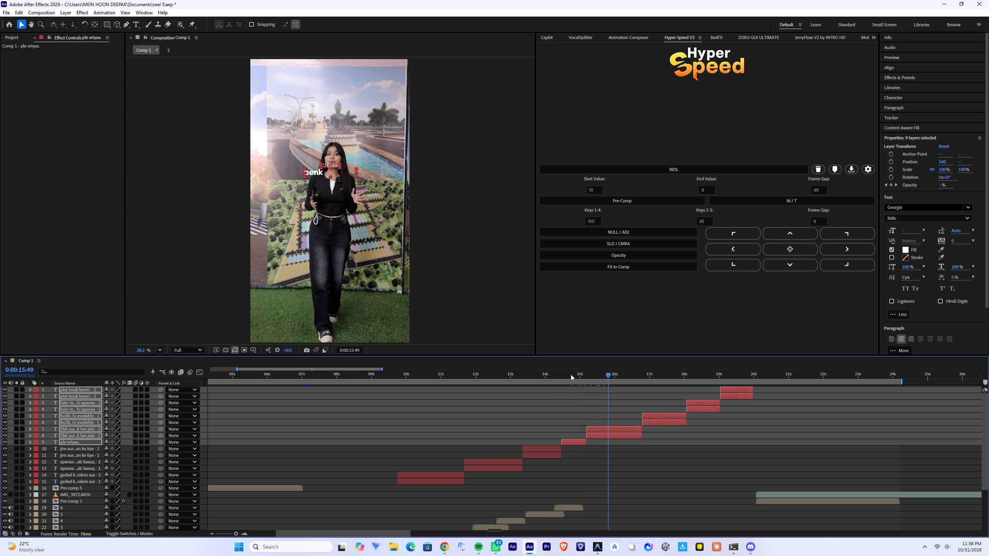
left_click_drag(571, 374, 564, 376)
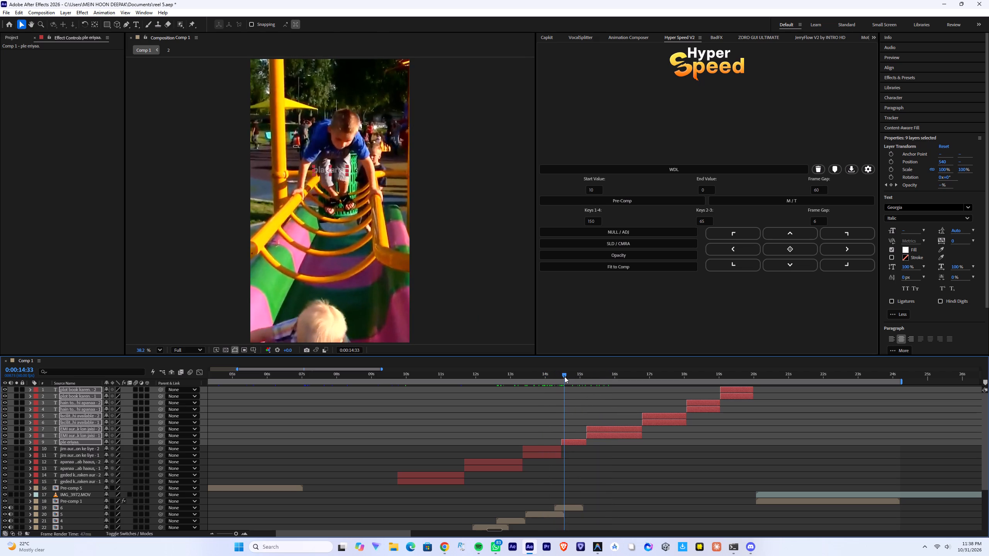
left_click_drag(564, 376, 569, 376)
left_click(576, 423)
left_click(574, 441)
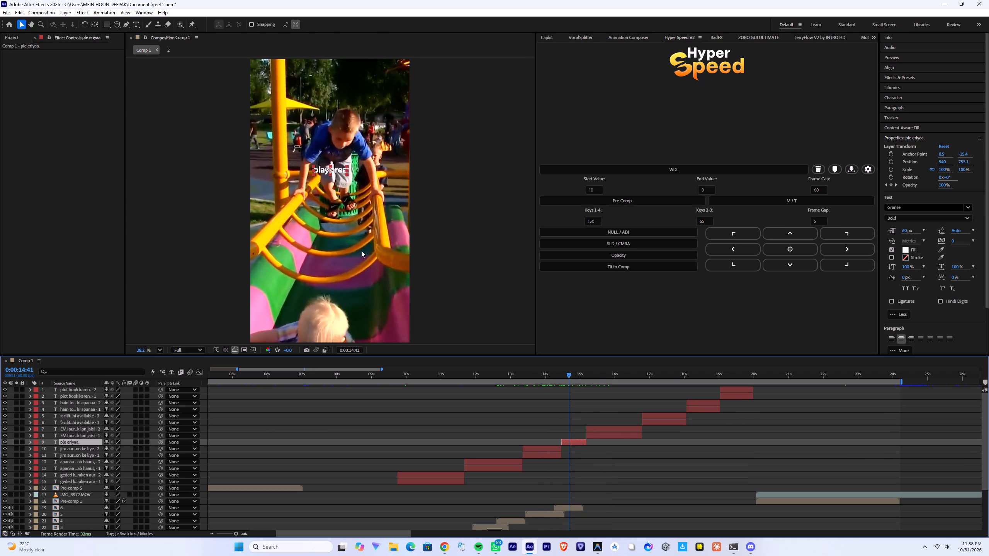
left_click_drag(337, 171, 338, 199)
Select the eight caption layers from EMI aur through plot book karen, lower them together to the play area caption's height, and preview them.
left_click_drag(547, 373, 578, 373)
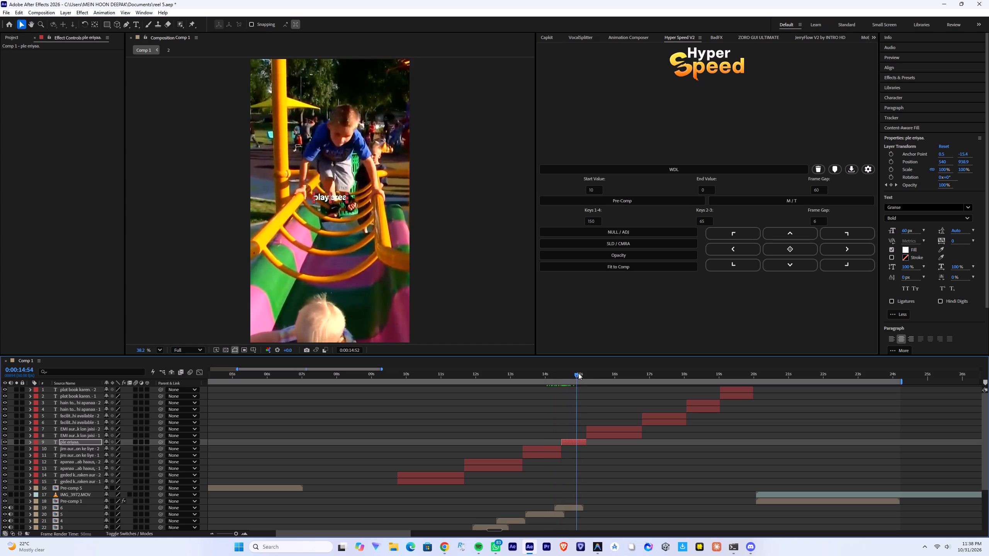
left_click_drag(578, 373, 604, 367)
left_click(602, 436)
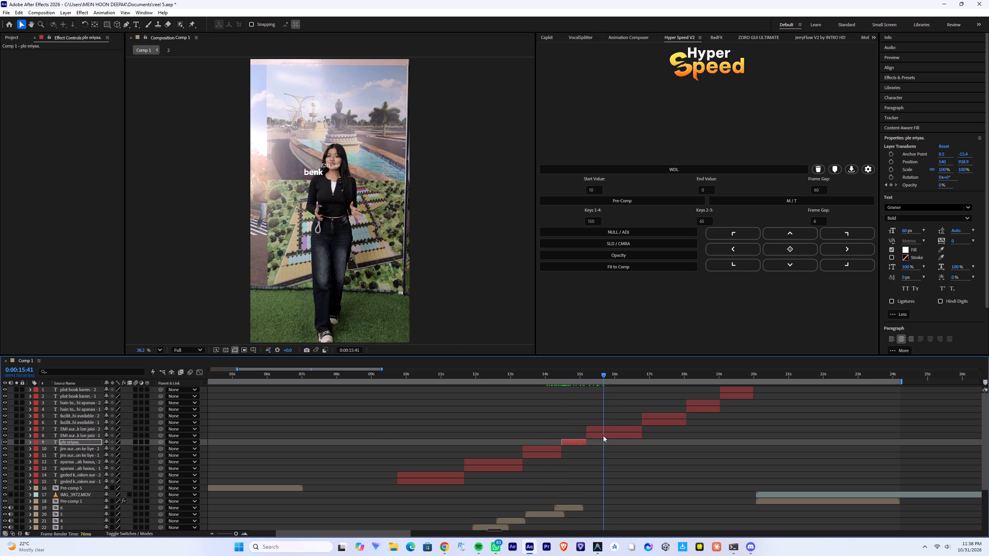
scroll(703, 439, "up", 3)
left_click(735, 390, "shift")
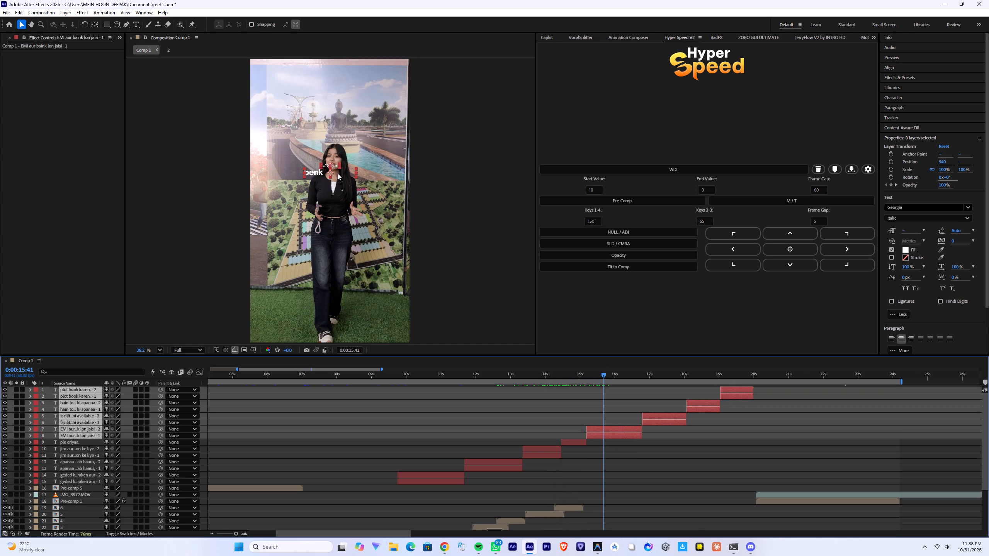
left_click_drag(338, 173, 338, 194)
left_click(571, 378)
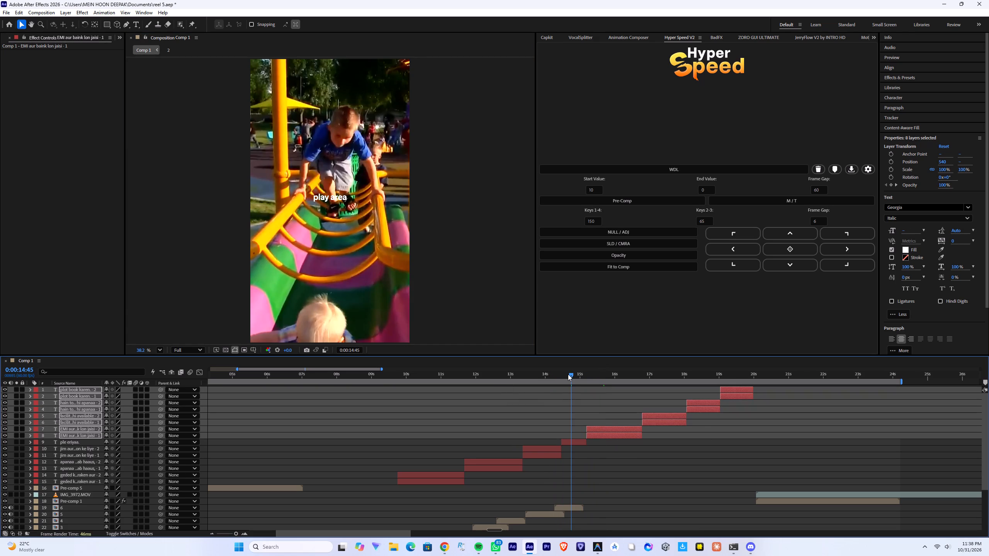
key("space")
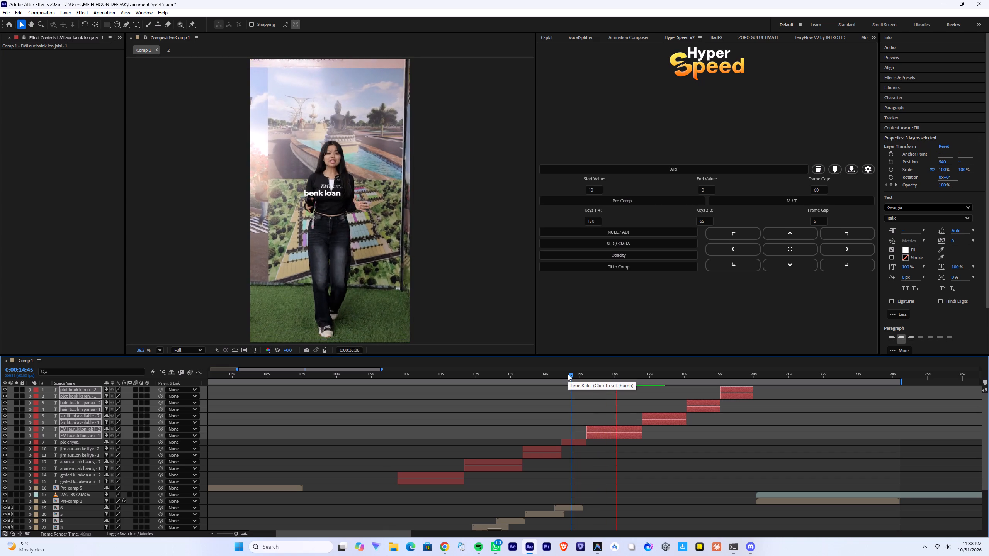
key("space")
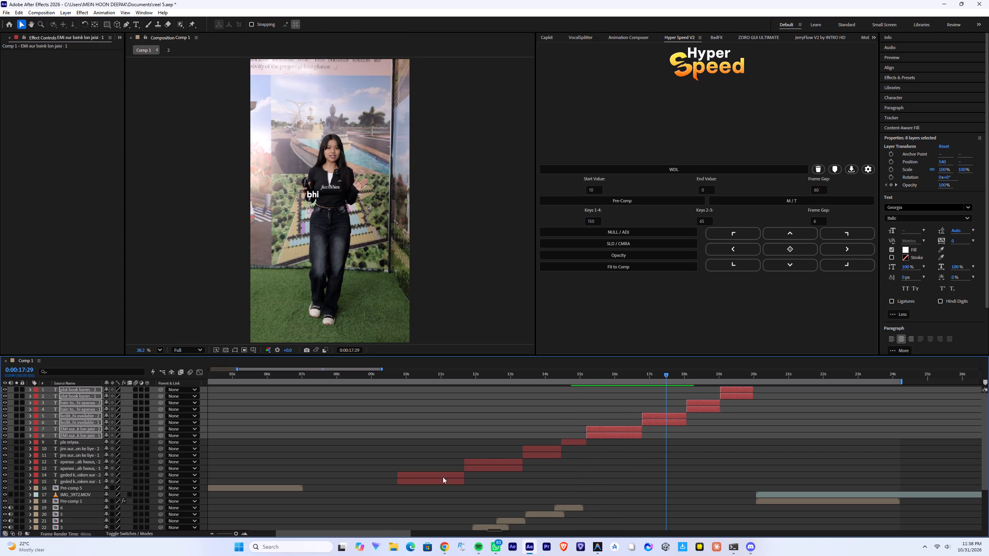
Pre-compose all fifteen caption layers, from geded through plot book karen, into one layer.
left_click(428, 482, "shift")
scroll(497, 470, "up", 6)
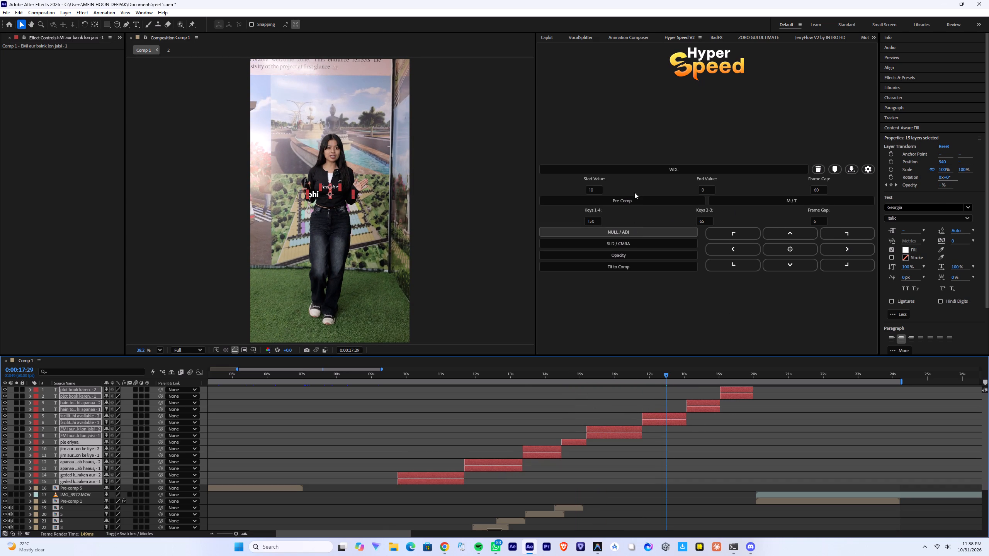
left_click(630, 200, "shift")
Apply Drop Shadow to the caption pre-comp and raise its opacity to 100%, with the view at 0:00:10:48.
left_click(434, 375)
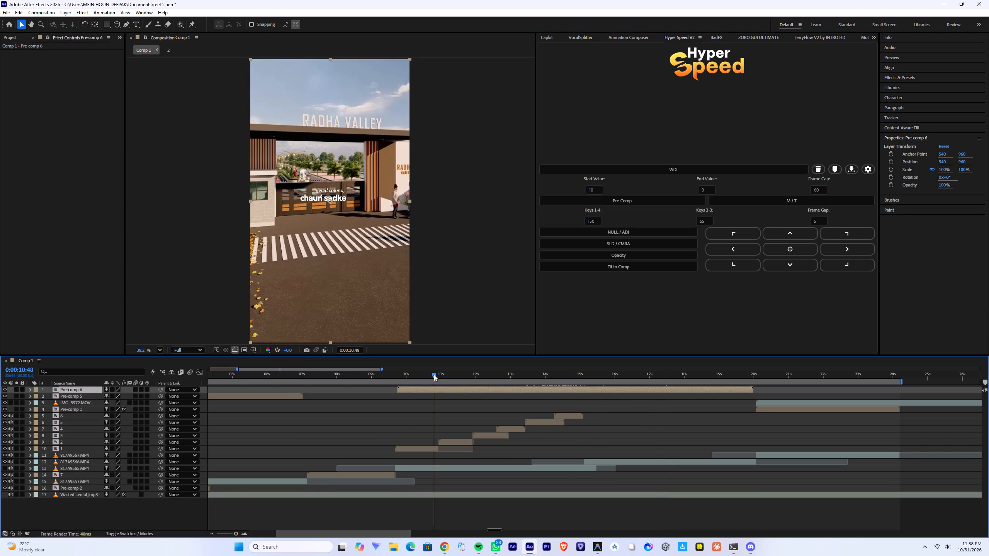
key("ctrl+space")
key("d")
key("r")
left_click(406, 418)
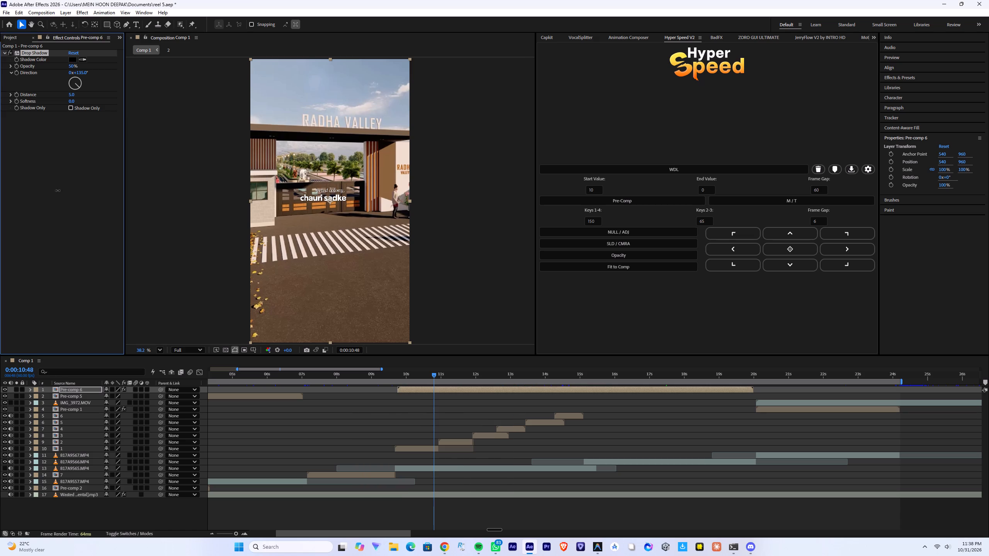
left_click_drag(70, 66, 241, 73)
Add the Deep Glow 2 effect to the caption pre-comp.
key("ctrl+space")
key("d")
key("e")
key("e")
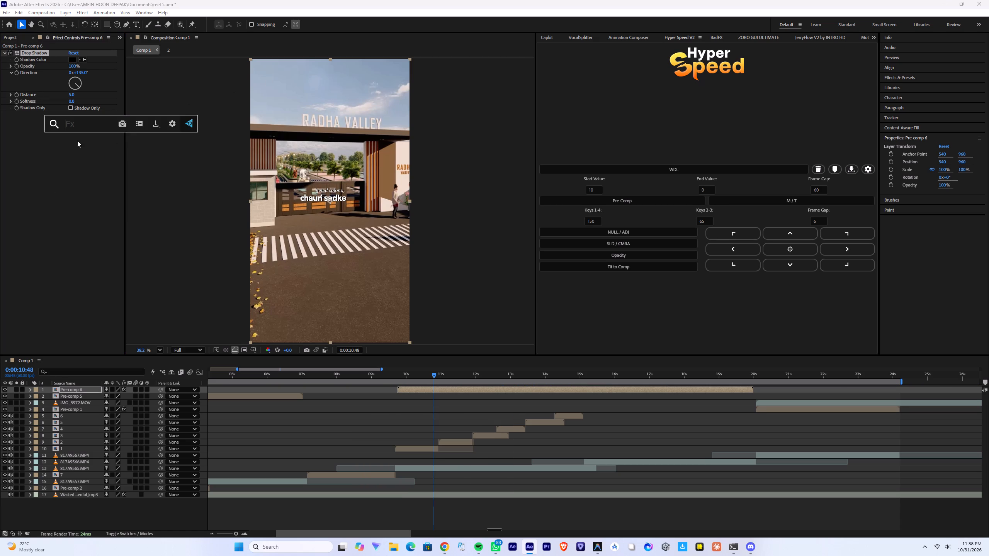
left_click_drag(85, 125, 22, 129)
key("d")
key("e")
left_click(78, 146)
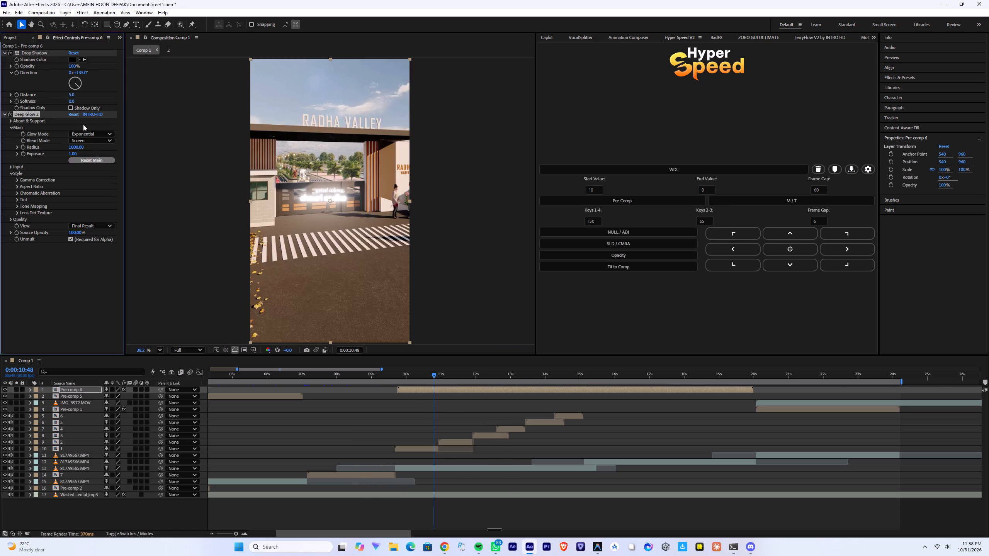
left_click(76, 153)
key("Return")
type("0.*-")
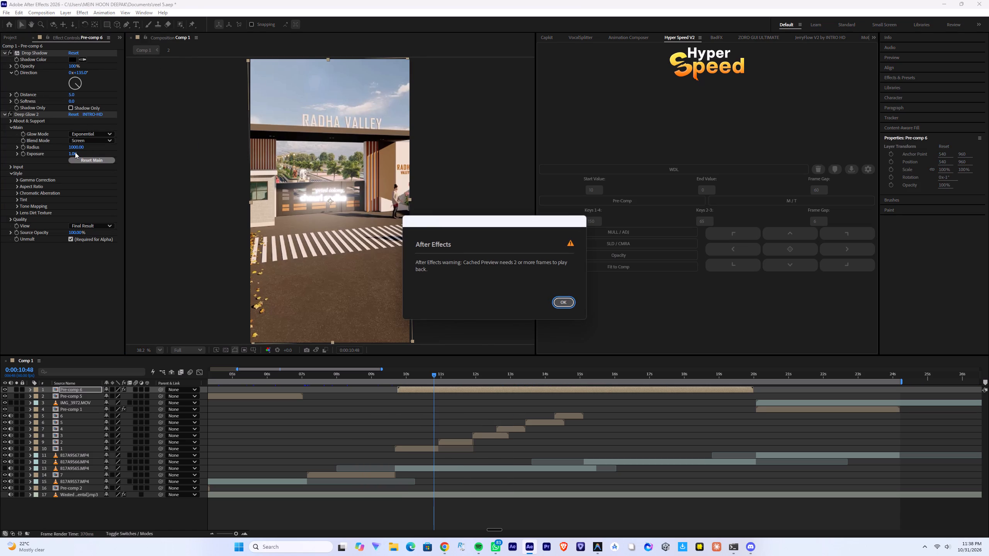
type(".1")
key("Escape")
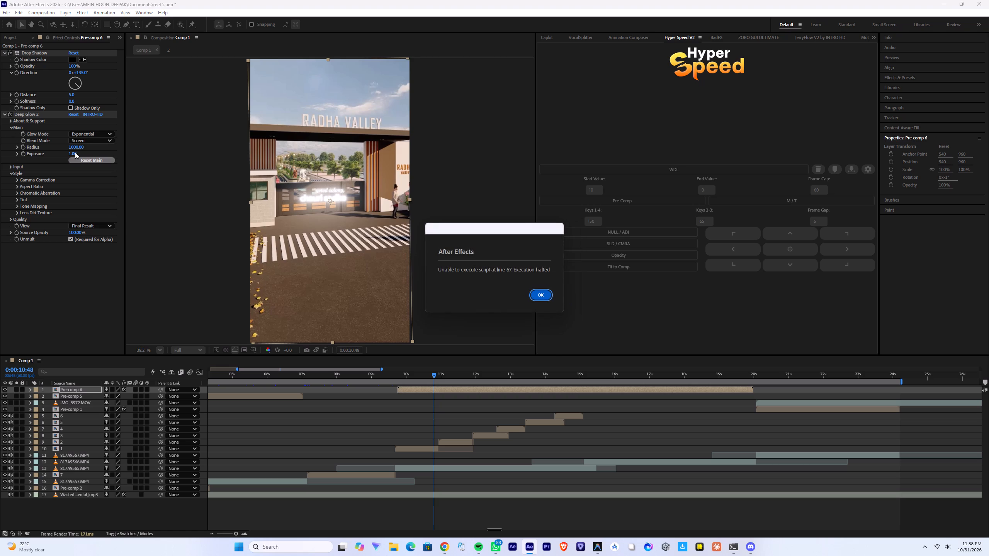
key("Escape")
Save the project and set Deep Glow 2's Exposure to 0.1 on the caption pre-comp.
key("ctrl+s")
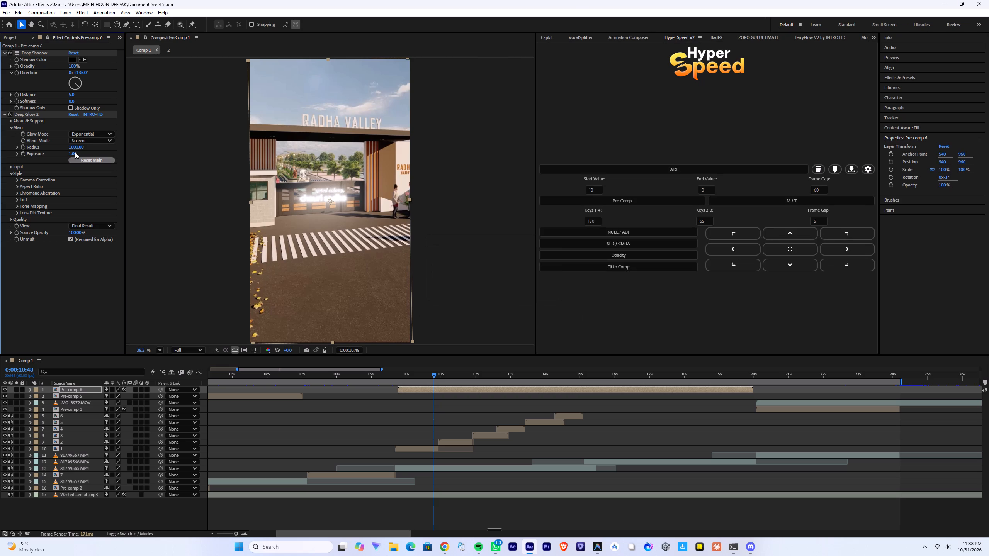
left_click(75, 152)
type(".1")
key("Return")
left_click(334, 415)
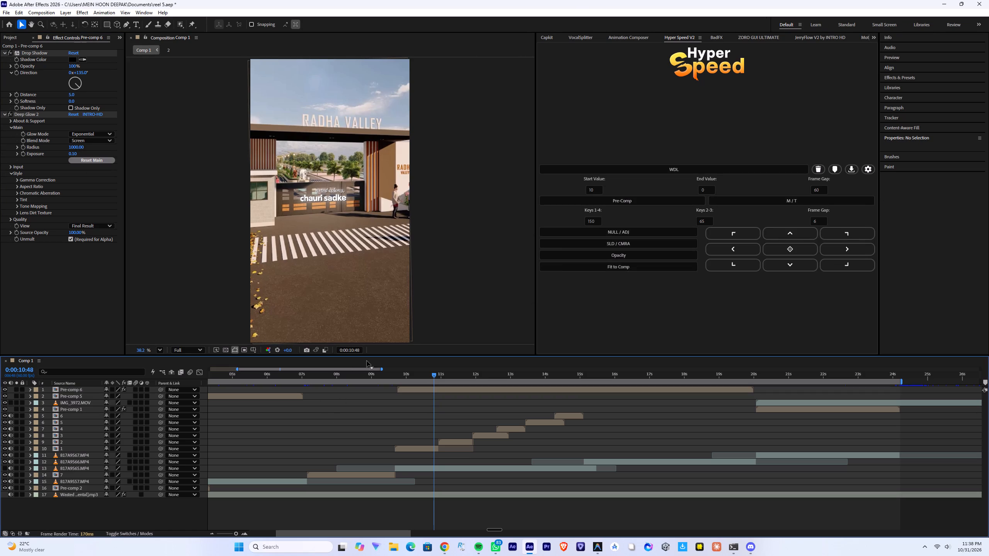
Preview the reel from its start at Quarter resolution and save the project.
left_click_drag(369, 373, 339, 380)
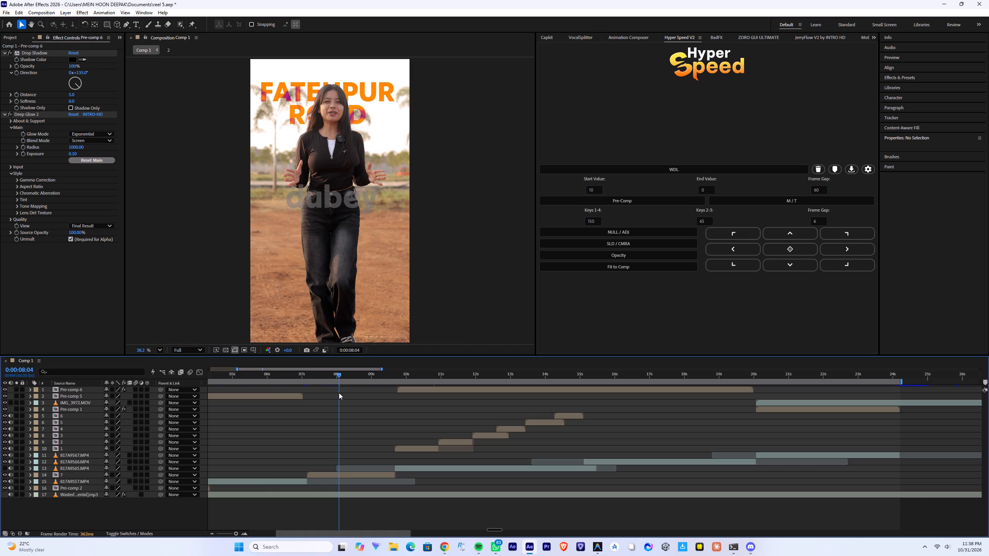
scroll(339, 396, "down", 2, "alt")
left_click_drag(291, 376, 127, 386)
key("space")
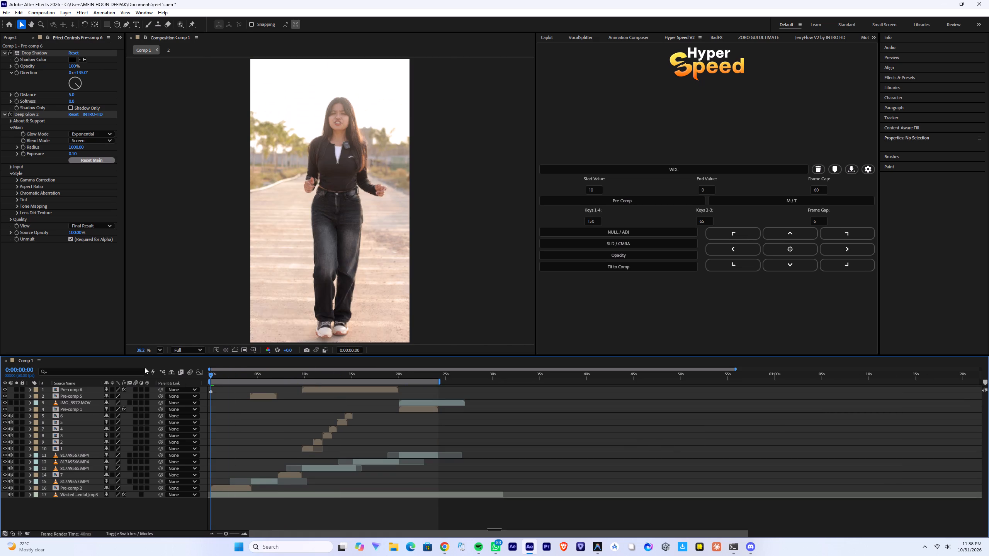
left_click(180, 351)
left_click(191, 402)
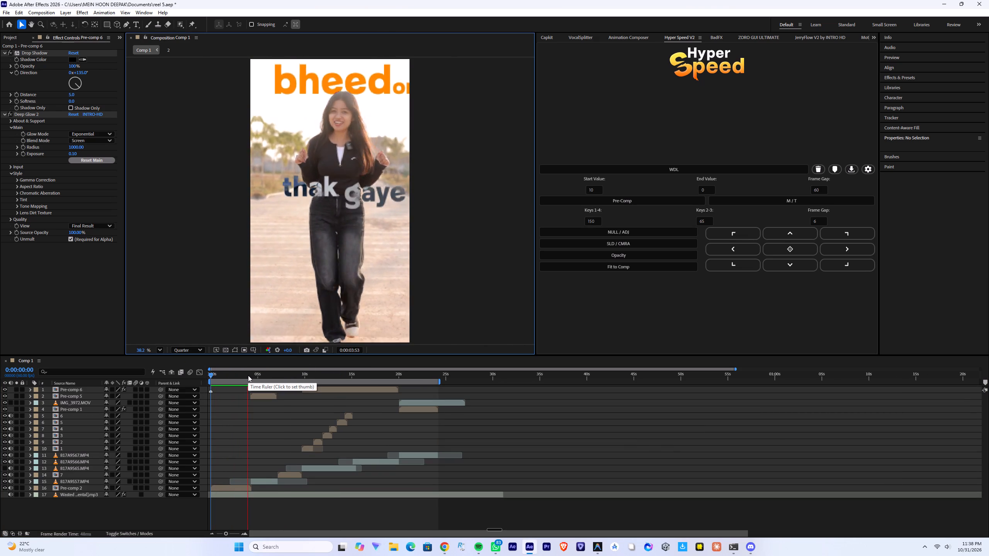
key("ctrl+s")
left_click_drag(236, 376, 114, 376)
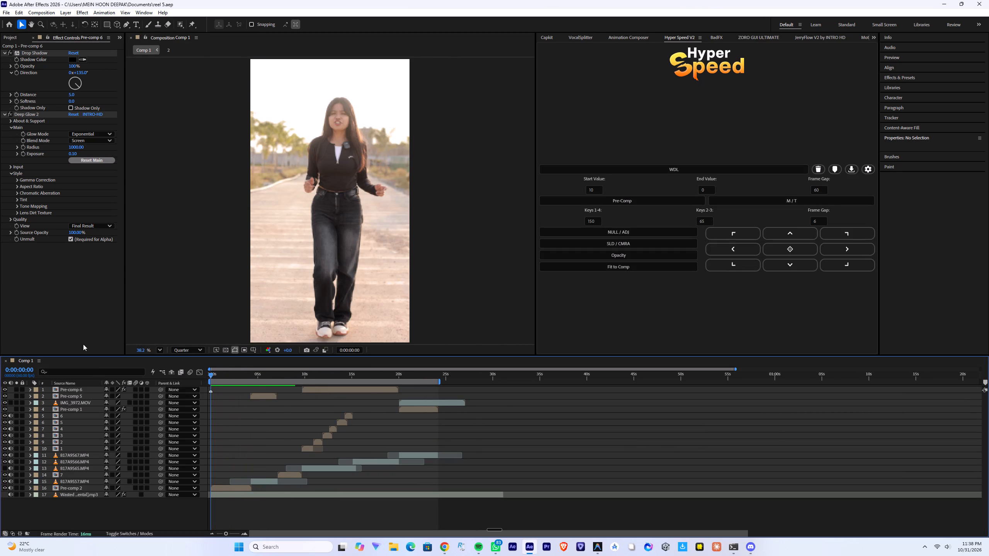
Import the SFX V2 sound folder from the drive-download folder inside EDITING on New Volume (D:).
scroll(58, 39, "up", 1)
double_click(0, 185)
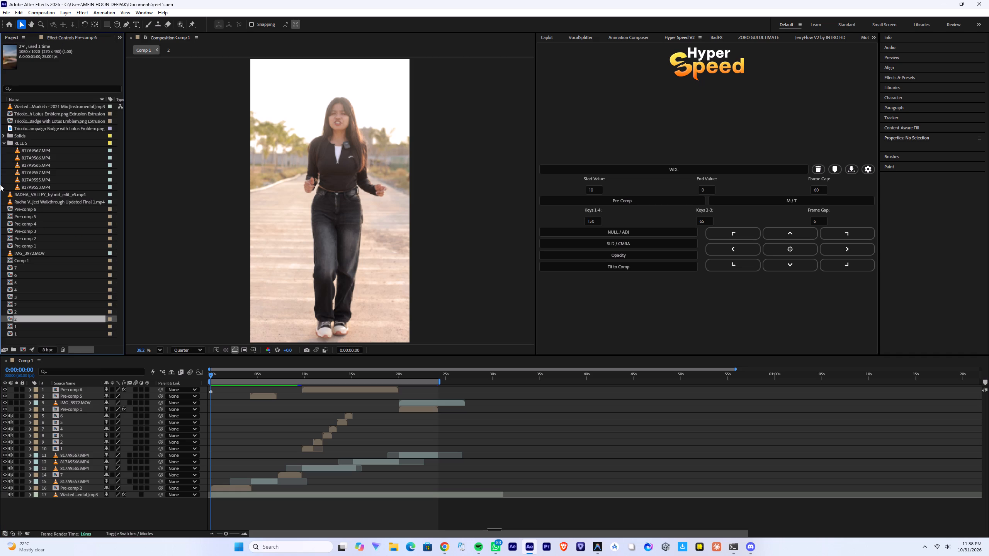
double_click(5, 183)
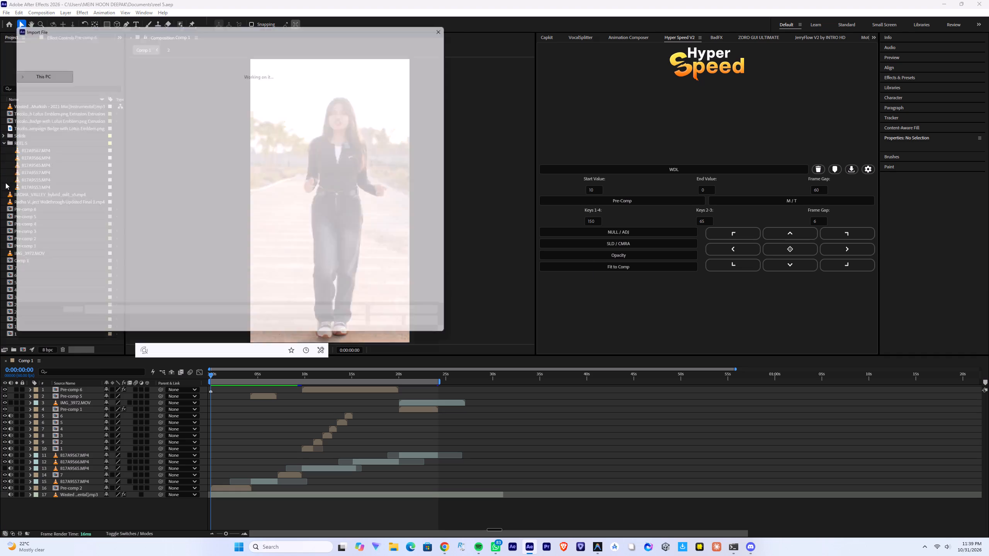
scroll(40, 188, "down", 2)
left_click(39, 227)
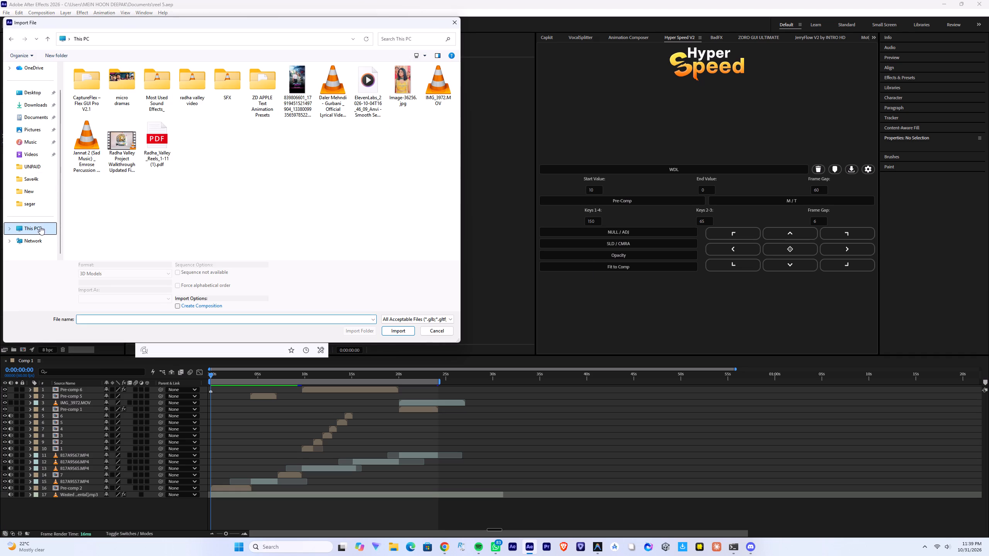
double_click(239, 86)
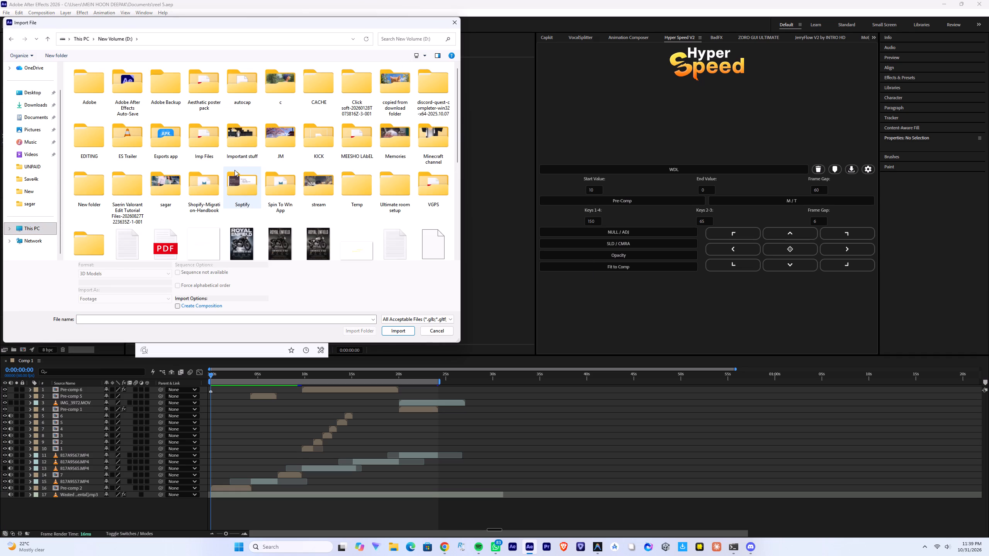
double_click(99, 143)
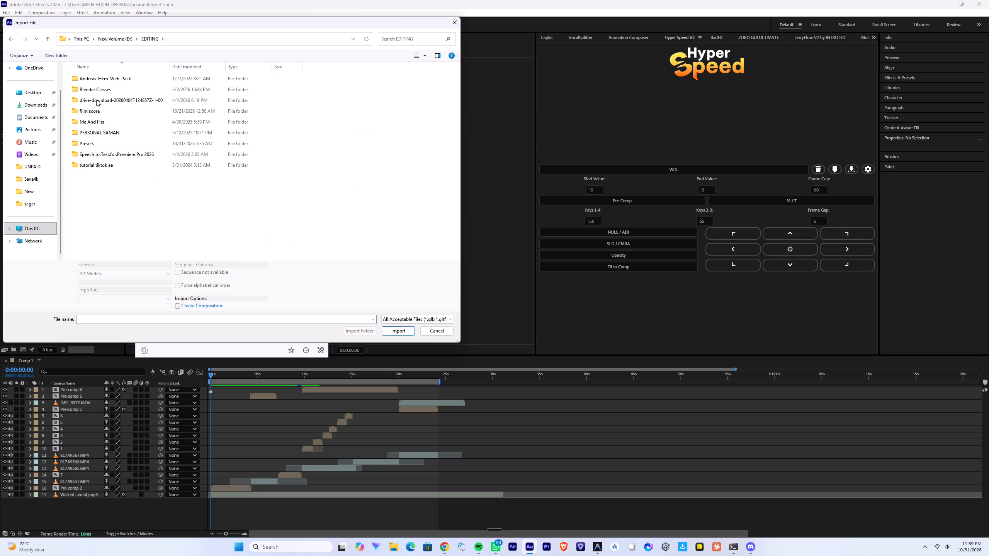
double_click(96, 100)
left_click(93, 92)
left_click(353, 336)
left_click(351, 332)
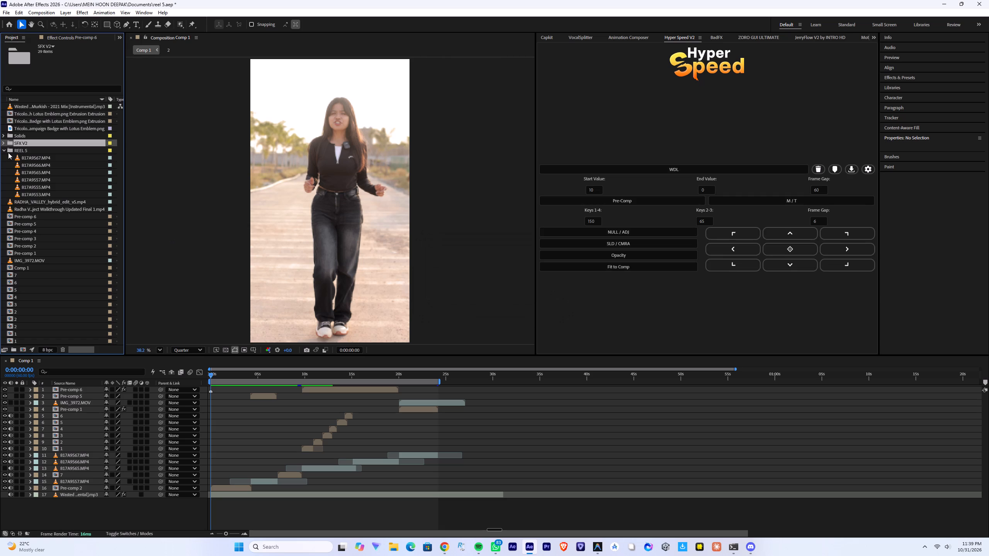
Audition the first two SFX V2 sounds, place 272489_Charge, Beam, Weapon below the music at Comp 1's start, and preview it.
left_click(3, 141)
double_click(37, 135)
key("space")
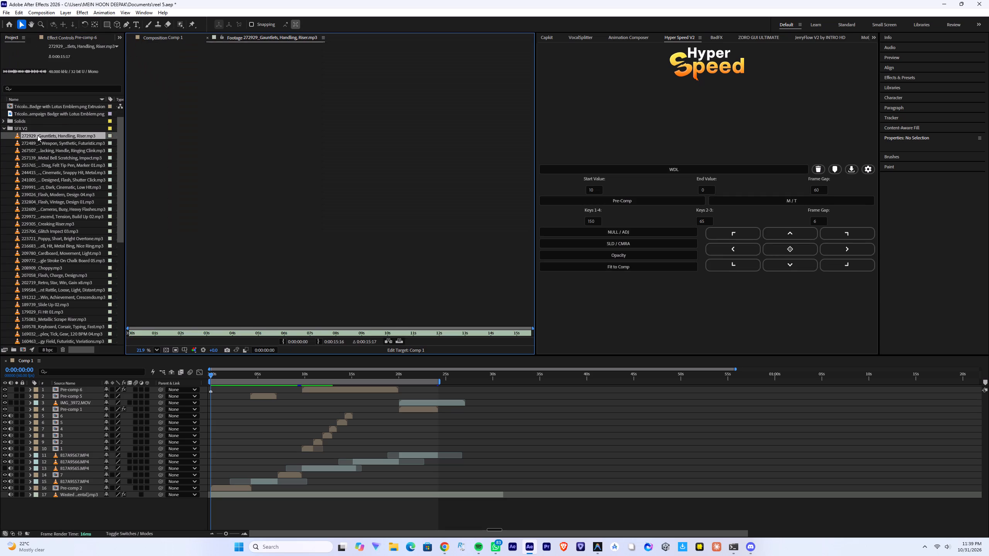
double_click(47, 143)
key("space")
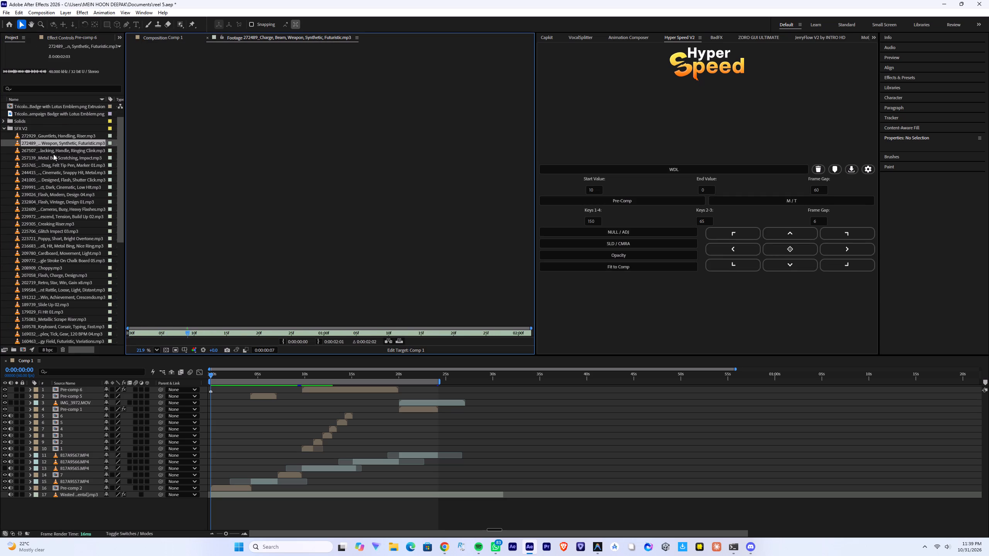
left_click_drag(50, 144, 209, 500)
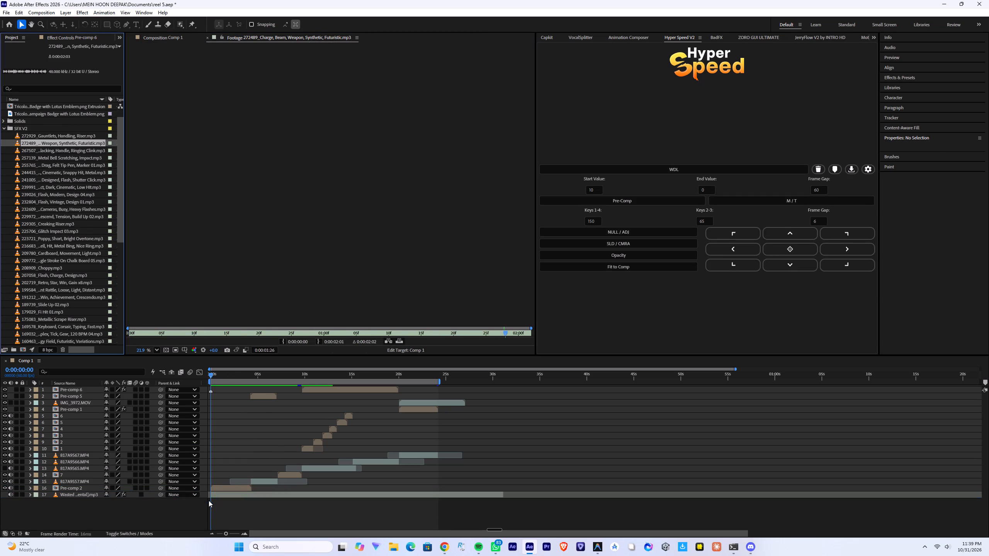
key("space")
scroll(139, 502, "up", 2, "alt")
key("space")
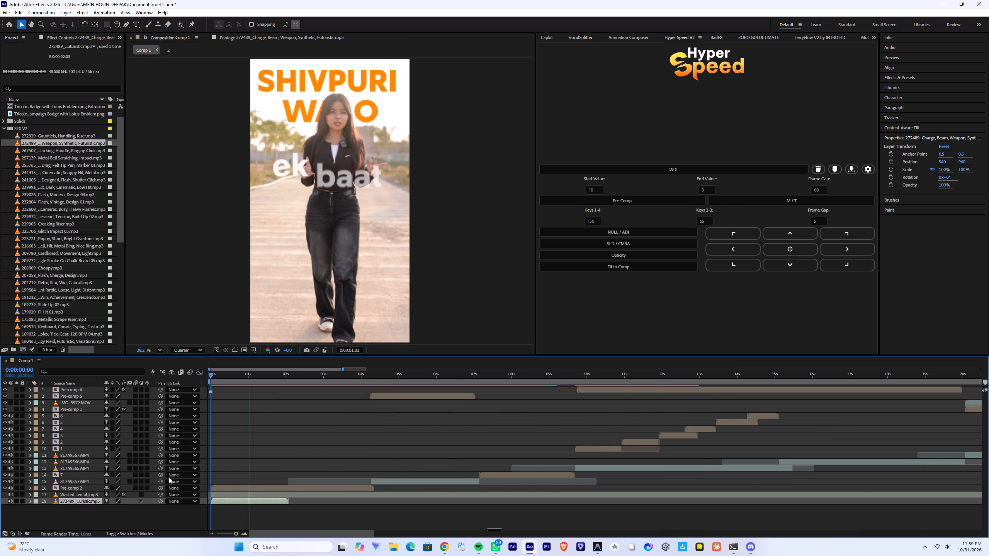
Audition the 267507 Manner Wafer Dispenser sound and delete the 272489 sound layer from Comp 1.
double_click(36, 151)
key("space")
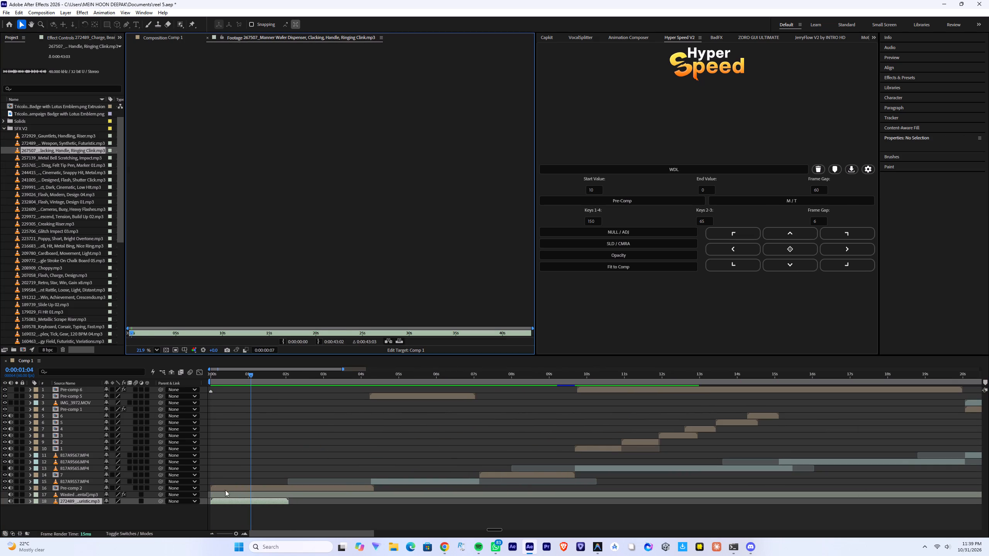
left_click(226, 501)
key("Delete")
Audition SFX V2 sounds 257139 through 241005 and place 241005_Take Photo, Designed, Flash, Shutter Click below the music at Comp 1's start.
left_click_drag(240, 375, 147, 363)
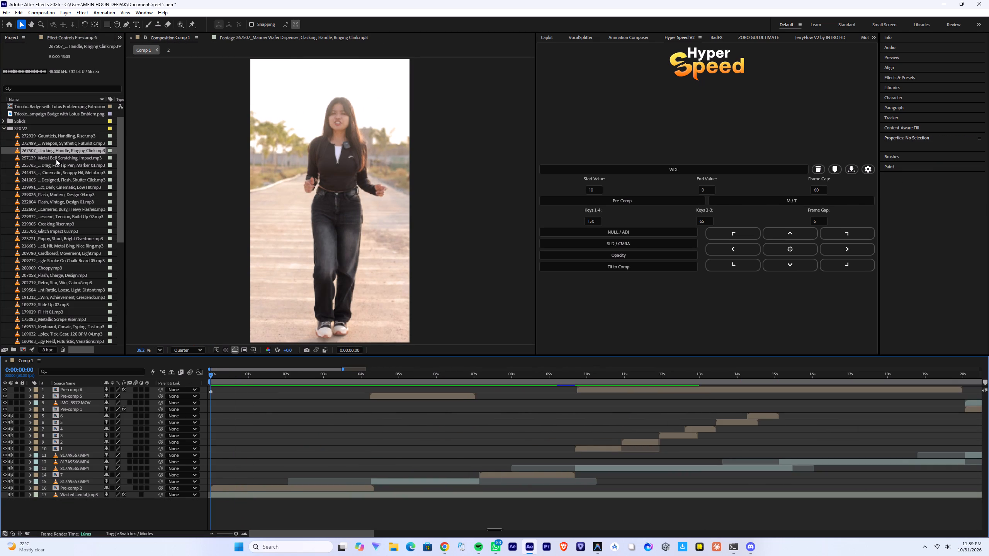
double_click(57, 158)
key("space")
double_click(55, 163)
key("space")
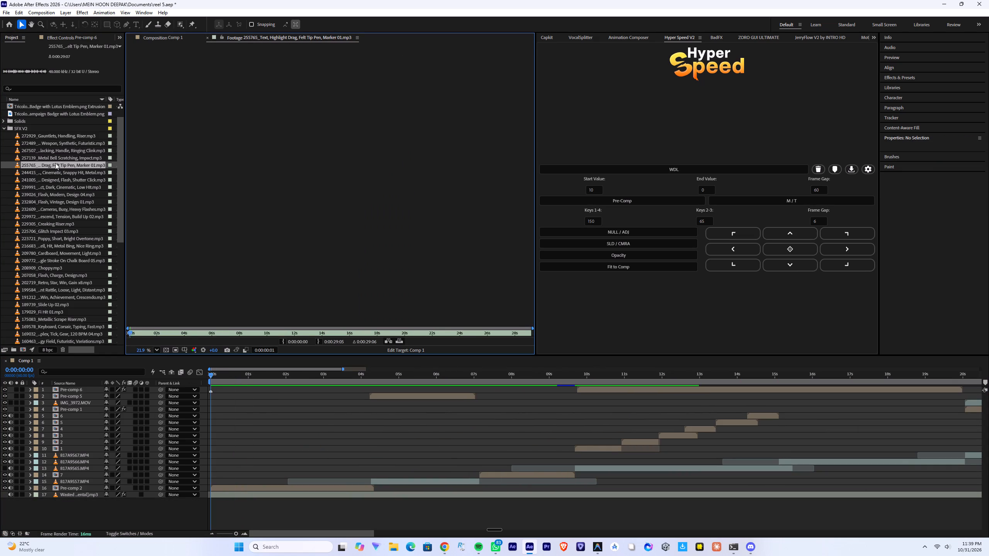
double_click(56, 175)
key("space")
double_click(56, 178)
key("space")
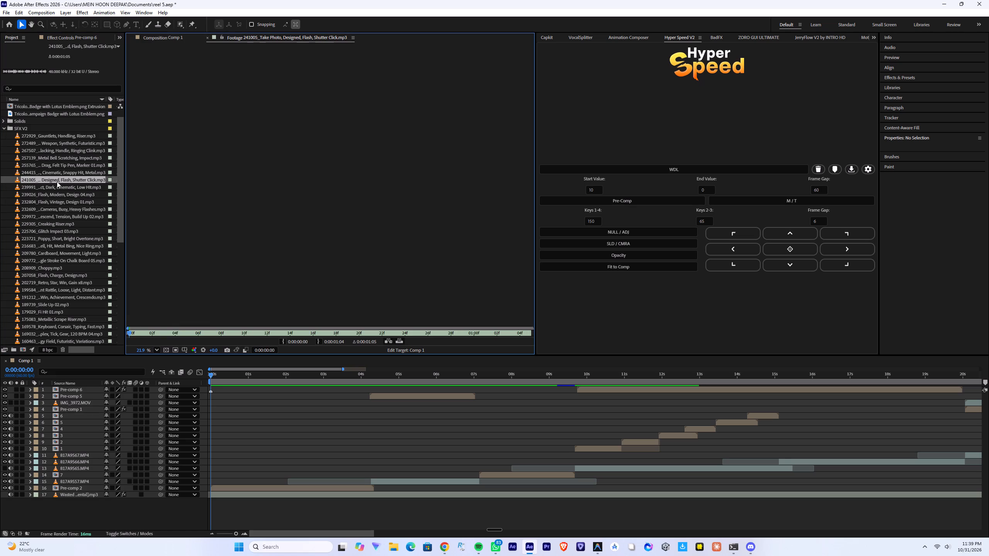
left_click_drag(56, 180, 208, 504)
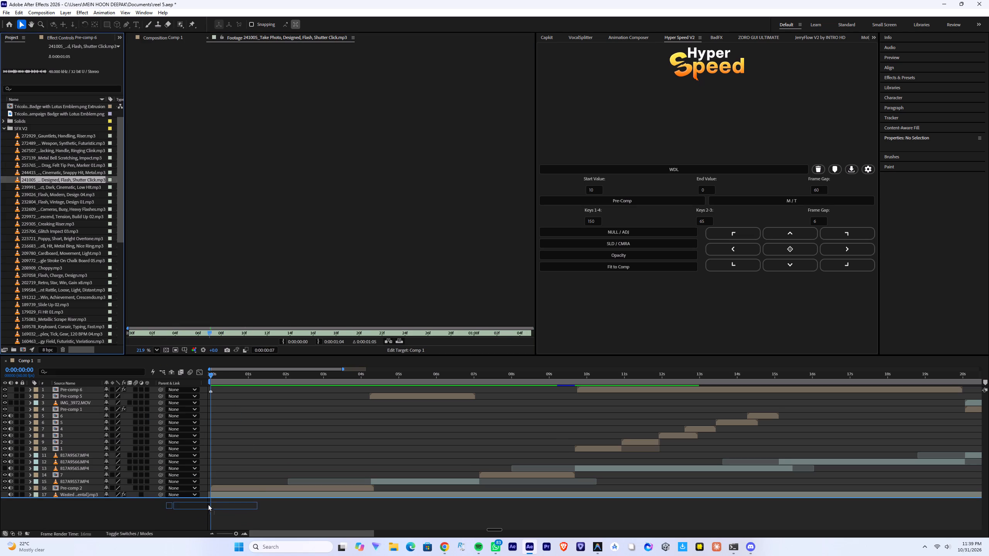
Drop the 241005_Take Photo, Designed, Flash, Shutter Click sound below the music at Comp 1's start and preview it.
left_click_drag(208, 504, 207, 503)
key("space")
key("space")
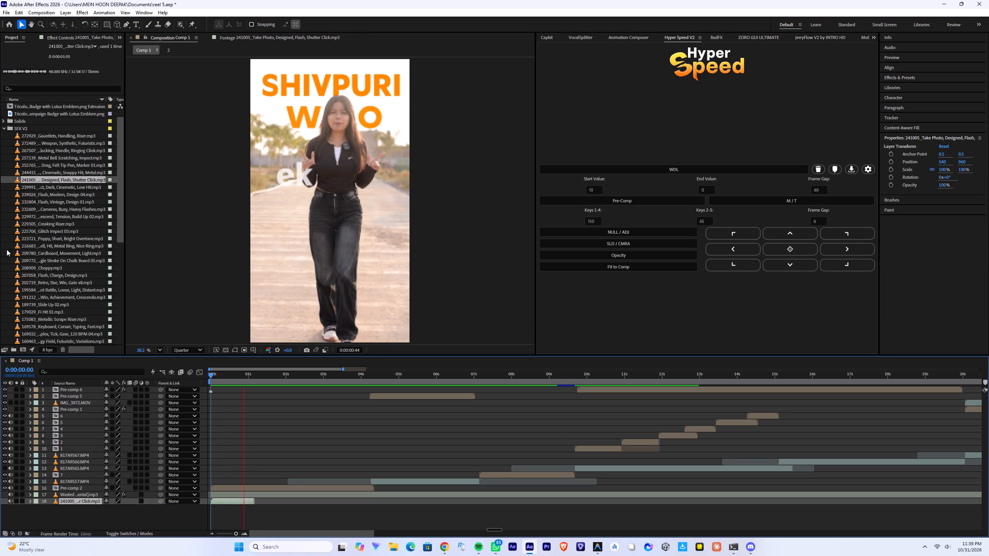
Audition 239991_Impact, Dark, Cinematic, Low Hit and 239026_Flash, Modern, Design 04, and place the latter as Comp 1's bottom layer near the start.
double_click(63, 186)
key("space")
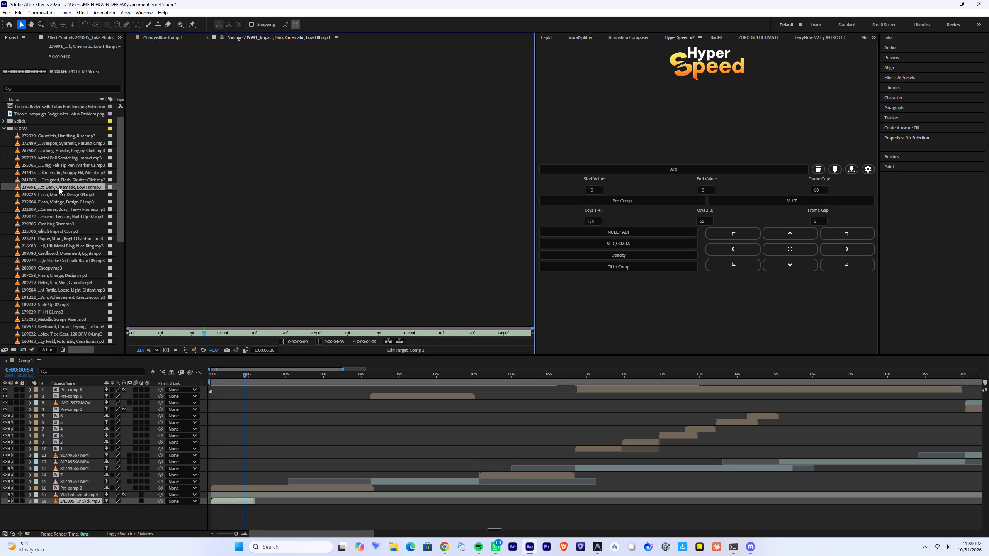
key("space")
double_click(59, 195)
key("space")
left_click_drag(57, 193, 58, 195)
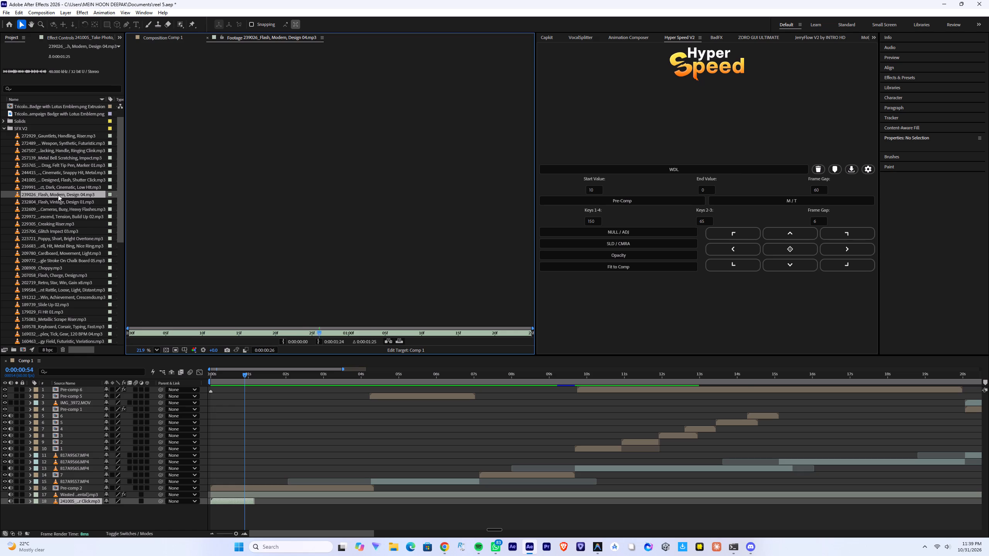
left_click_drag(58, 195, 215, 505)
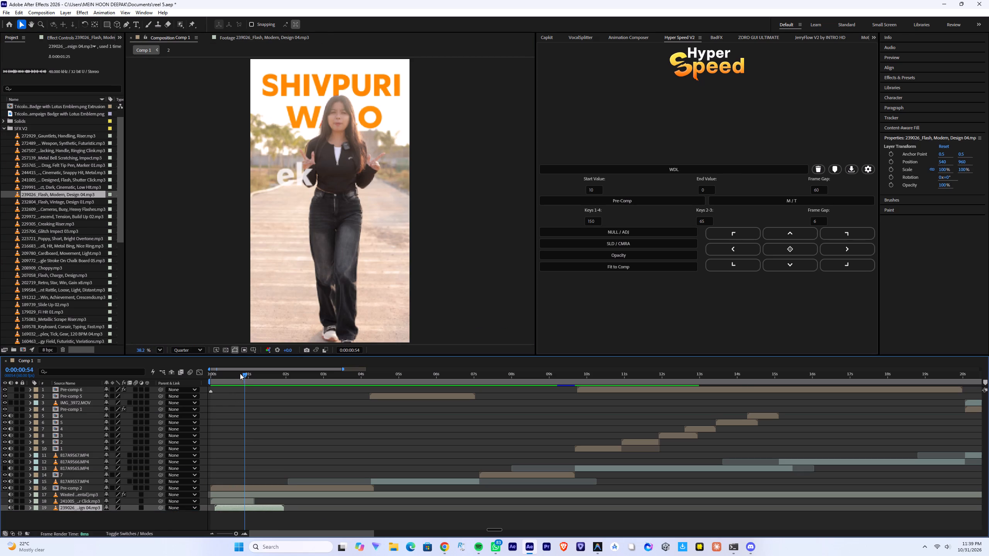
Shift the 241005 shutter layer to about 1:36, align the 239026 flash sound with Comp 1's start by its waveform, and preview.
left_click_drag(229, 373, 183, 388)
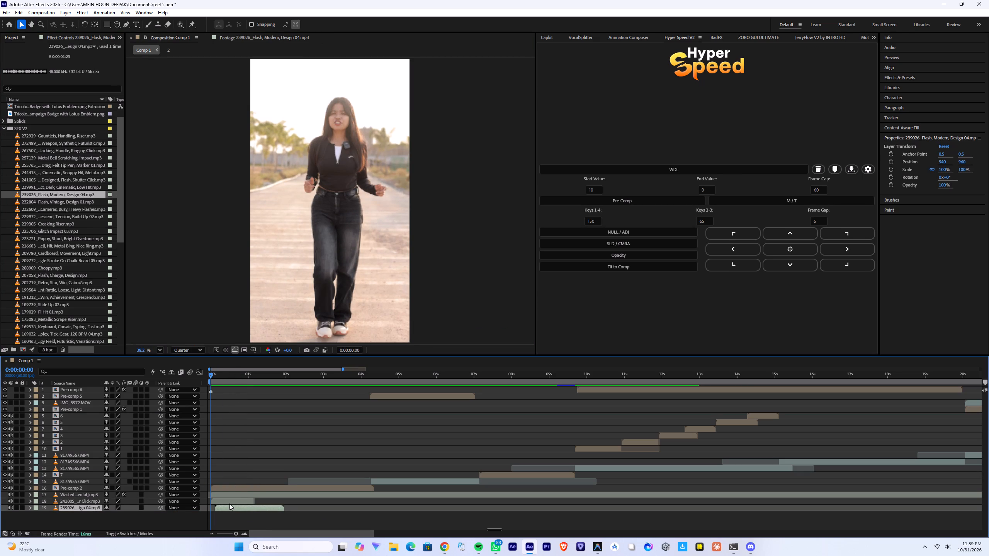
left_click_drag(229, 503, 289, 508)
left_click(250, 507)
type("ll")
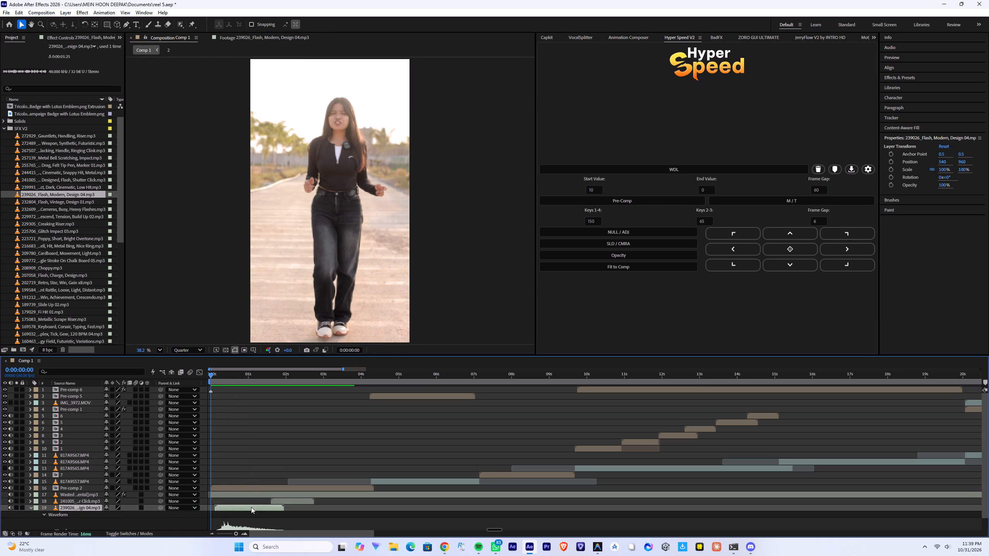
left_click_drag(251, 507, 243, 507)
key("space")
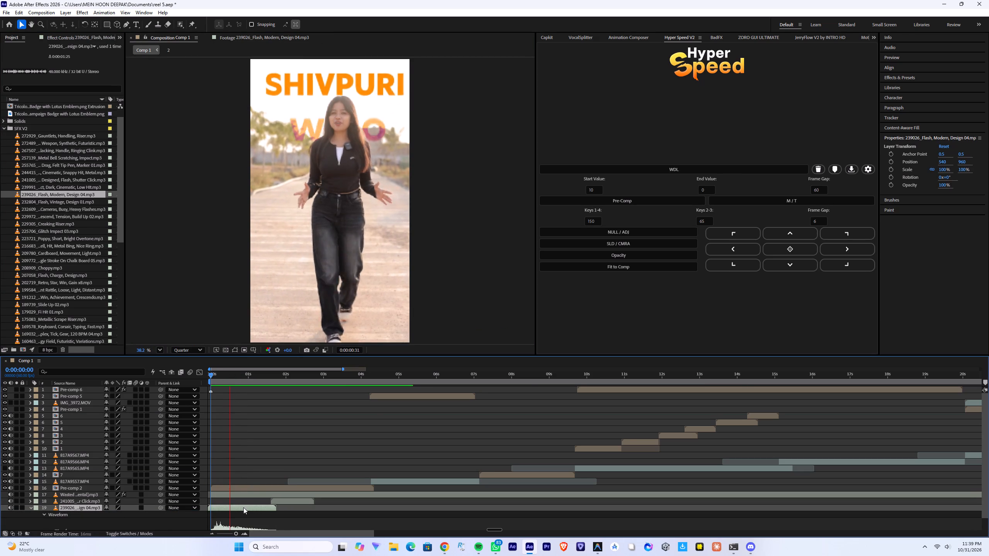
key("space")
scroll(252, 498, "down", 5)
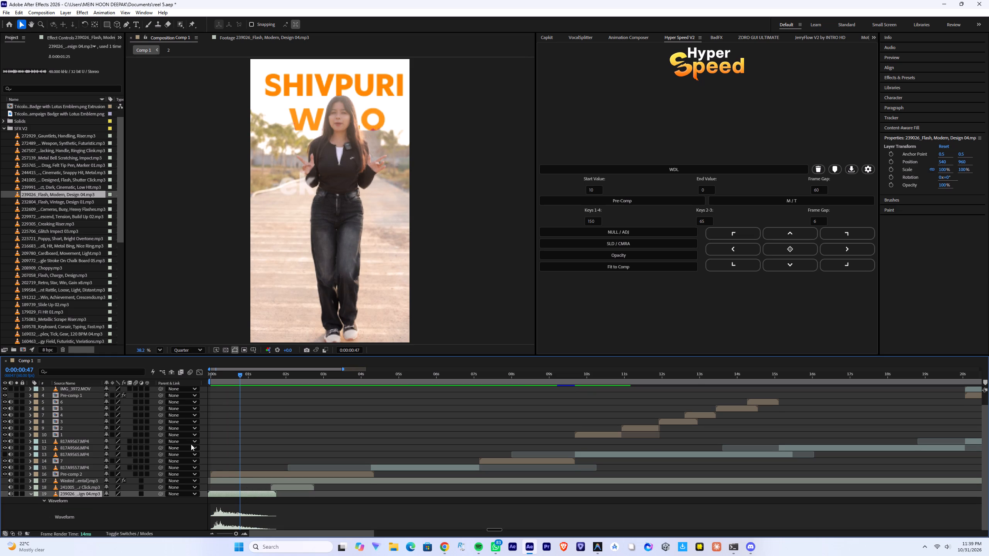
Audition 232804_Flash, Vintage, Design 01, place it at Comp 1's start, and delete the 239026 sound layer.
double_click(43, 204)
key("space")
key("space")
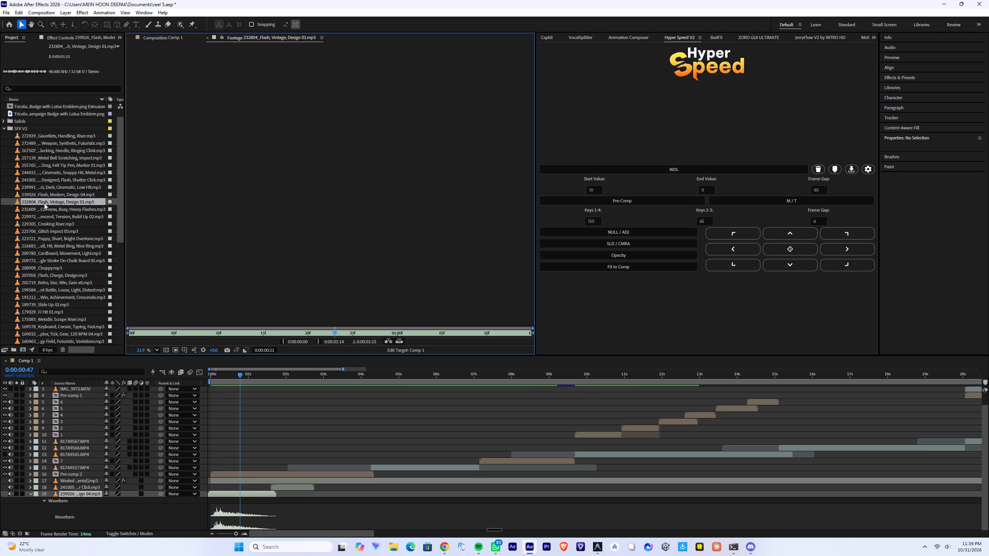
left_click_drag(44, 203, 209, 488)
left_click(216, 500)
key("Delete")
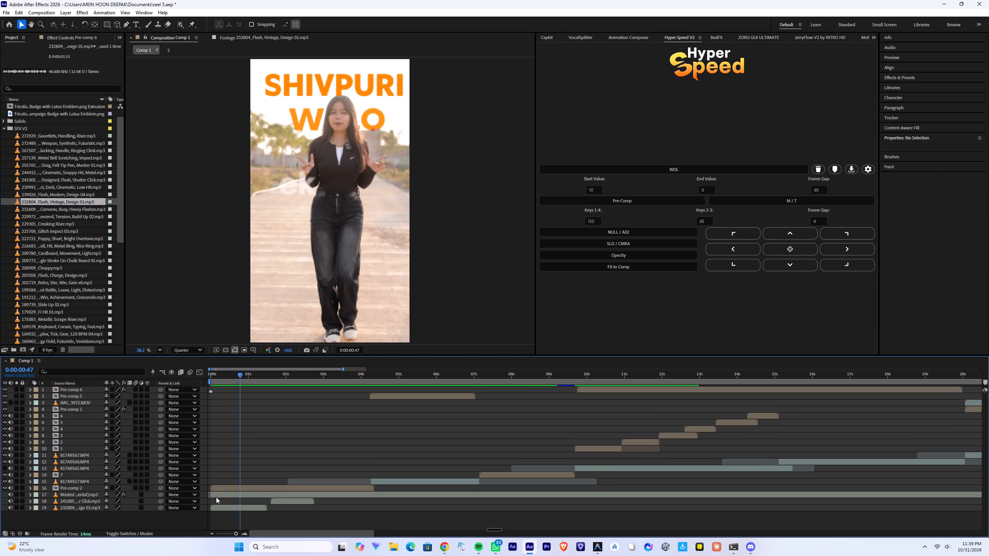
Set the audio level of the 232804_Flash, Vintage, Design 01 layer to +3 dB.
left_click(216, 497)
left_click(218, 508)
key("l")
scroll(277, 501, "down", 6)
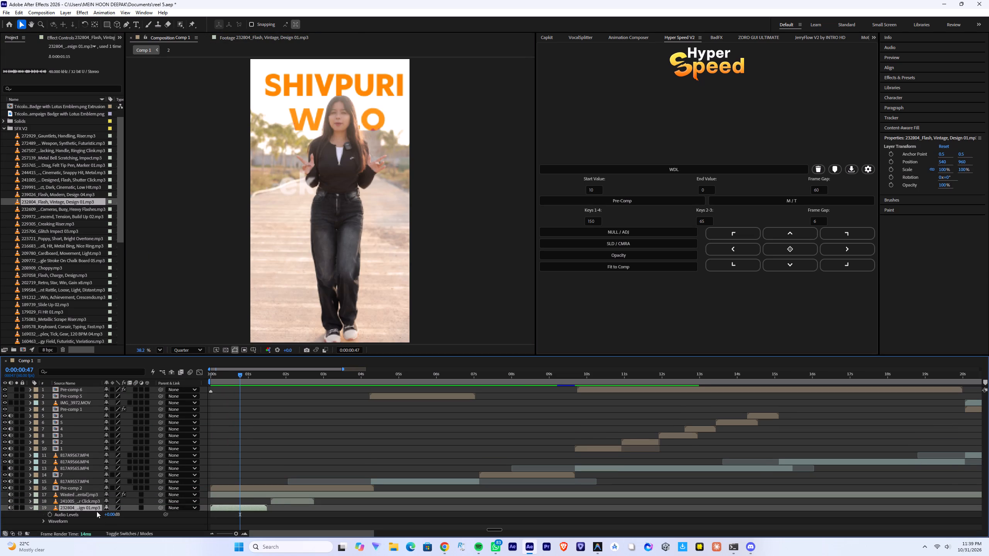
left_click(109, 515)
key("3")
left_click(167, 519)
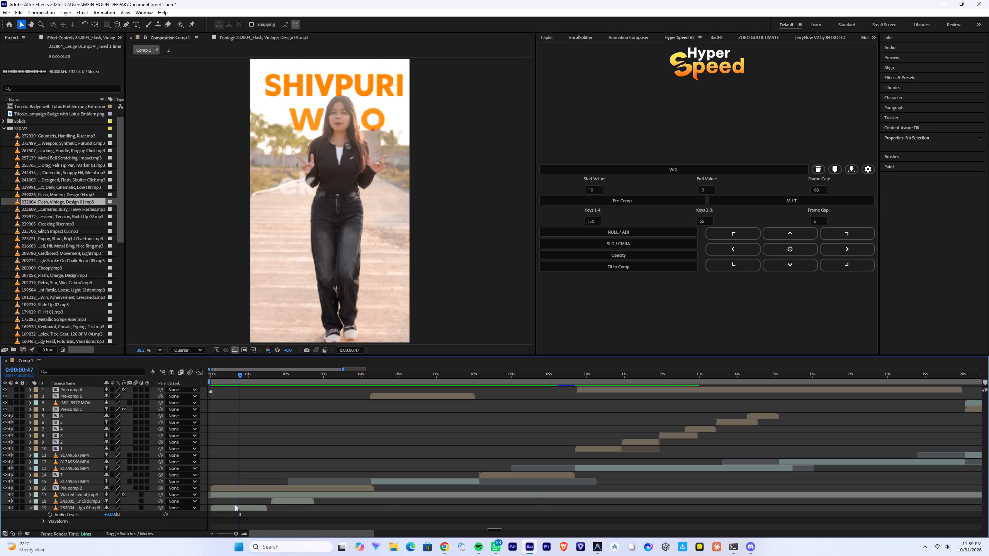
Examine the 232804 flash sound's waveform at a closer time scale and preview Comp 1 from the start.
scroll(207, 515, "up", 2, "alt")
left_click_drag(236, 369, 187, 381)
left_click_drag(251, 379, 149, 410)
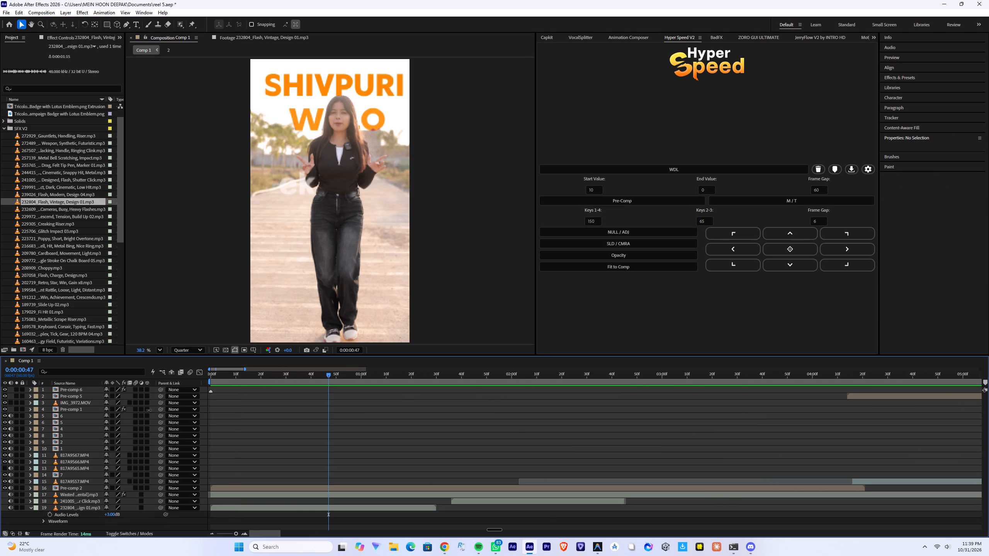
left_click_drag(149, 410, 150, 409)
left_click_drag(237, 376, 163, 402)
left_click(233, 509)
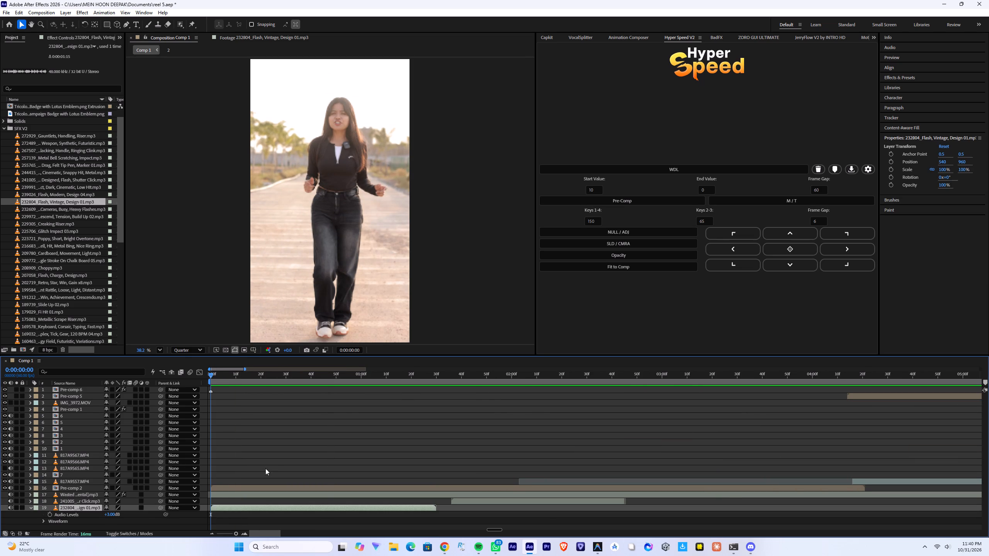
type("ll")
scroll(277, 457, "down", 6)
key("space")
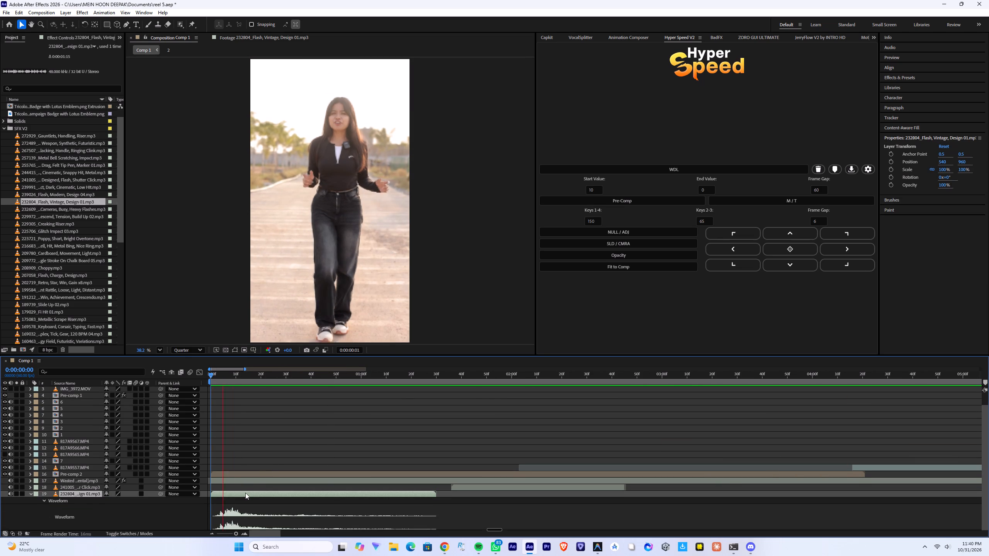
key("space")
Duplicate the 232804 flash sound layer, shift the copy to start at about 17 frames, and preview it against its waveform.
key("ctrl+d")
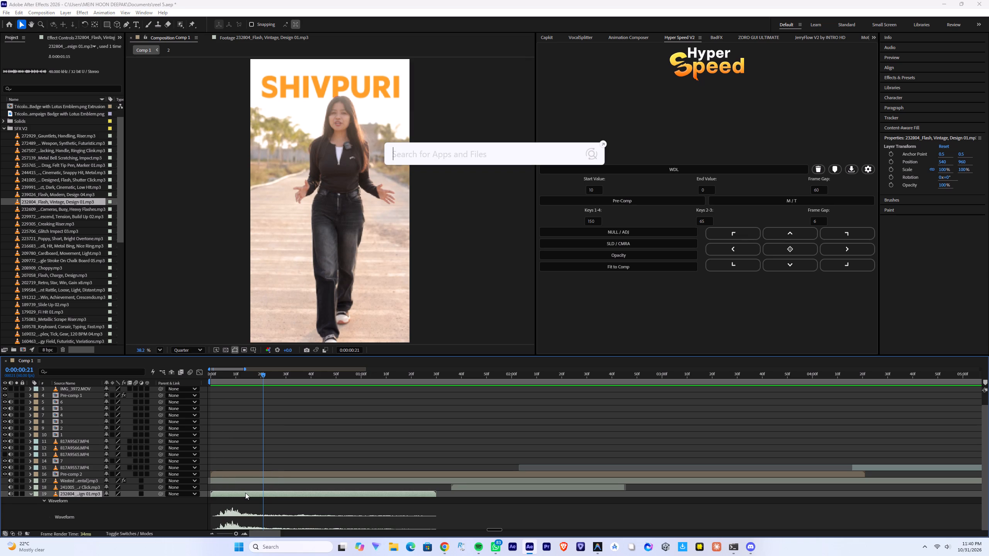
left_click(245, 493)
key("ctrl+d")
left_click_drag(244, 493, 287, 493)
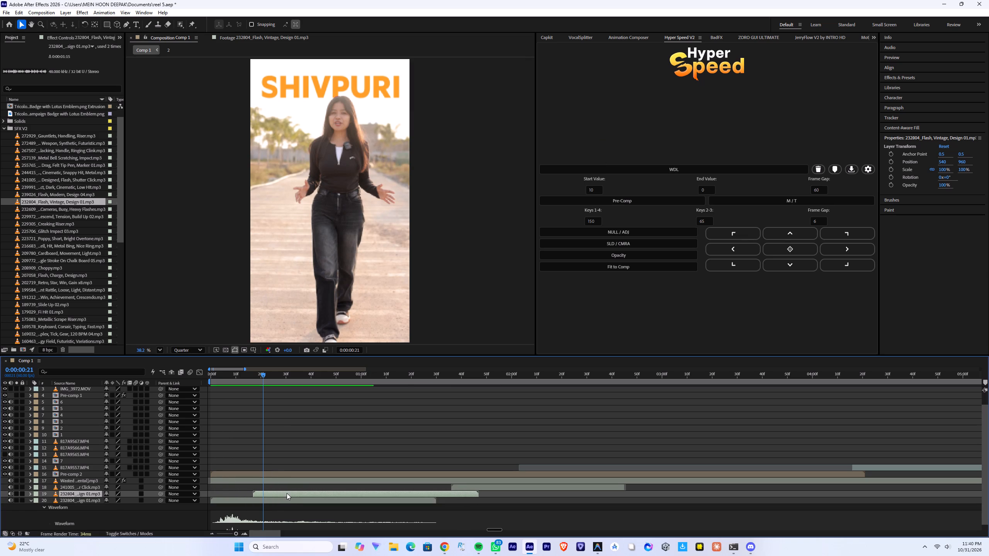
type("ll")
left_click_drag(245, 378, 160, 389)
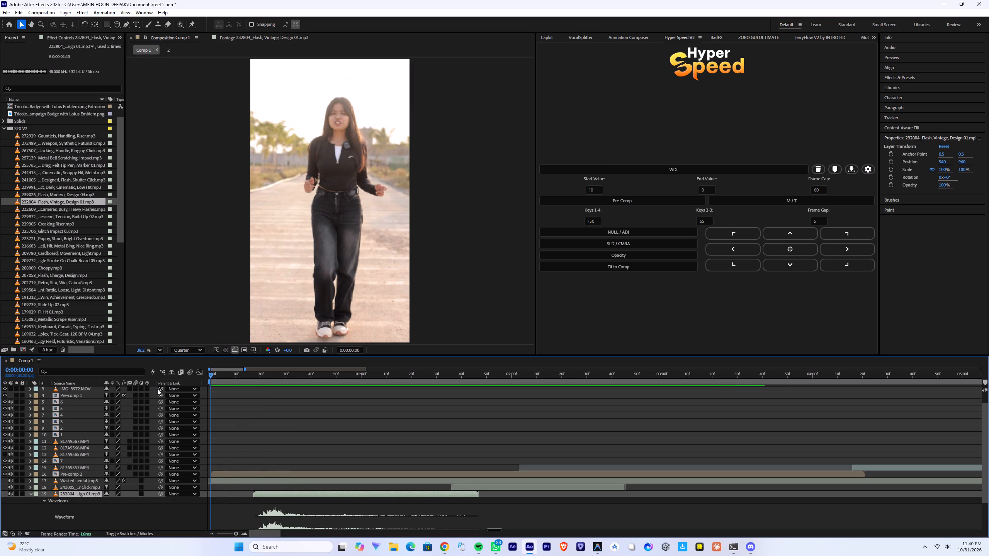
key("space")
key("space")
Move the duplicated 232804 flash sound to start at about 27 frames, previewing from Comp 1's start.
left_click_drag(244, 374, 189, 381)
left_click_drag(281, 494, 290, 493)
key("space")
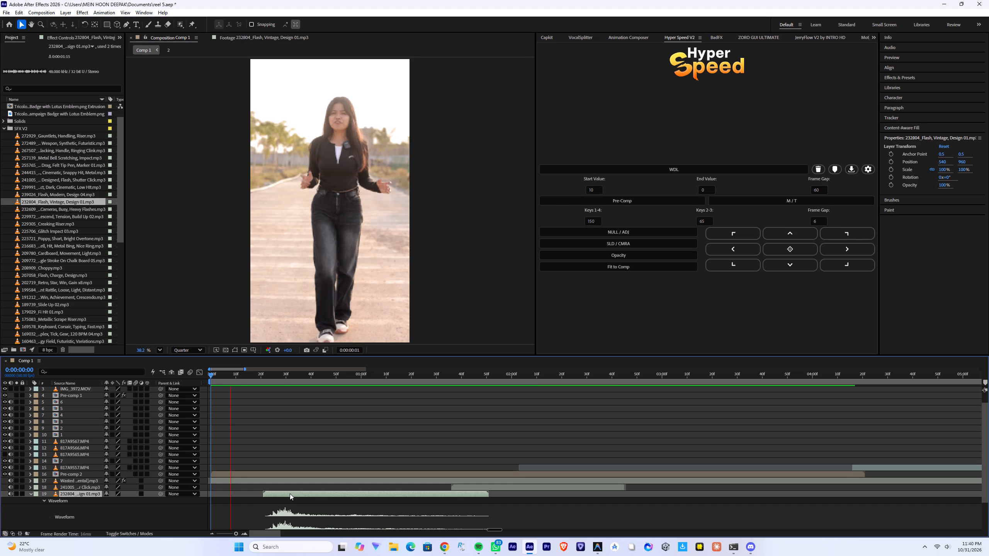
key("space")
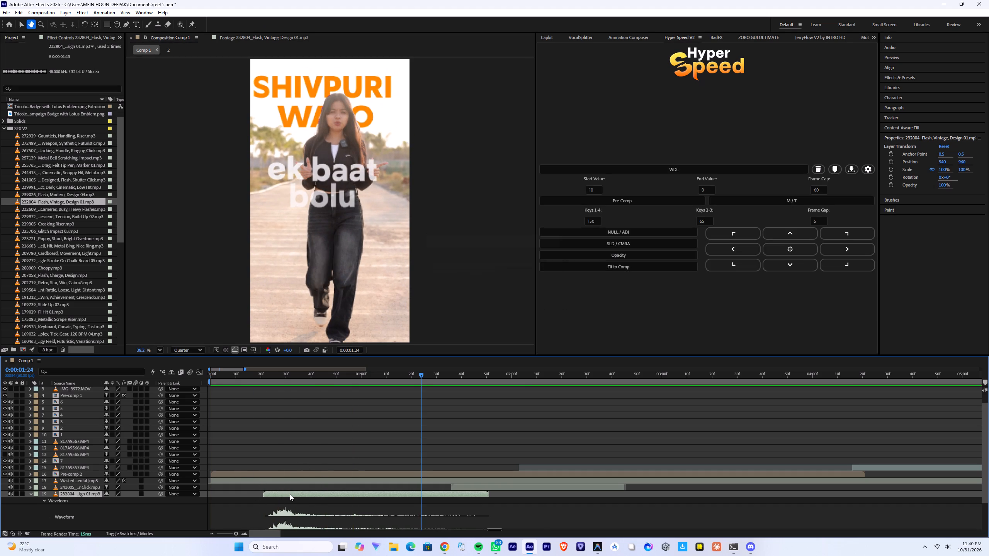
left_click_drag(287, 494, 302, 494)
left_click_drag(245, 374, 143, 382)
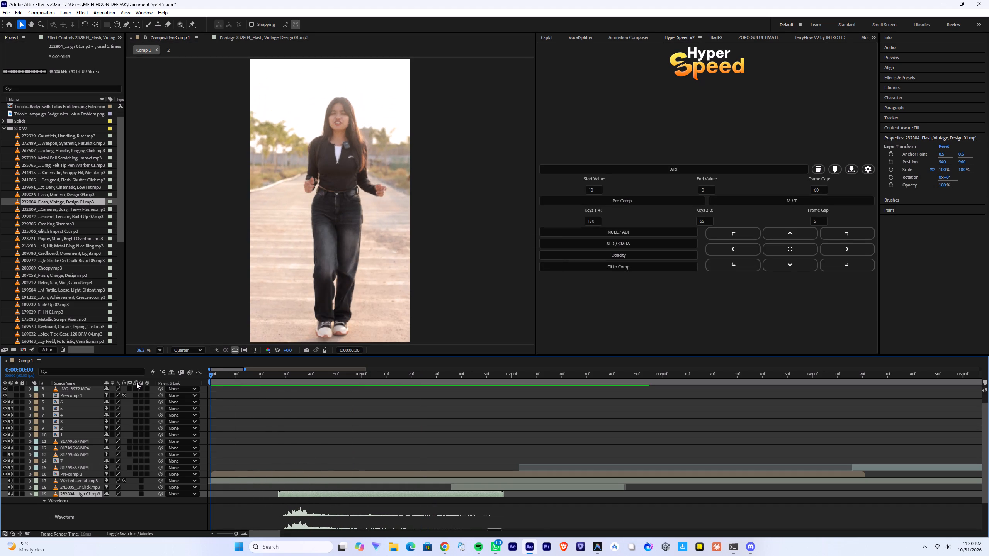
key("space")
key("space")
Add three more copies of the 232804 flash sound starting at about 0:46, 0:58 and 1:14, and preview from the start.
key("ctrl+d")
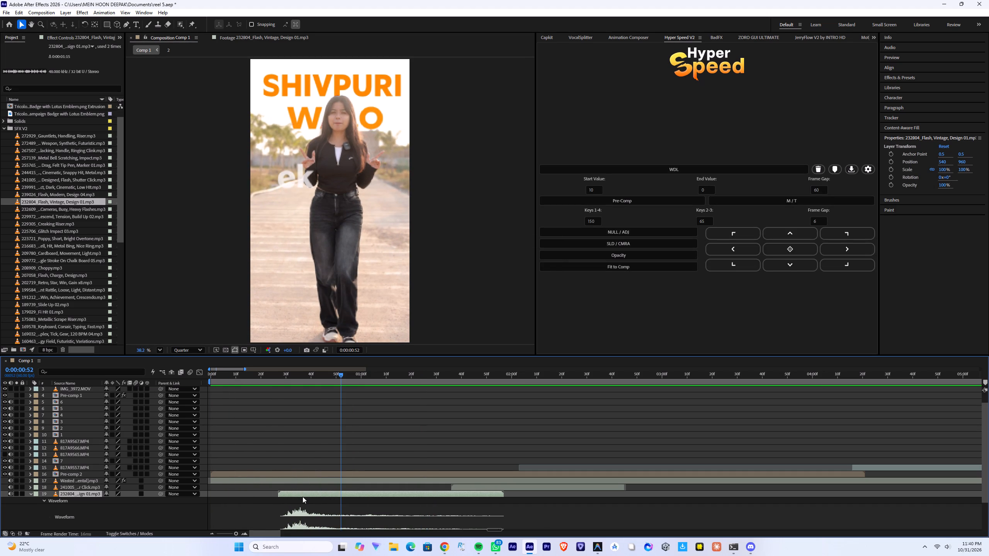
left_click_drag(295, 495, 342, 495)
key("ctrl+d")
left_click_drag(347, 493, 366, 494)
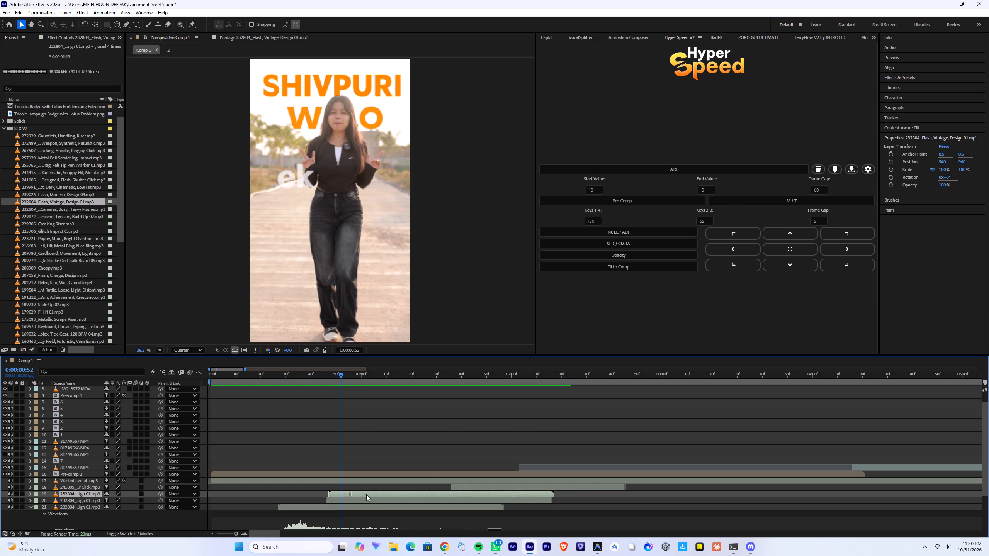
left_click_drag(366, 494, 378, 494)
key("ctrl+d")
left_click_drag(375, 494, 420, 495, "ctrl")
left_click_drag(405, 495, 444, 495)
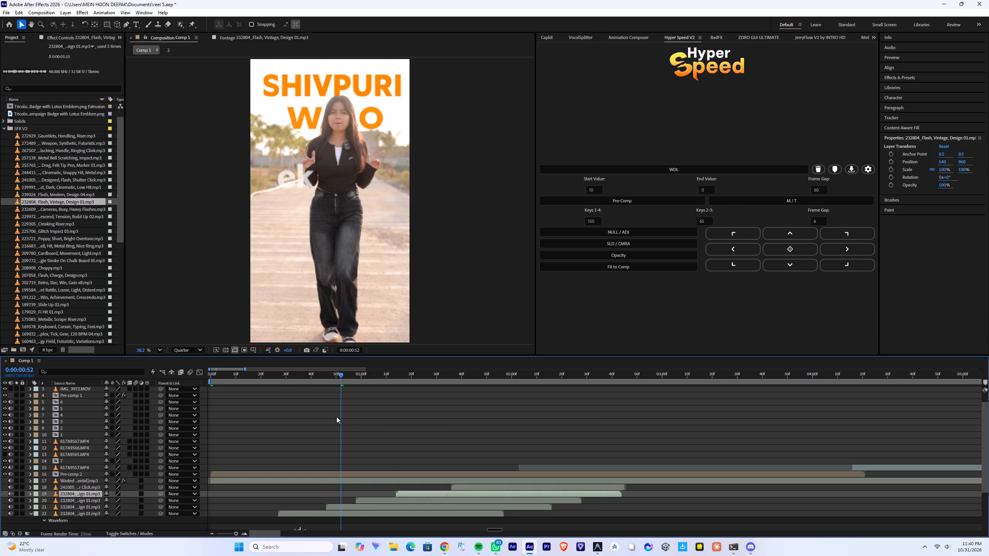
left_click_drag(293, 376, 132, 394)
key("space")
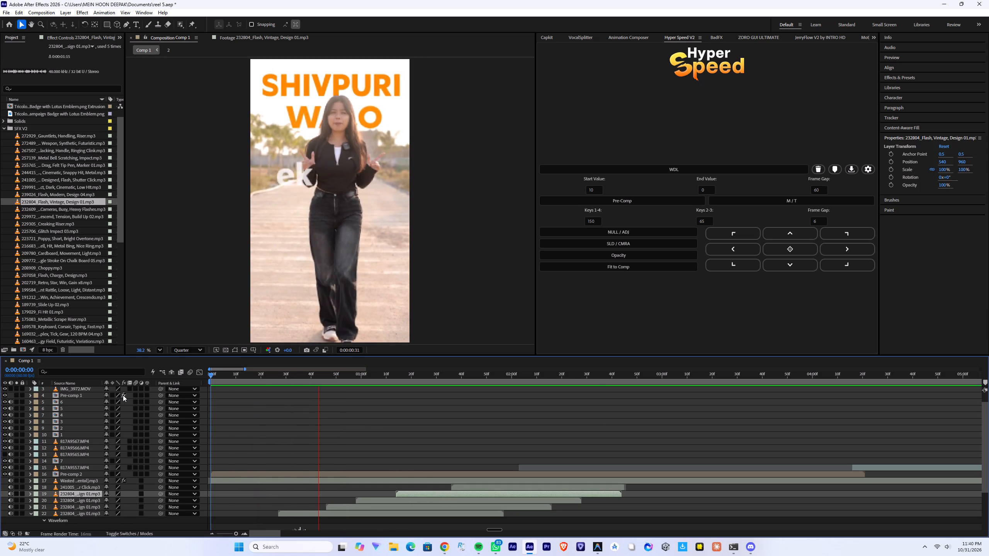
key("space")
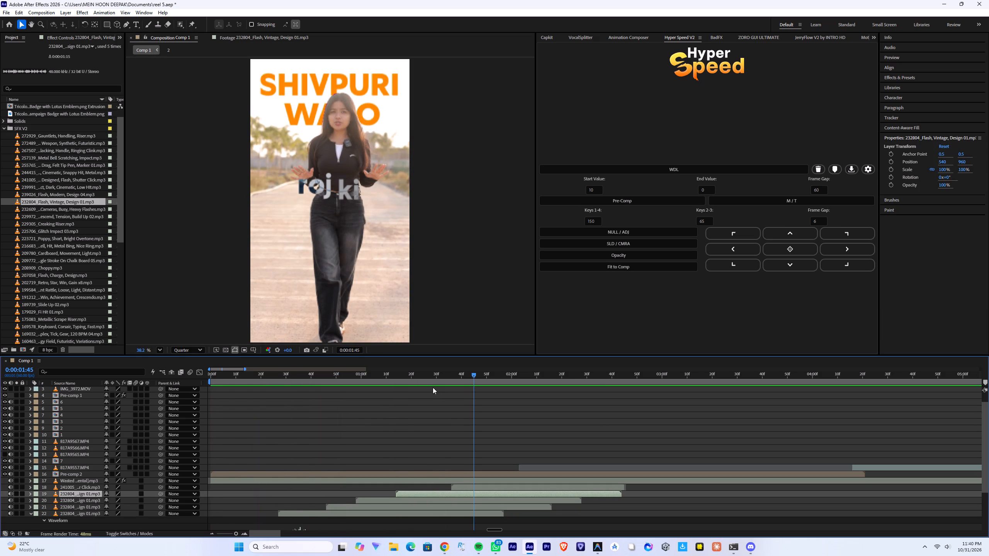
Move the 241005 shutter click layer earlier to start at about 1:18, checking its timing by playback against the captions.
left_click(421, 380)
left_click(420, 373)
key("space")
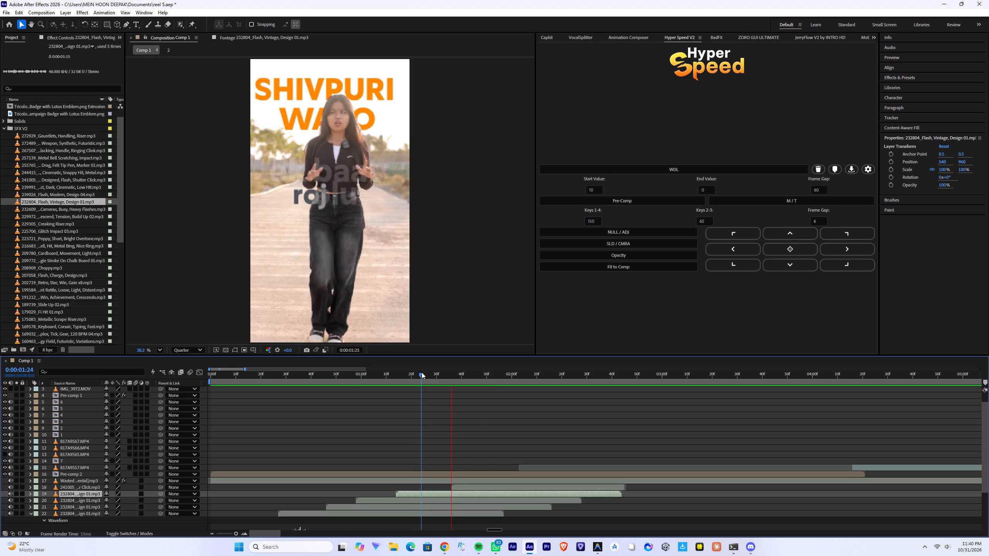
key("space")
left_click(421, 372)
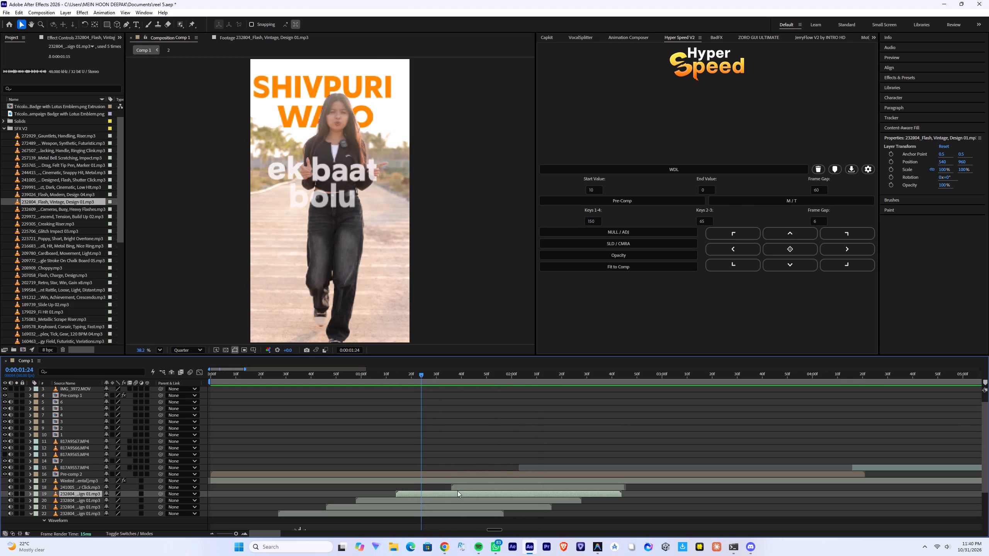
left_click_drag(459, 489, 441, 489)
key("space")
key("space")
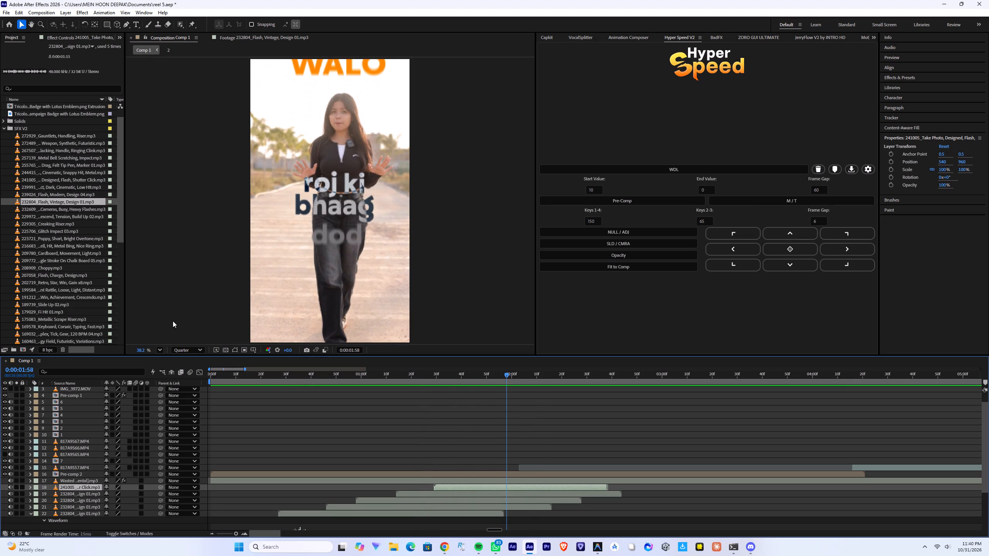
left_click_drag(453, 487, 424, 487)
left_click(347, 373)
key("space")
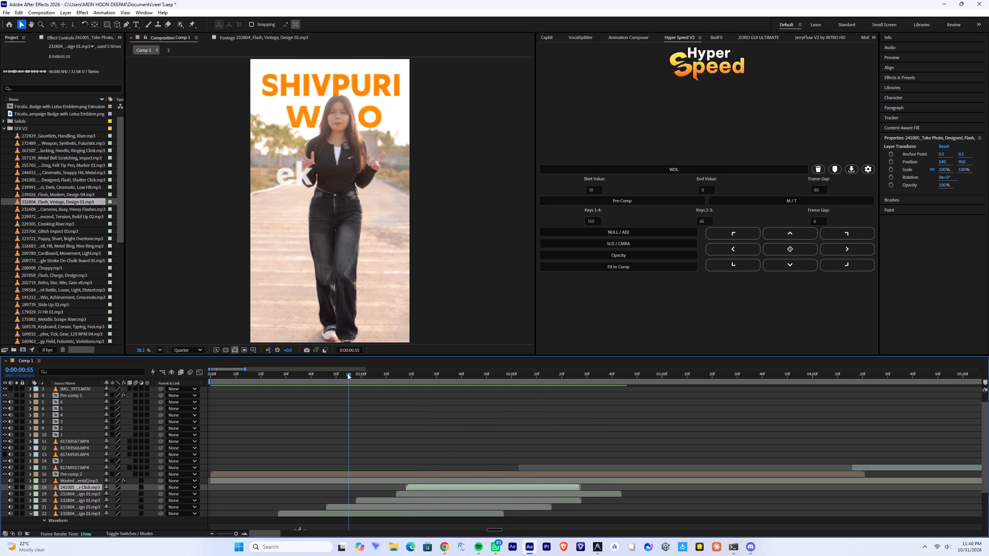
key("space")
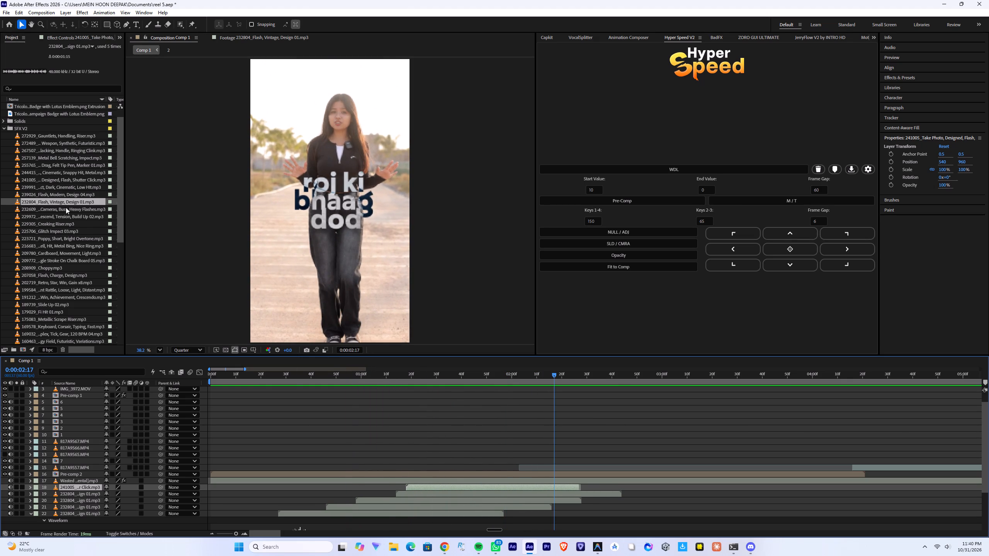
Audition 232609_Designed, Press Conference, Paparazzi, Only Cameras, Busy, Heavy Flashes and place it directly below the music at about 1:40.
double_click(65, 207)
key("space")
key("space")
left_click_drag(65, 210, 94, 234)
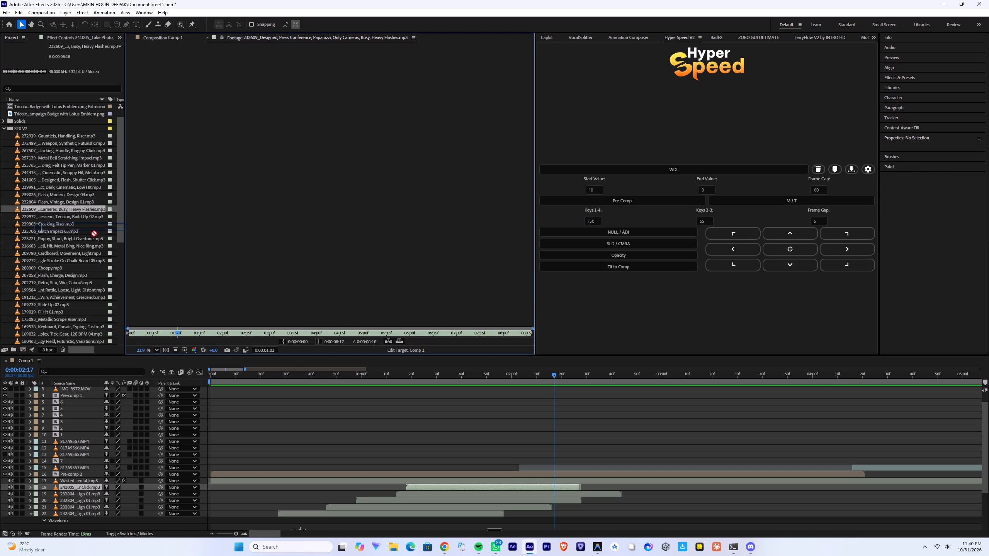
left_click_drag(94, 234, 462, 487)
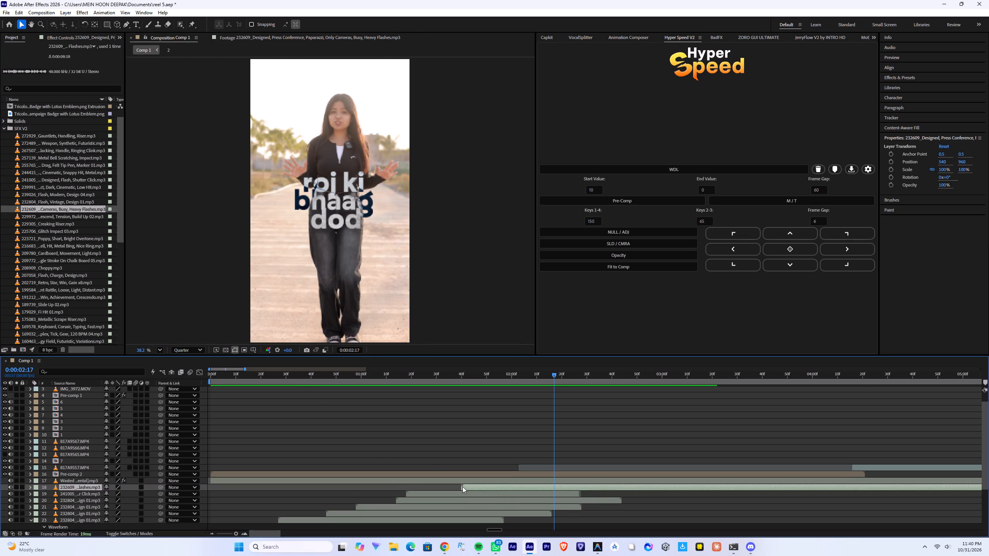
Reveal the 232609 paparazzi sound's waveform and audio level, and set the level to +3 dB.
type("ll")
key("shift+l")
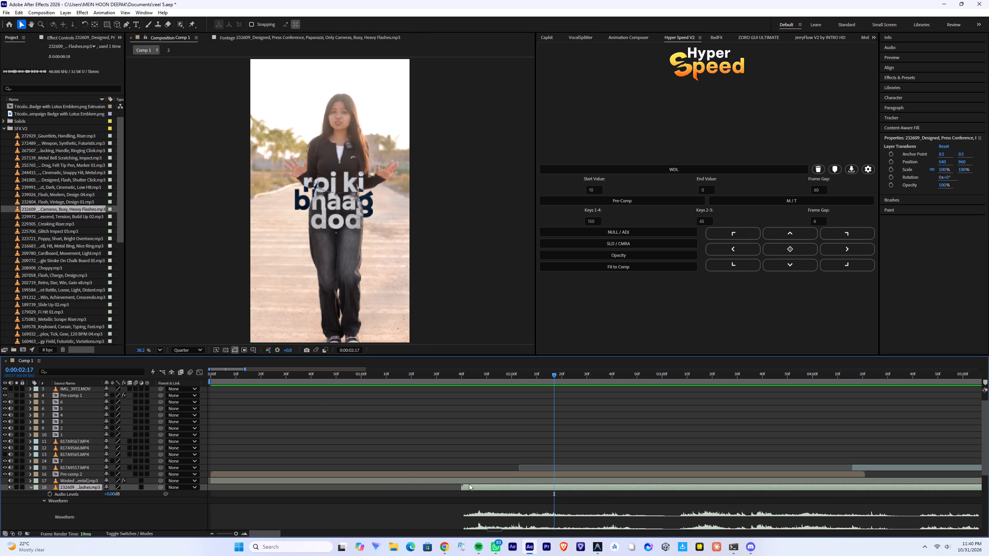
left_click(107, 493)
key("3")
left_click(162, 519)
left_click(402, 375)
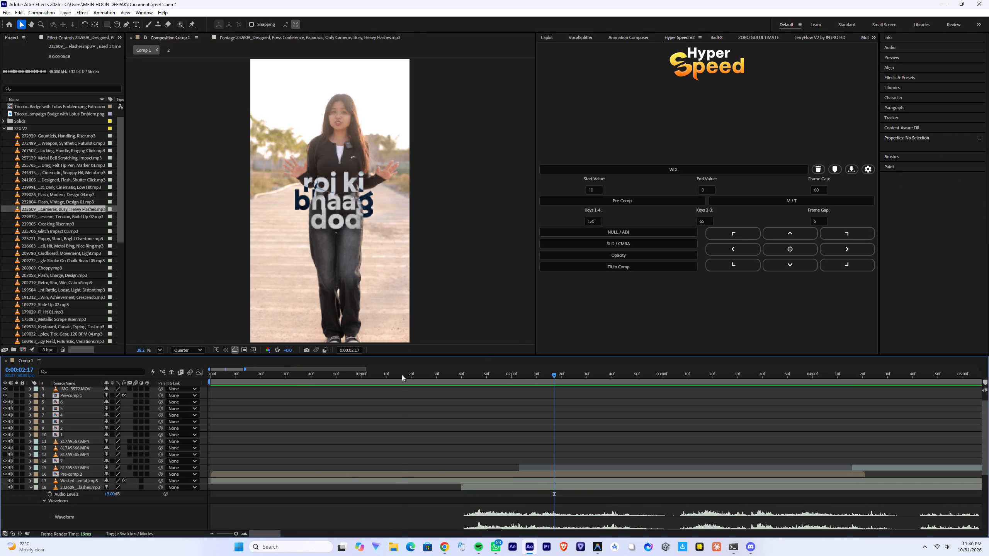
Play to about 2:58, then split the 232609 paparazzi sound there and delete the part after the split.
key("space")
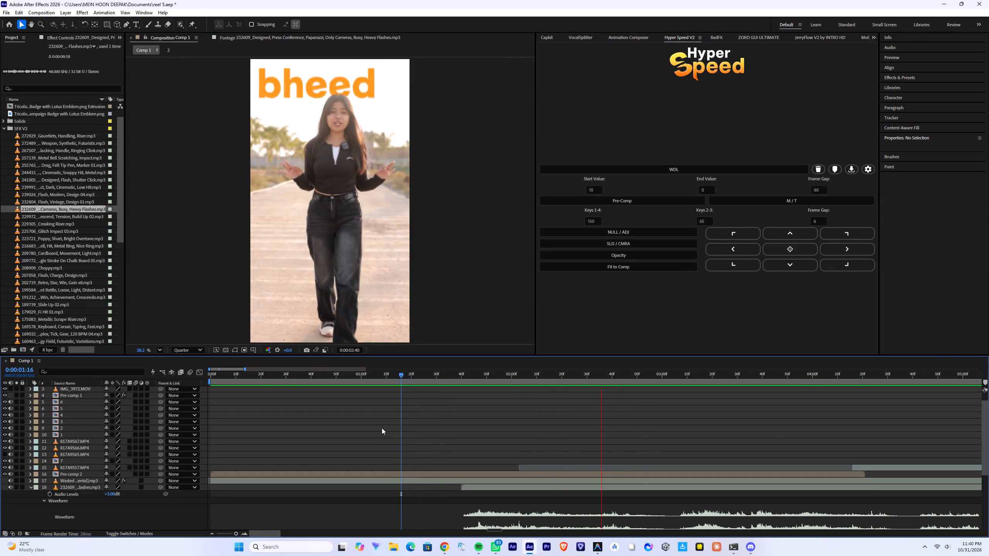
key("space")
scroll(382, 433, "down", 2, "alt")
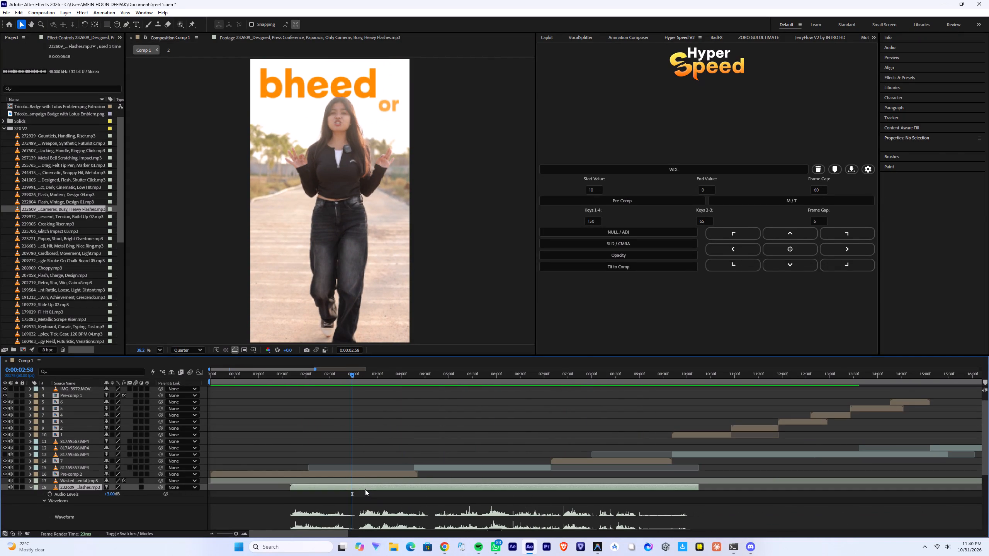
left_click(365, 489)
key("ctrl+shift+d")
key("Delete")
Duplicate the first two 232804 flash sounds, start the copies at about 2:32 and 2:58, and preview them from 2:12.
scroll(363, 489, "down", 5)
scroll(246, 481, "down", 2)
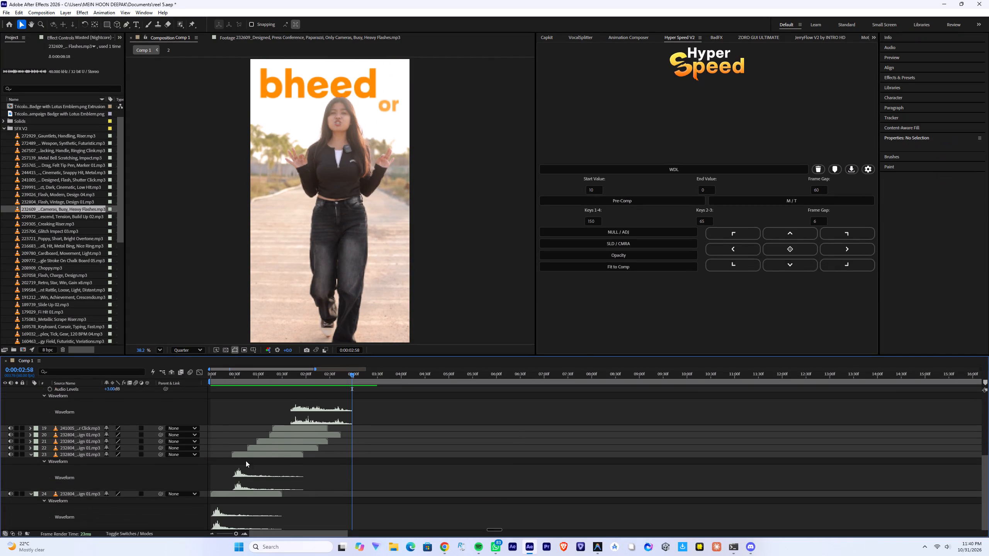
left_click(246, 453)
left_click(243, 496, "ctrl")
key("ctrl+c")
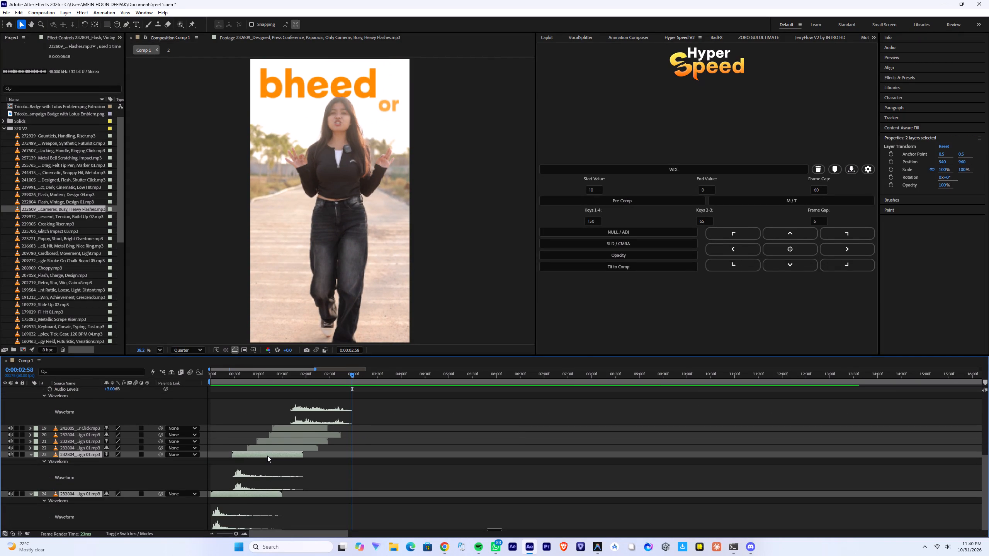
key("ctrl+d")
left_click_drag(266, 455, 321, 454)
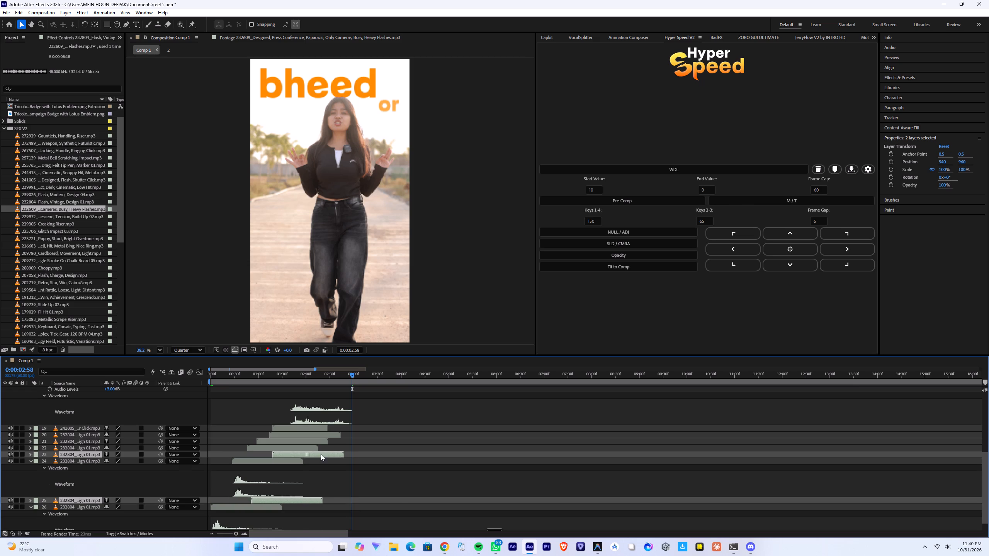
left_click_drag(321, 454, 386, 453)
left_click(316, 375)
key("space")
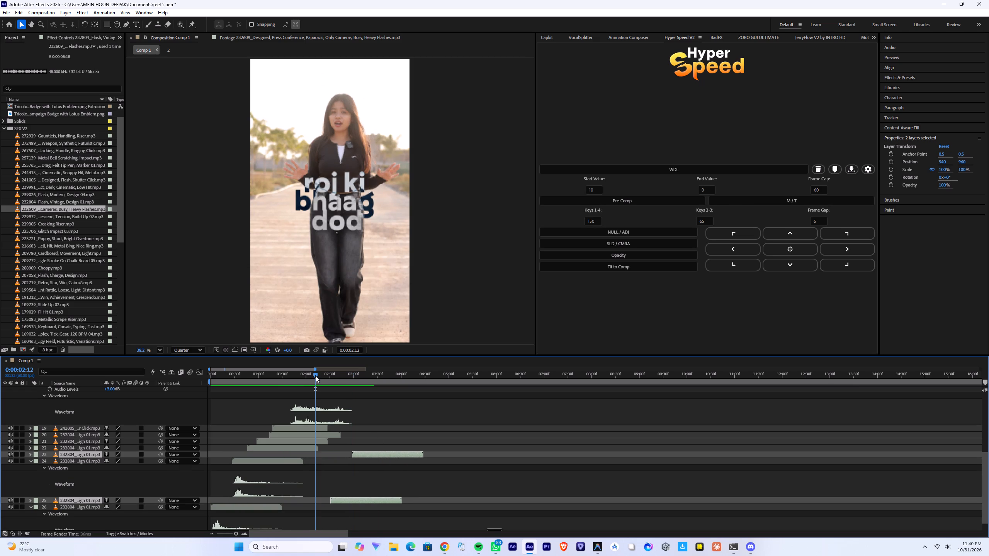
left_click(316, 375)
key("space")
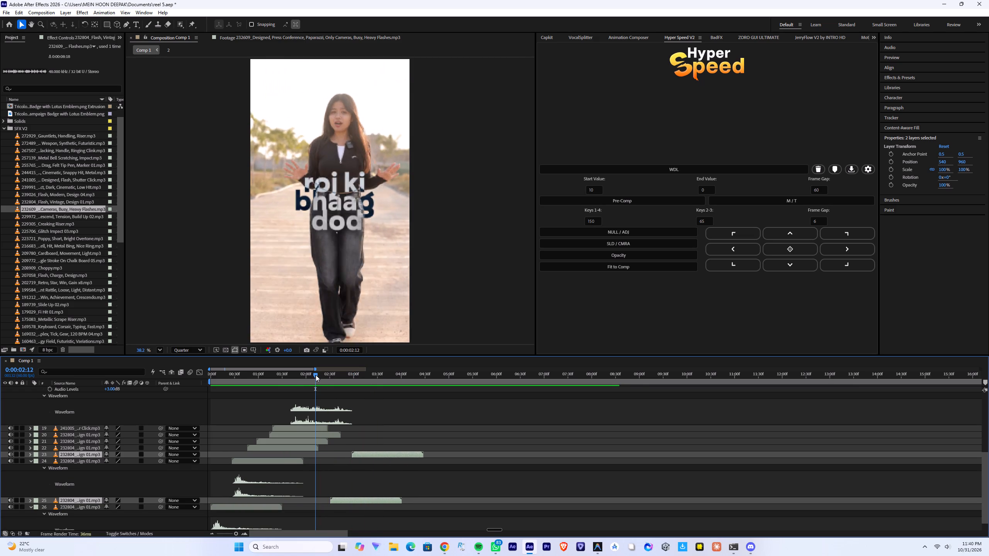
key("space")
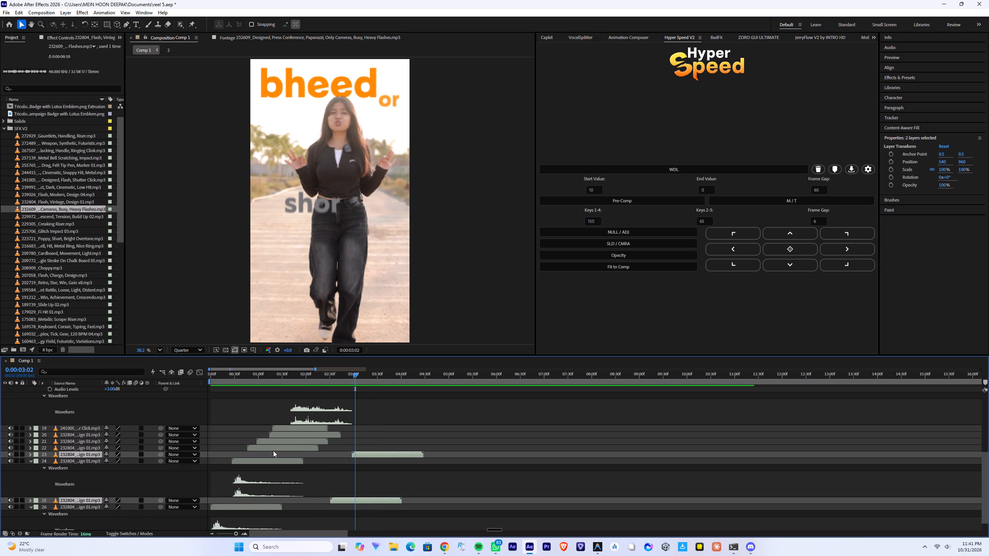
Duplicate the next three 232804 flash sounds, start the copies at about 3:00, 3:12 and 3:28, and preview from the start.
left_click(272, 447)
left_click(281, 436, "shift")
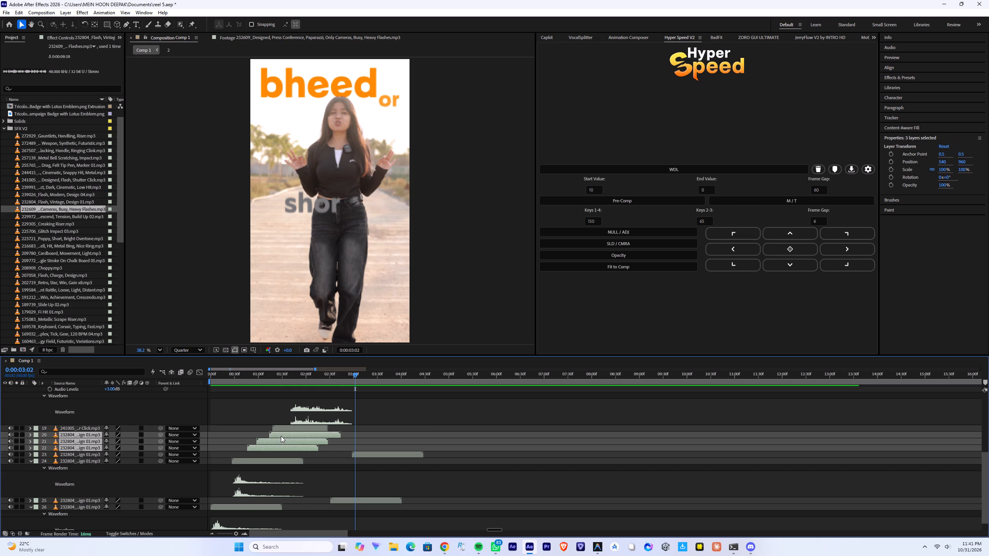
key("ctrl+d")
left_click_drag(281, 436, 392, 436)
left_click_drag(321, 374, 228, 384)
left_click_drag(233, 373, 177, 382)
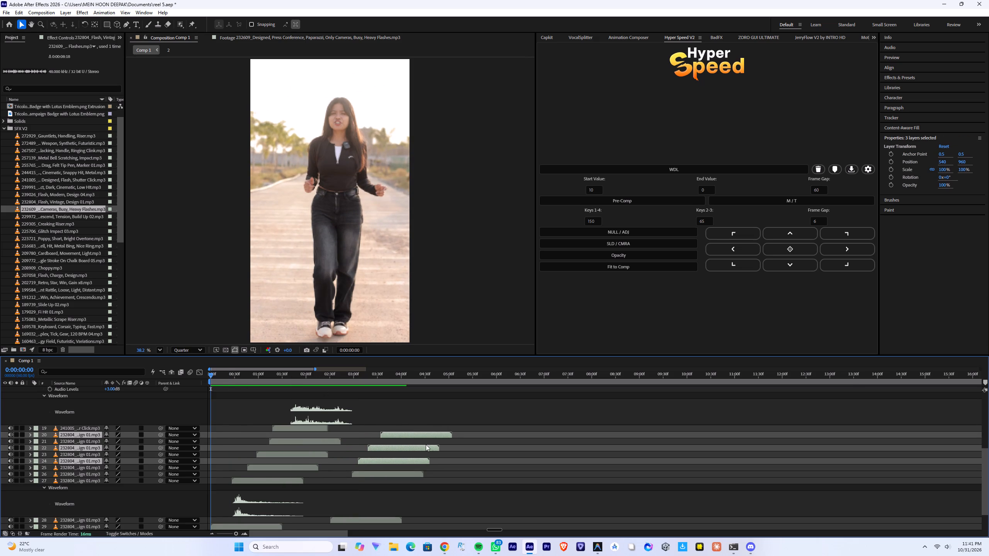
left_click_drag(416, 436, 411, 436)
key("space")
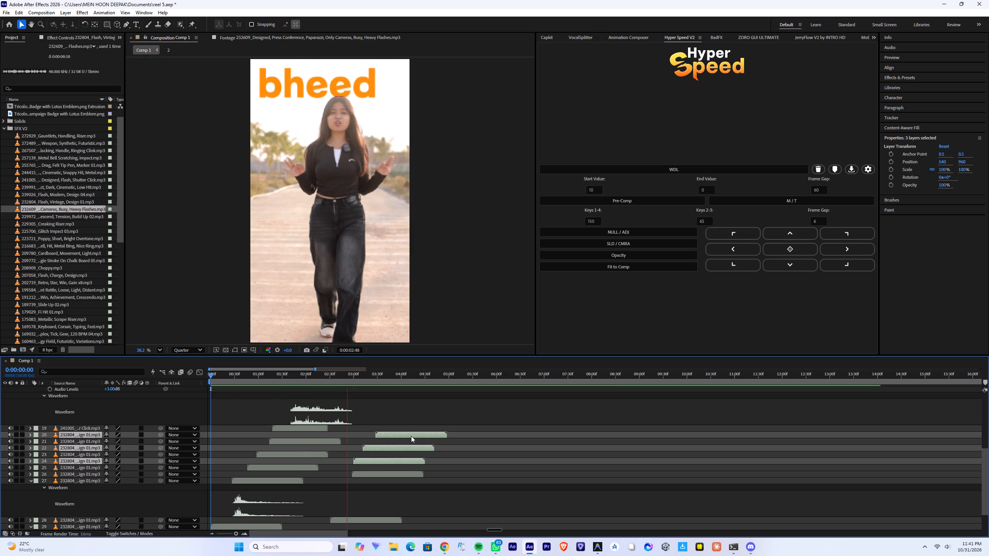
key("space")
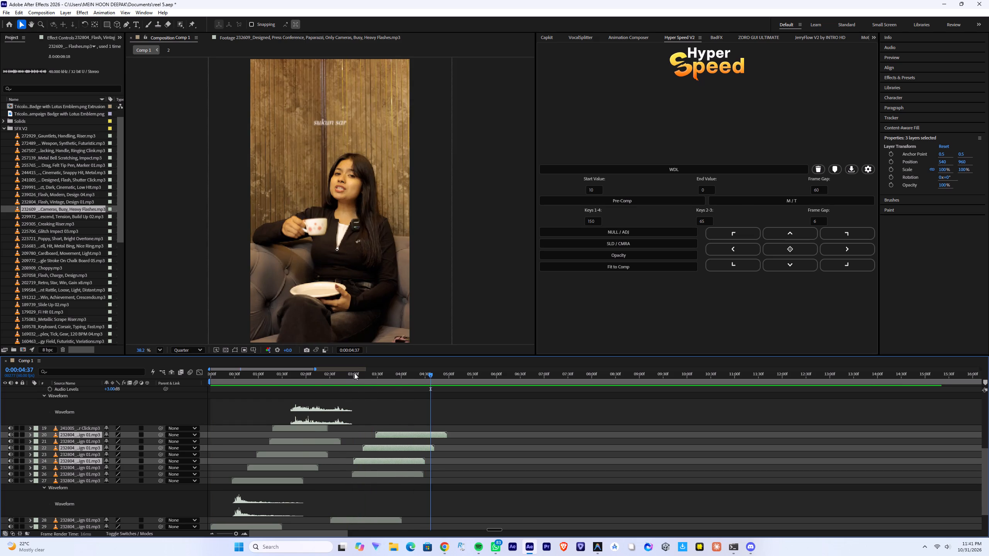
Shift the three new flash copies together to start at about 3:12, 3:24 and 3:40, checking them by playback against the captions.
left_click(354, 373)
key("space")
key("space")
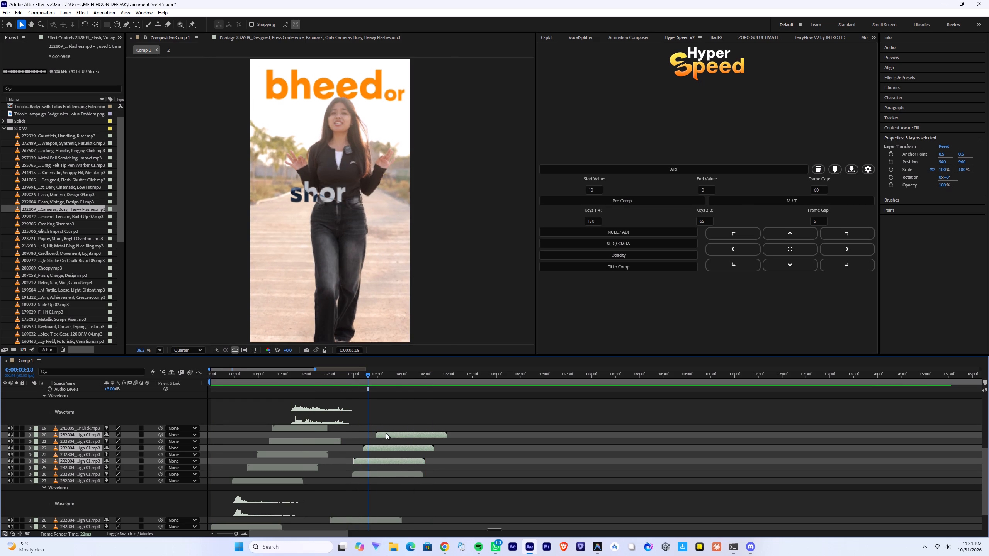
left_click_drag(386, 434, 395, 434)
left_click(351, 378)
key("space")
scroll(385, 438, "up", 1, "alt")
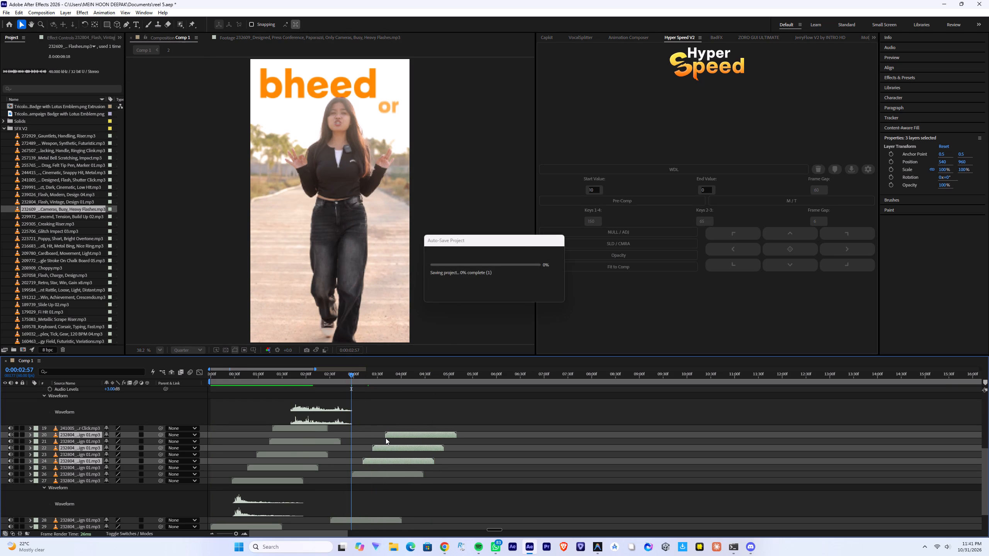
scroll(386, 438, "up", 2, "alt")
key("space")
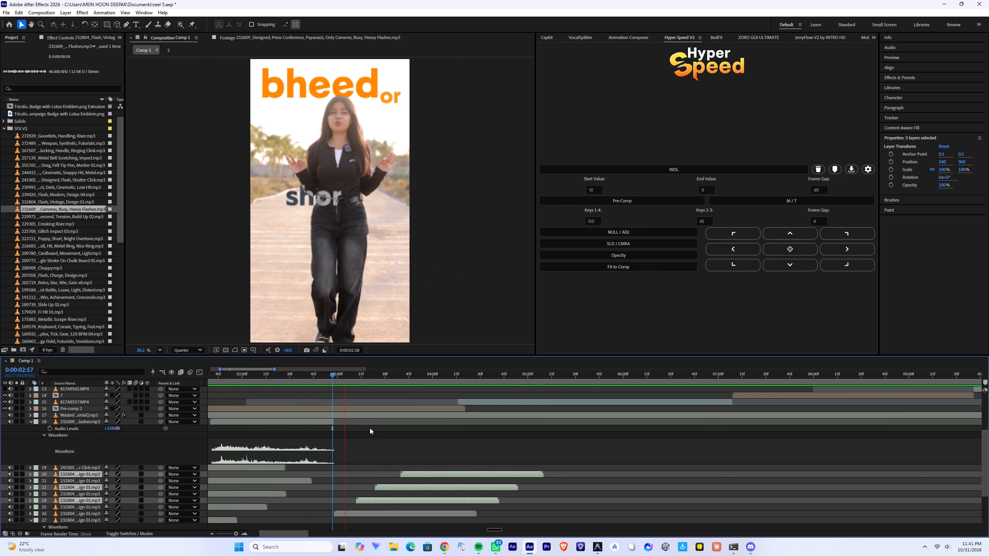
key("space")
Move only the middle flash copy earlier to start at about 3:16, and preview the captions that follow.
left_click(372, 463)
left_click(386, 477)
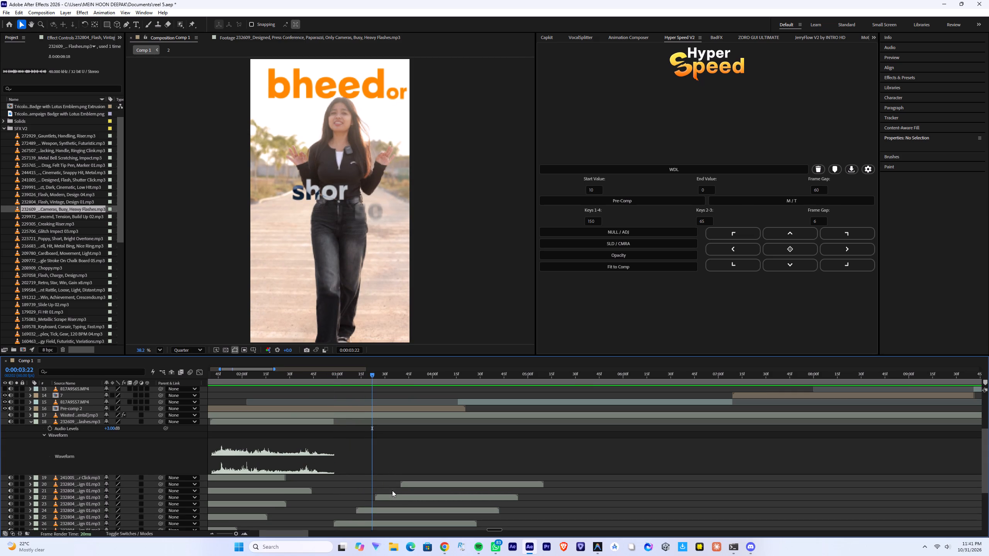
left_click_drag(394, 495, 382, 495)
key("space")
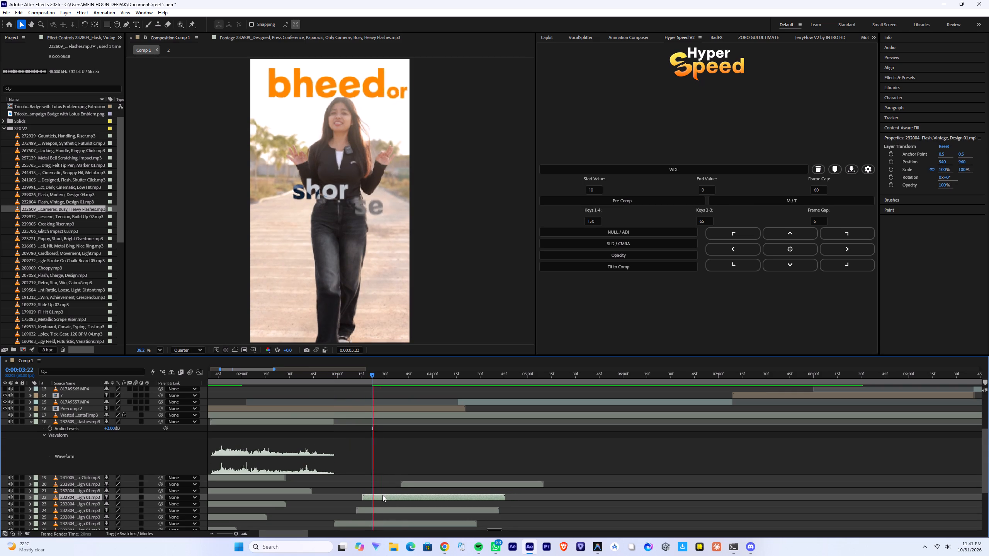
key("space")
key("space")
key("space")
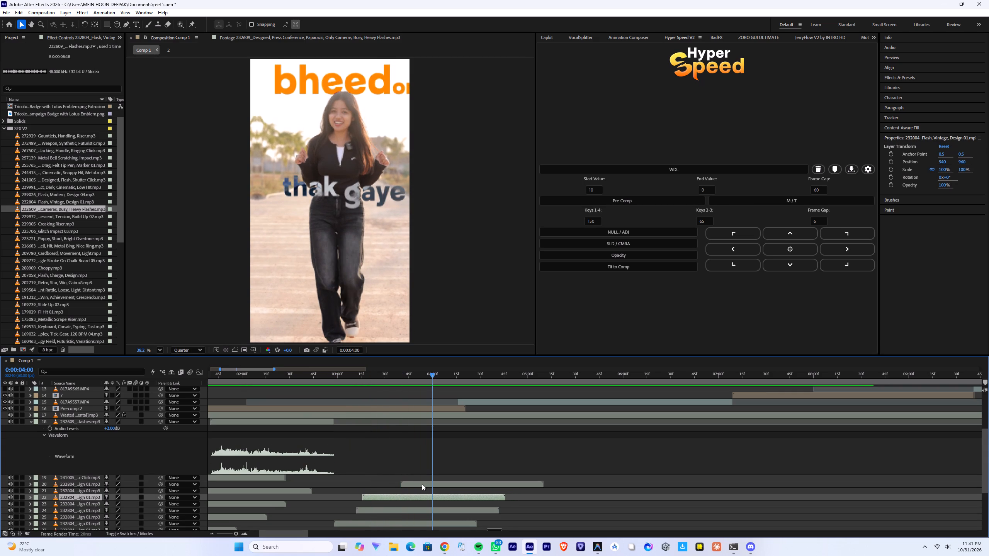
Duplicate the flash sound starting at 3:40, start the copy at about 3:55 for the "gaye" caption, and preview its timing.
left_click(423, 483)
key("ctrl+d")
left_click_drag(423, 483, 446, 481)
left_click(356, 376)
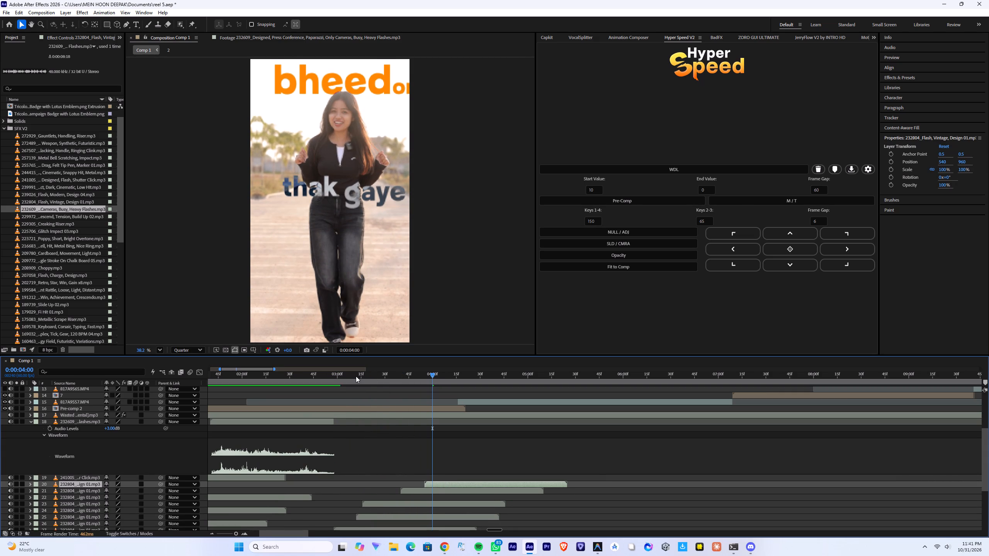
key("space")
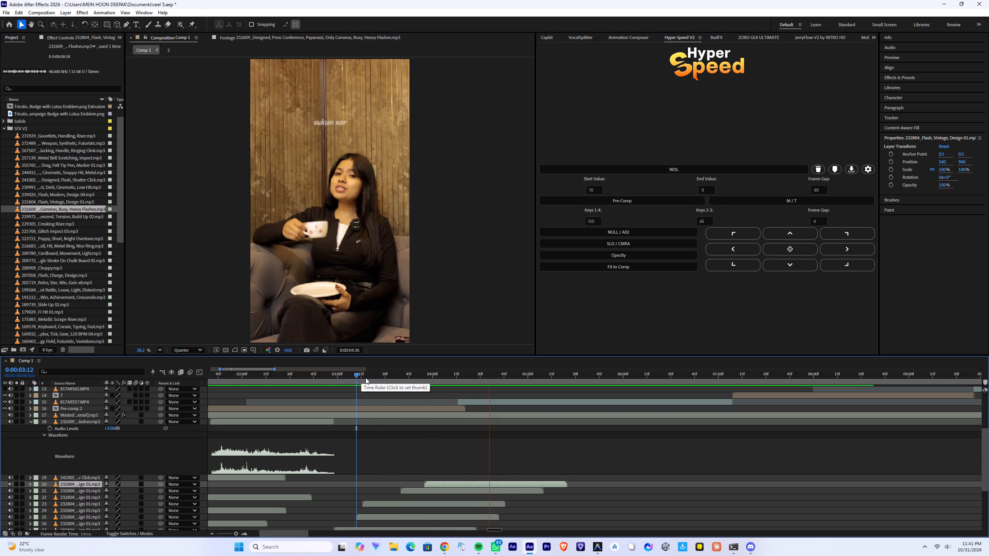
left_click(371, 375)
key("space")
key("space")
key("space")
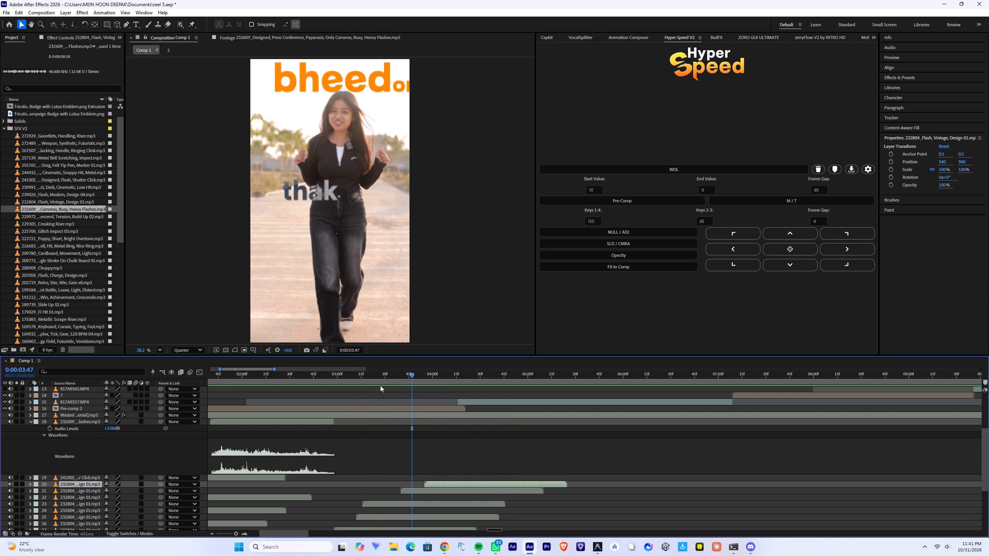
key("space")
Duplicate the 3:55 flash sound and start the new copy at about 4:14.
key("ctrl+d")
left_click_drag(438, 484, 461, 483)
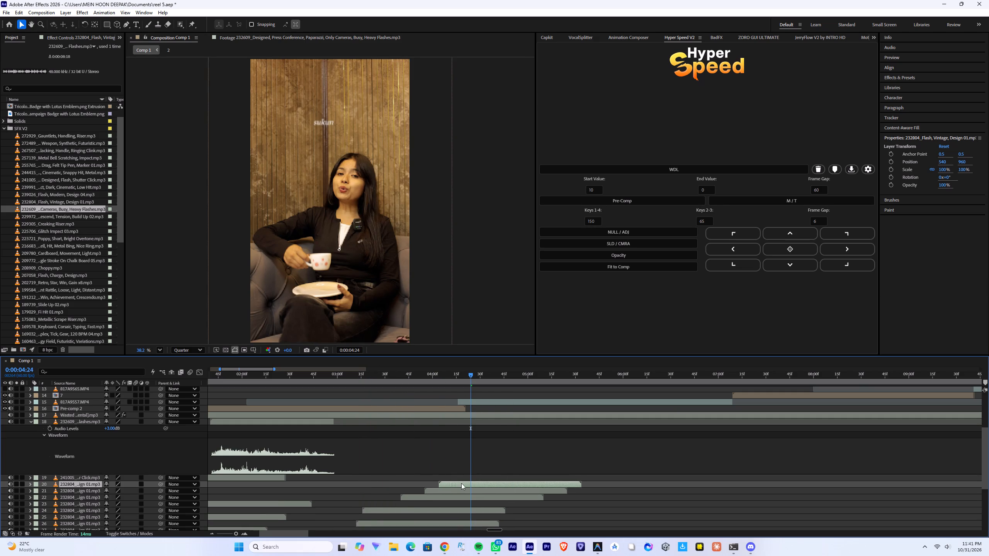
left_click_drag(461, 483, 467, 481)
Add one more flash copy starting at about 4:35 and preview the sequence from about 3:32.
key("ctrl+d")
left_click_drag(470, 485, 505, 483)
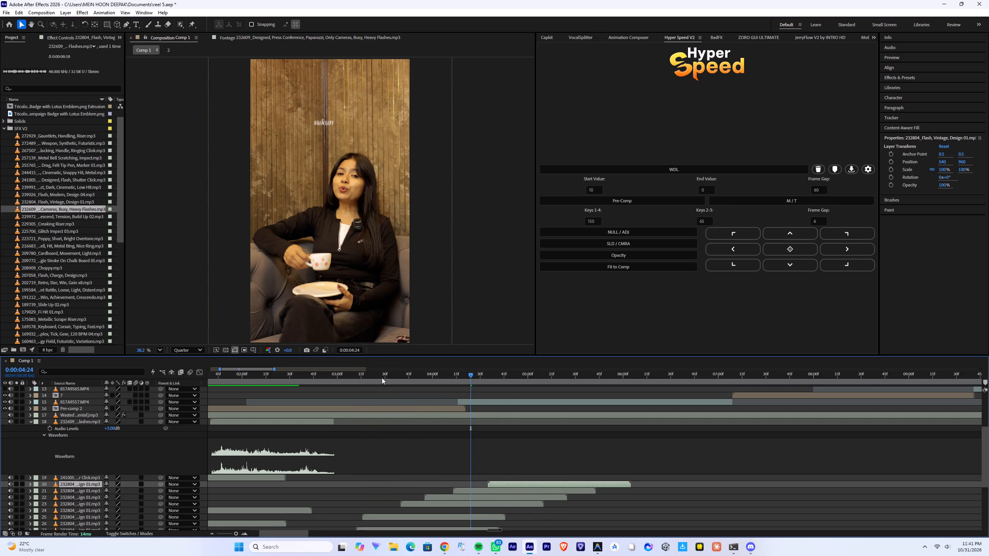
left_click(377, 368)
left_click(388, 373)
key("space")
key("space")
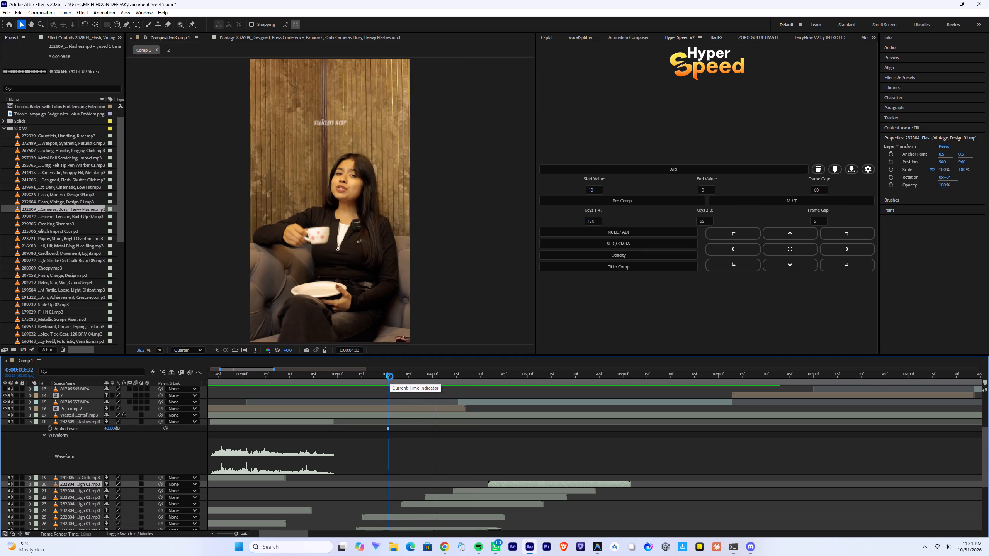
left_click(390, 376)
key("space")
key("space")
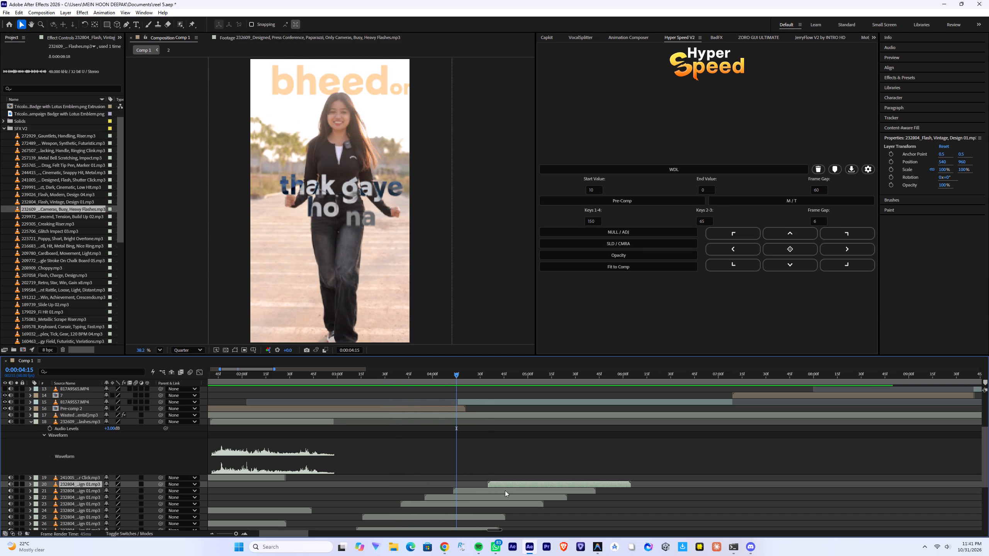
Move the 4:14 flash copy earlier to about 4:03 and the 3:55 copy to about 3:53.
left_click_drag(476, 489, 460, 489)
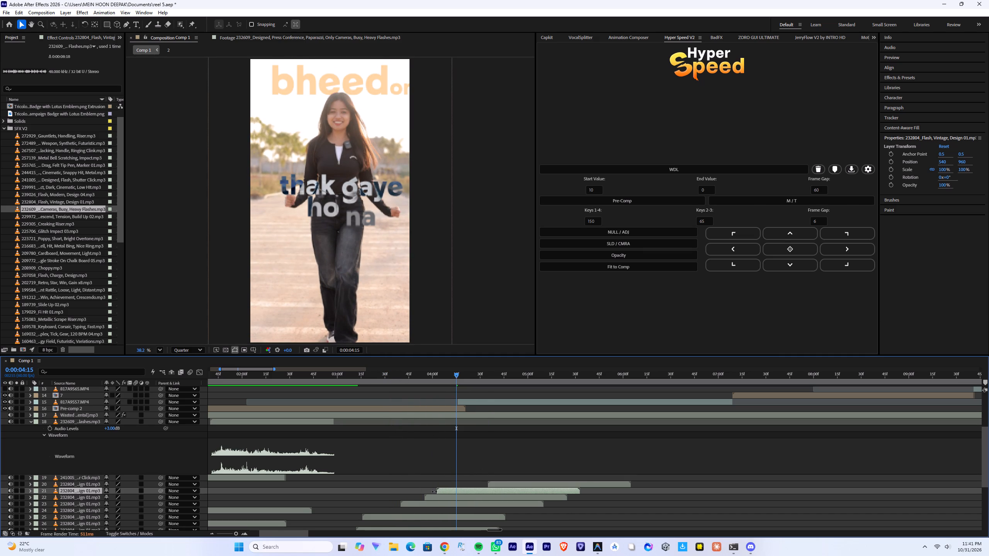
left_click_drag(433, 495, 429, 495)
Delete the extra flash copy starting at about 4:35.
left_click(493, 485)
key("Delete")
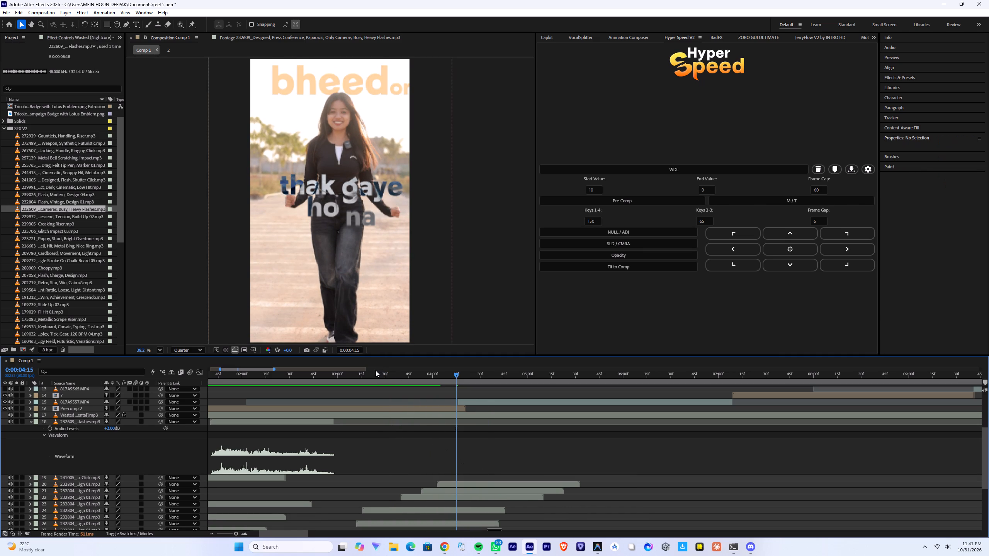
Replay the "thak gaye ho na" captions and move the last flash copy later to start at about 4:10.
left_click(375, 370)
left_click(376, 374)
key("space")
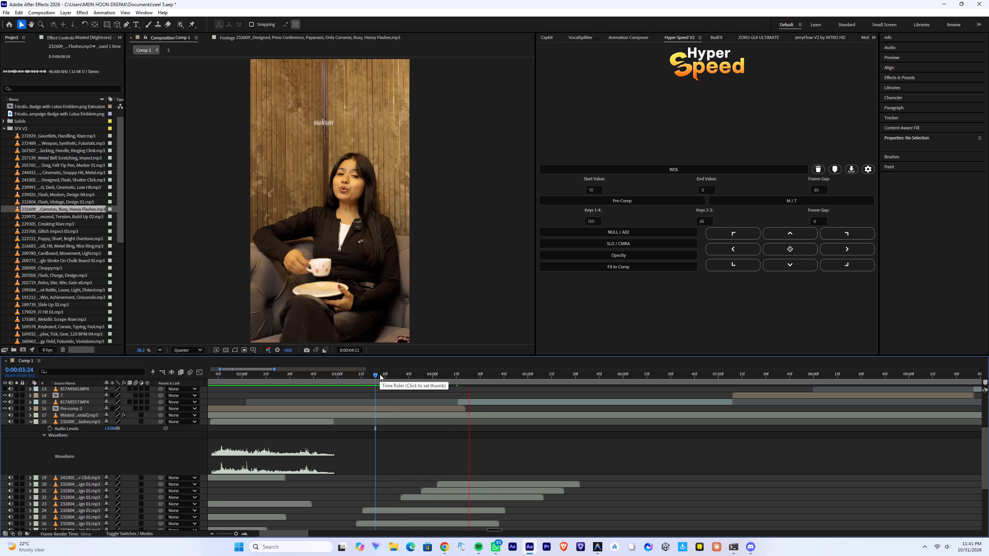
left_click(380, 374)
key("space")
key("space")
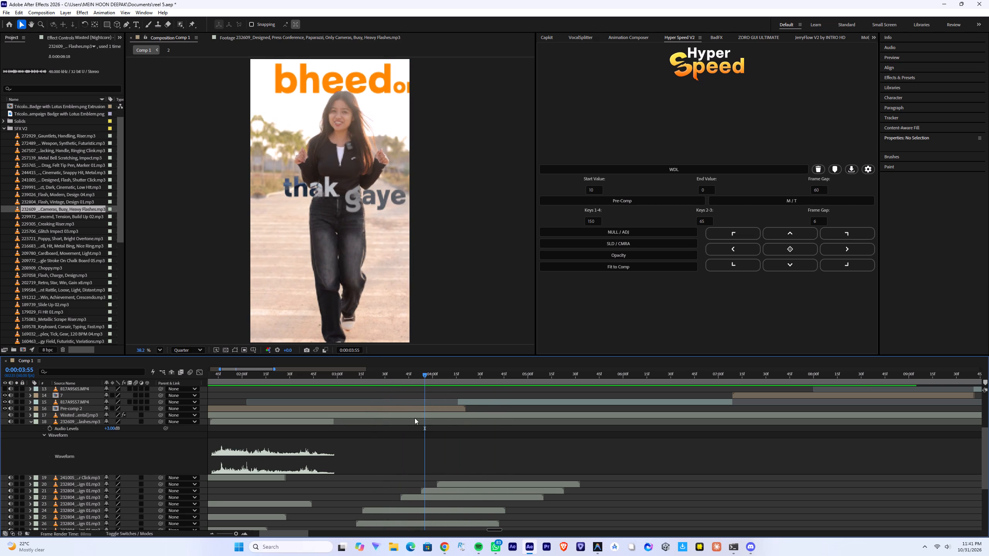
key("space")
key("space")
left_click_drag(446, 483, 456, 483)
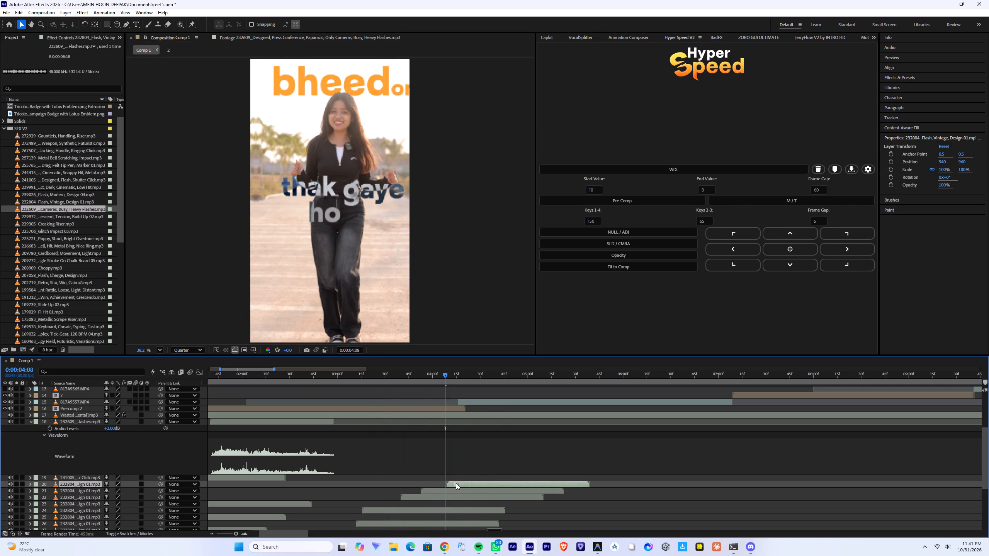
left_click_drag(456, 483, 457, 483)
key("space")
key("space")
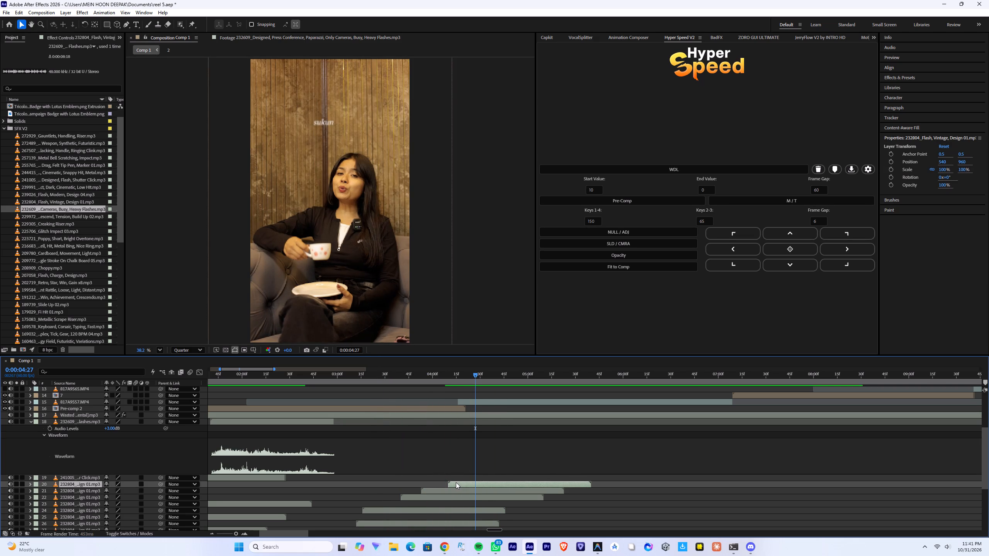
Preview the reel from the start to check the flash sounds, with the whole comp in view and the waveforms collapsed.
left_click_drag(437, 373, 91, 408)
key("space")
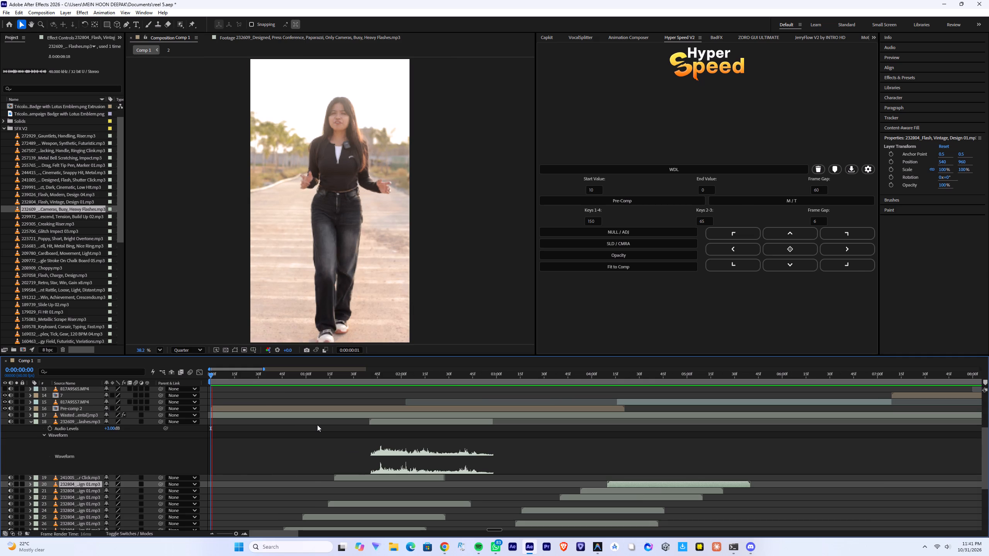
scroll(317, 425, "down", 3, "alt")
left_click(280, 438)
key("u")
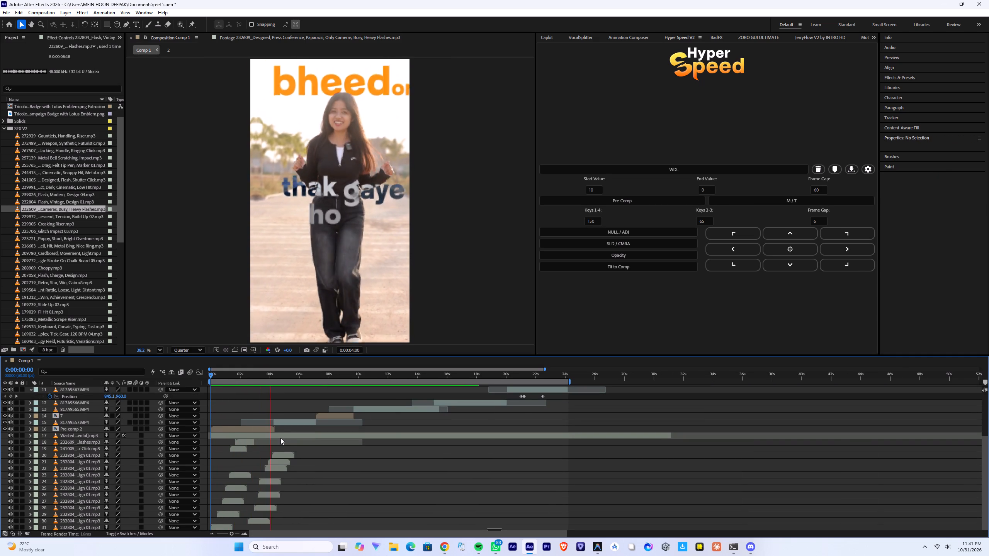
key("space")
Set the audio levels of all the flash and camera sound layers to +1.5 dB and collapse their properties.
left_click(254, 443)
scroll(254, 447, "down", 4)
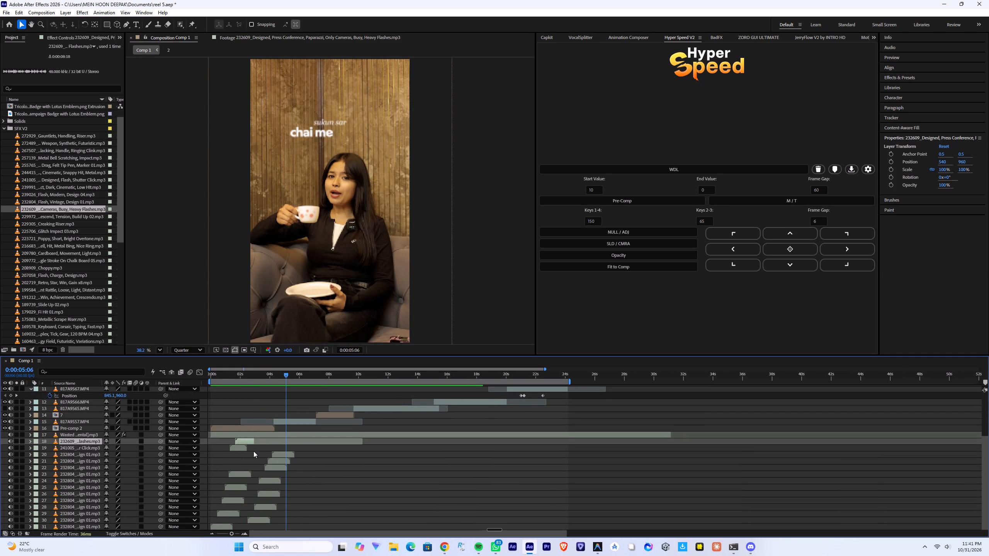
left_click(219, 527, "shift")
key("l")
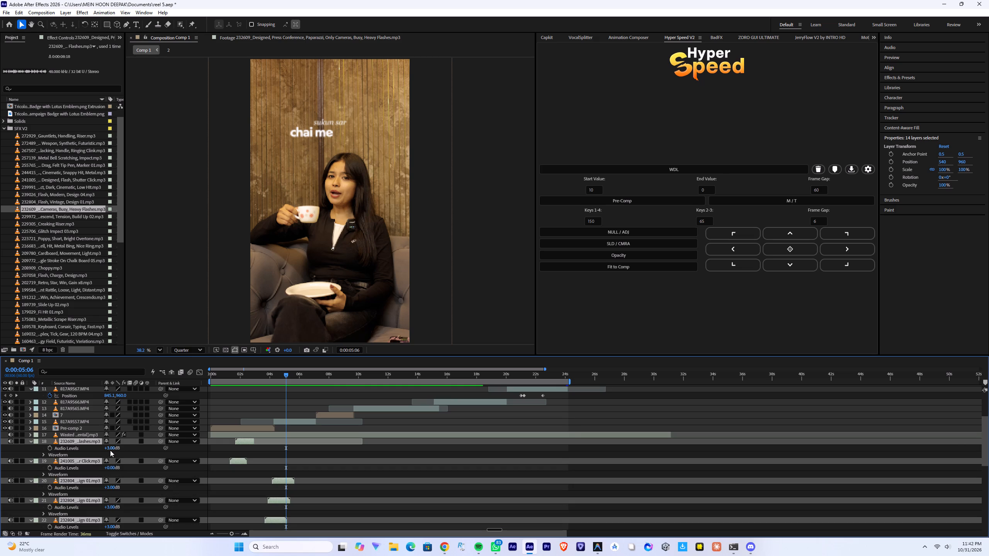
left_click(110, 448)
type("1.2")
key("BackSpace")
type("45")
key("BackSpace")
key("BackSpace")
key("4")
key("BackSpace")
key("5")
key("Return")
left_click(252, 459)
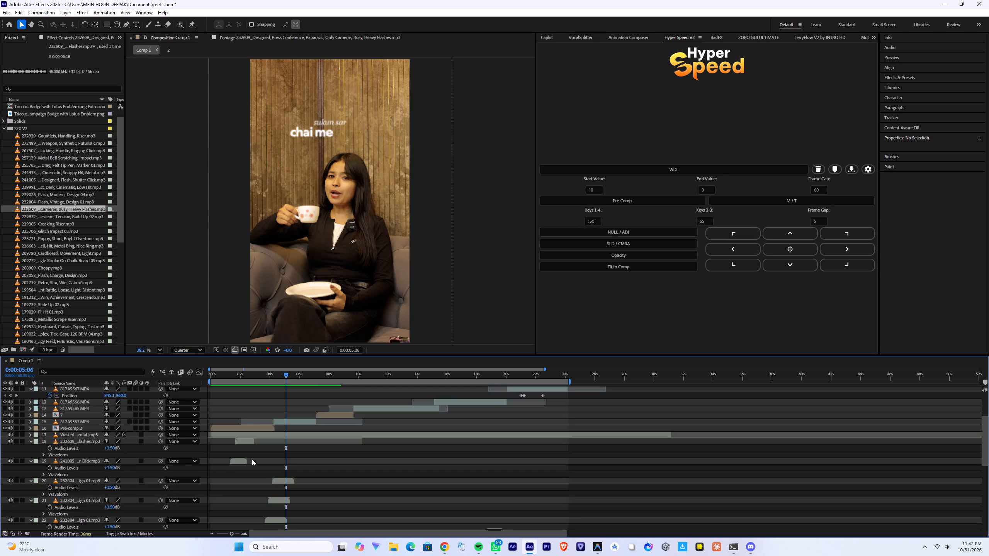
key("u")
Preview the reel from the start to check the new sound effect levels.
left_click_drag(238, 368, 234, 372)
left_click_drag(230, 377, 142, 396)
key("space")
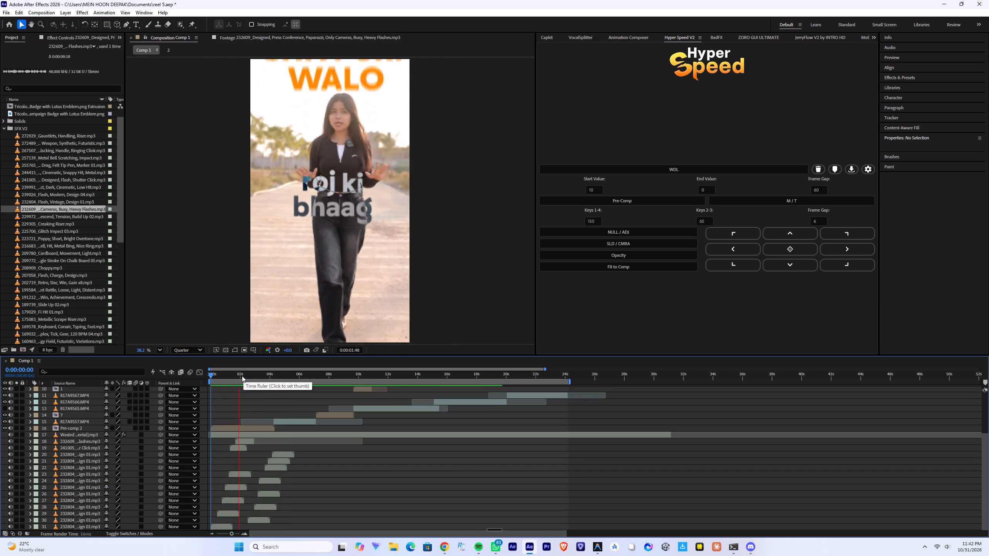
left_click_drag(240, 376, 192, 385)
key("space")
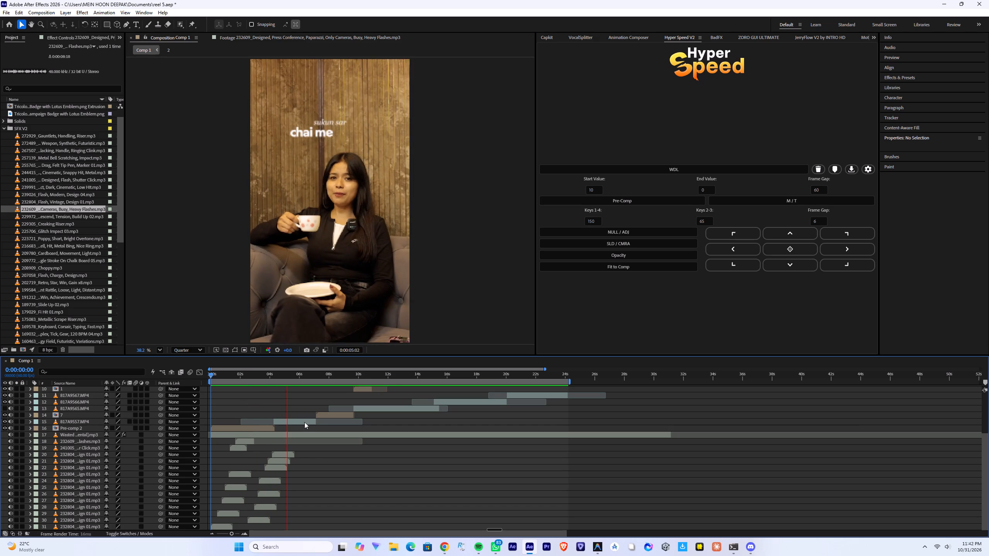
Audition the tension build-up and Creaking Riser sounds, and add 229305_Creaking Riser.mp3 at about 7:10, aligned with the start of layer 14.
scroll(276, 430, "up", 2, "alt")
left_click(262, 377)
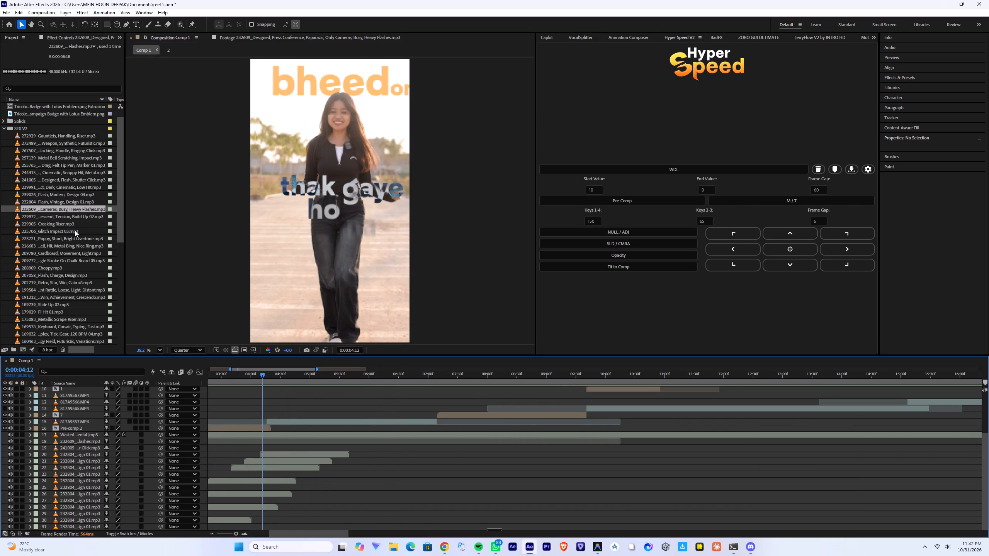
double_click(63, 220)
key("space")
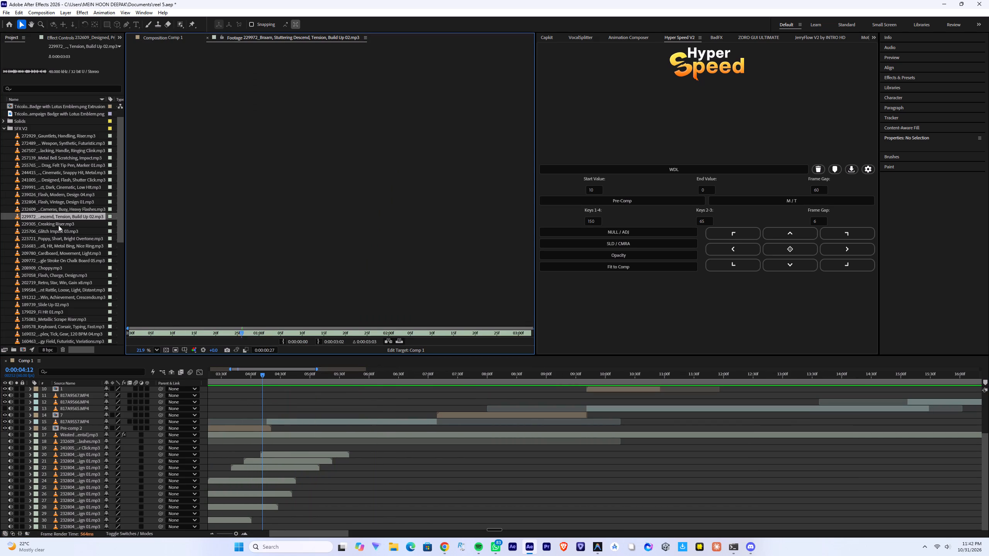
double_click(58, 225)
key("space")
key("space")
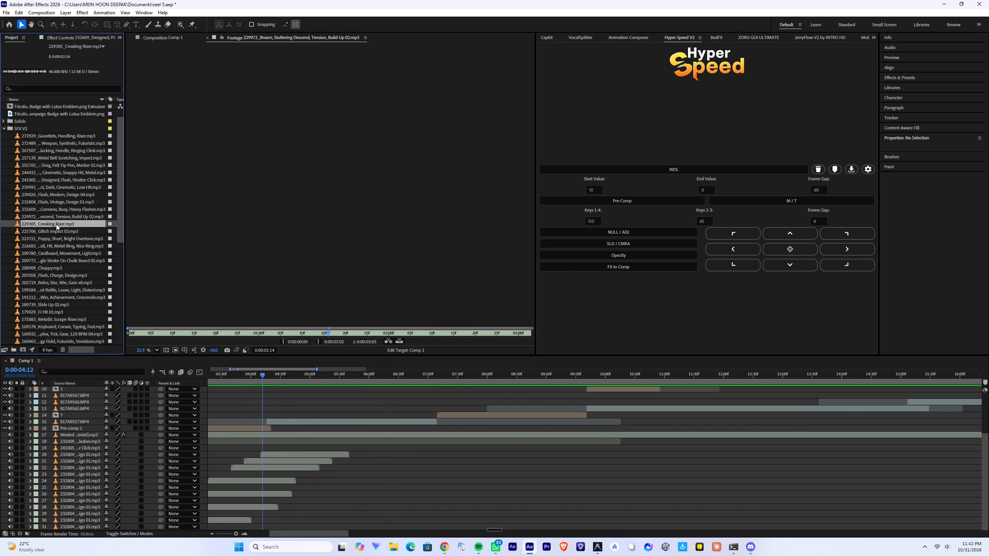
double_click(56, 224)
key("space")
key("space")
left_click_drag(55, 224, 258, 395)
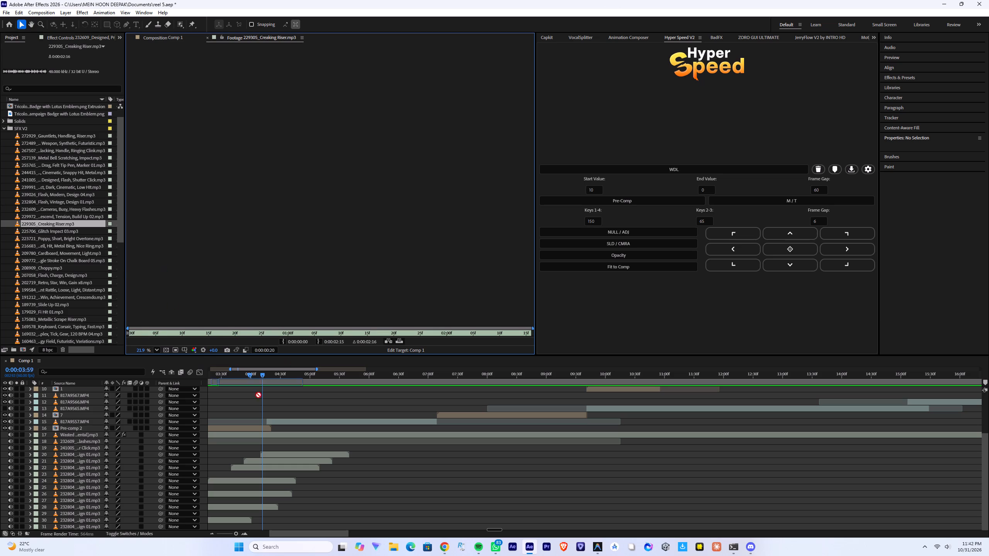
left_click_drag(258, 395, 437, 419)
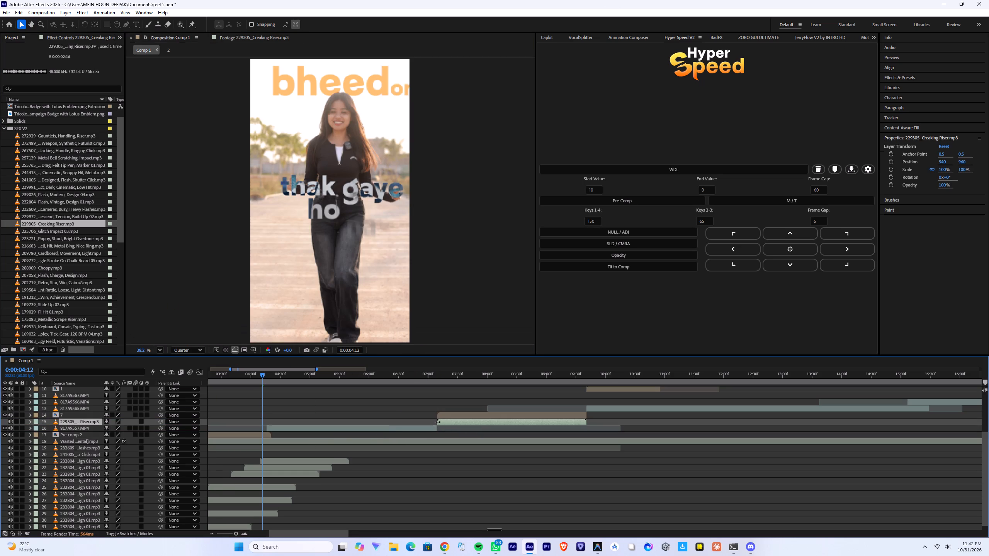
Audition the SFX V2 sounds from 225706_Glitch Impact 03.mp3 through 208909_Choppy.mp3.
double_click(51, 230)
key("space")
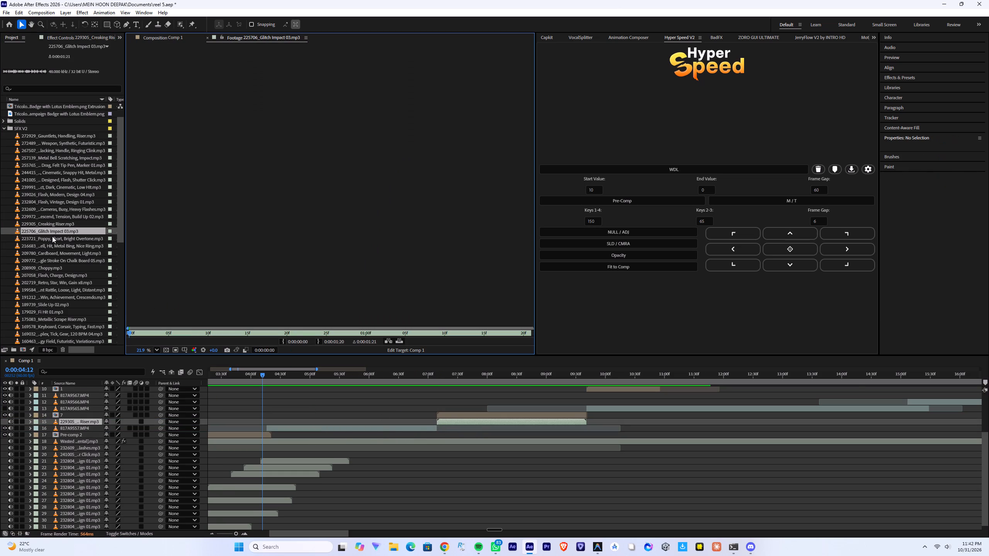
double_click(52, 238)
key("space")
double_click(54, 247)
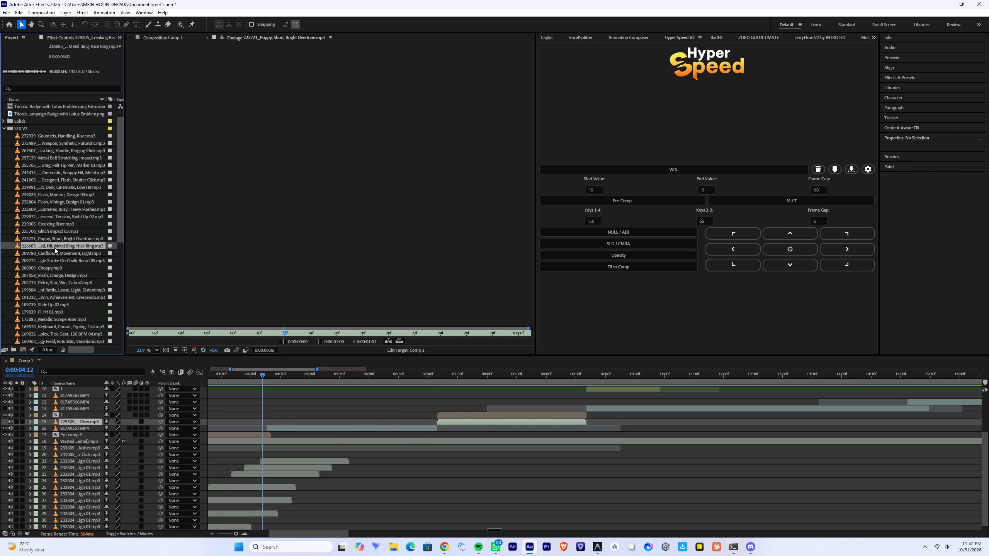
key("space")
double_click(55, 253)
key("space")
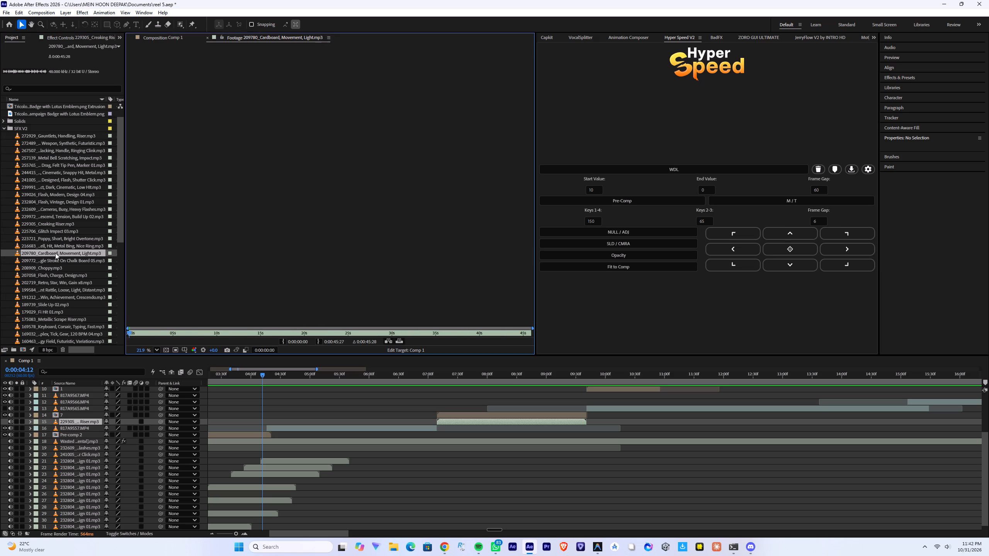
double_click(52, 261)
key("space")
double_click(50, 264)
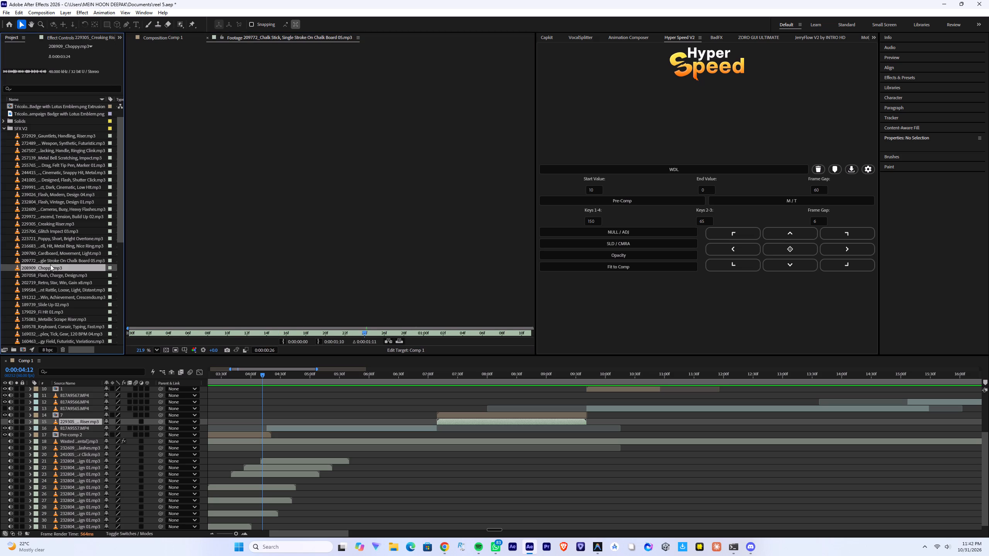
key("space")
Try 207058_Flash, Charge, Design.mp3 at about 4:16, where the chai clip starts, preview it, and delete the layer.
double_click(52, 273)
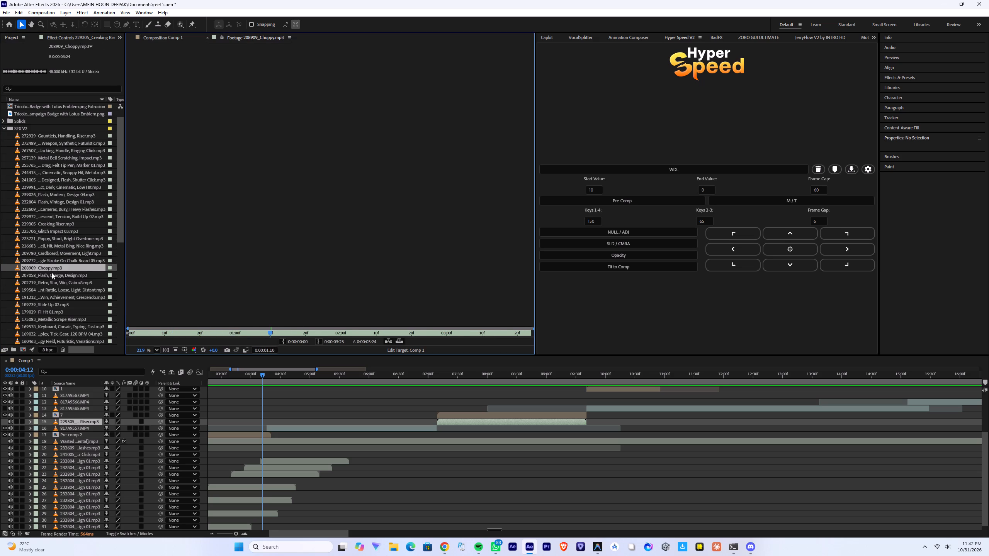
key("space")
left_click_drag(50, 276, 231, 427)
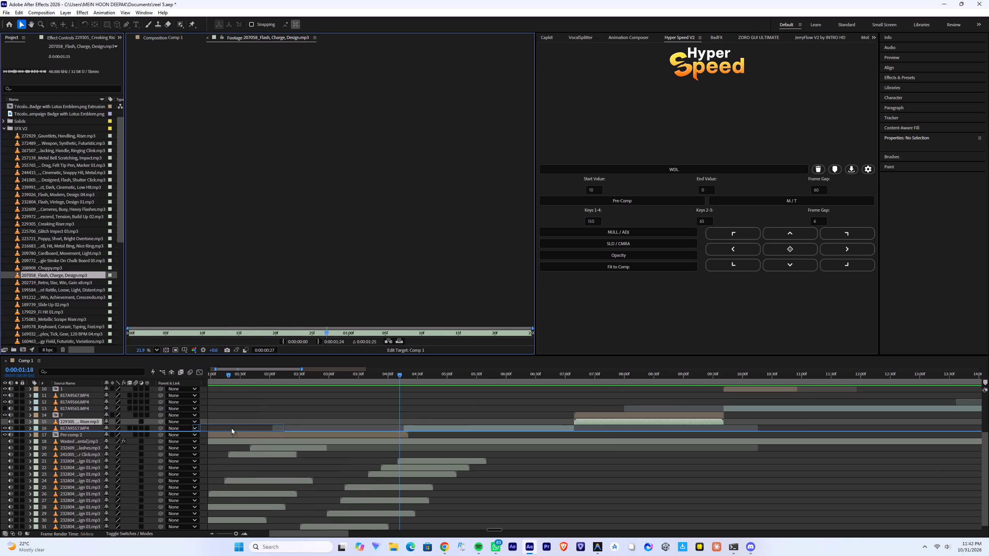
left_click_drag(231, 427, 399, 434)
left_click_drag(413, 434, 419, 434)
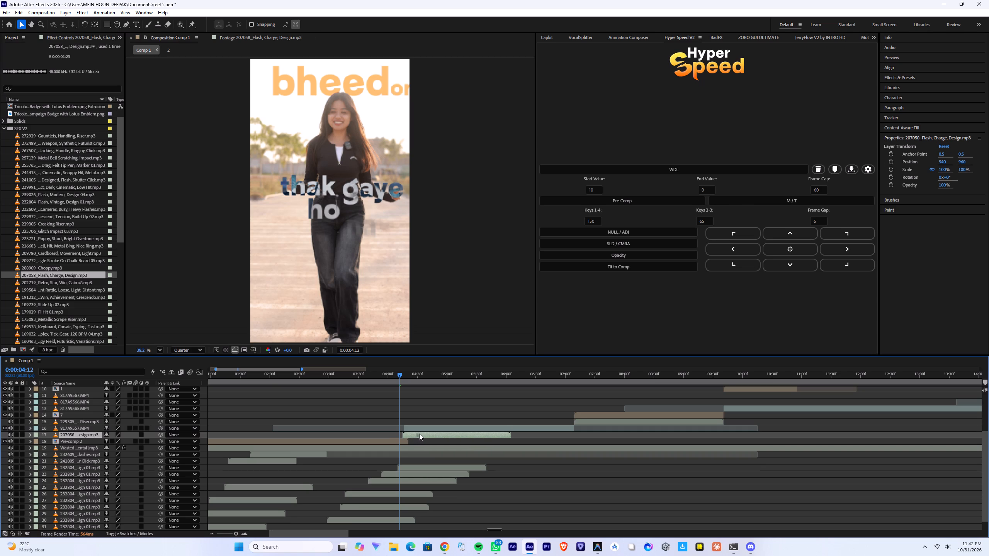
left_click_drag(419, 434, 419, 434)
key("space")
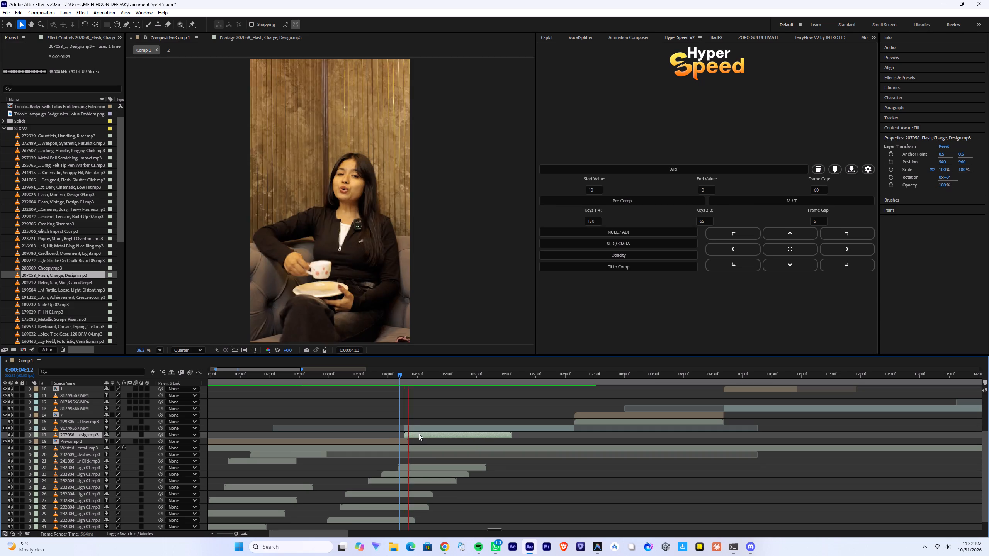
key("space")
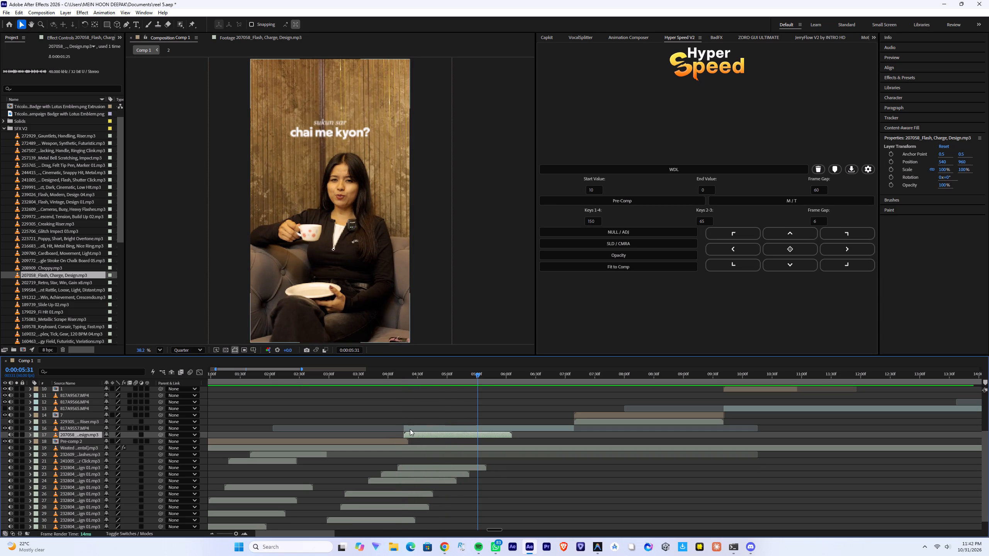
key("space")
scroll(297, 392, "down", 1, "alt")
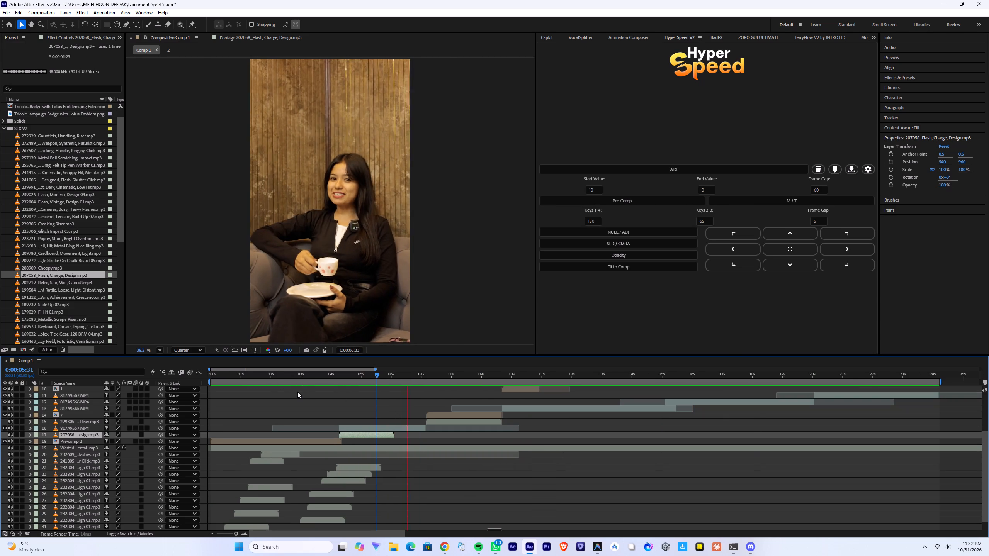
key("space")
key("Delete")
Audition the SFX V2 sounds from 202719_Retro, Star, Win through 169578_Keyboard, Corsair, Typing, Fast.mp3.
double_click(49, 281)
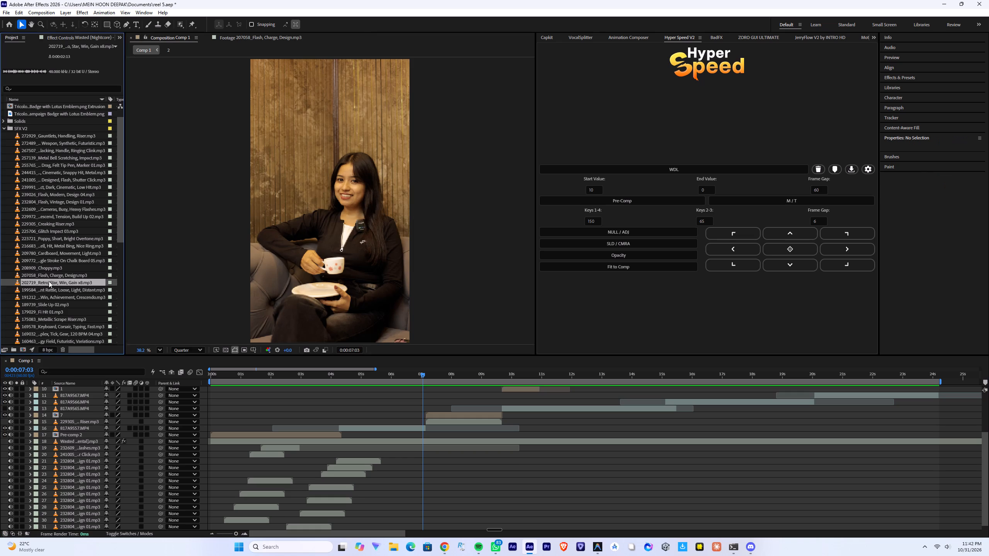
key("space")
key("space")
double_click(48, 288)
key("space")
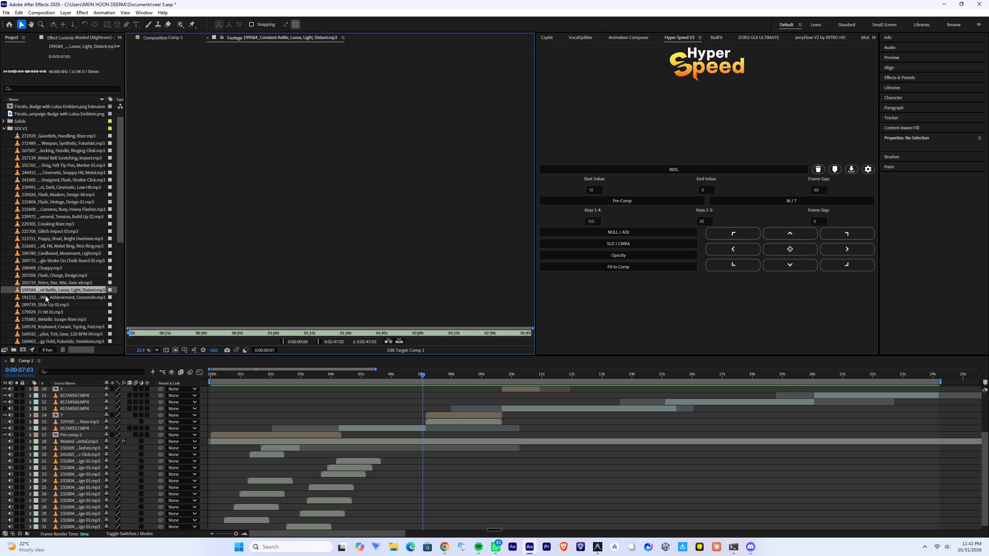
double_click(45, 296)
key("space")
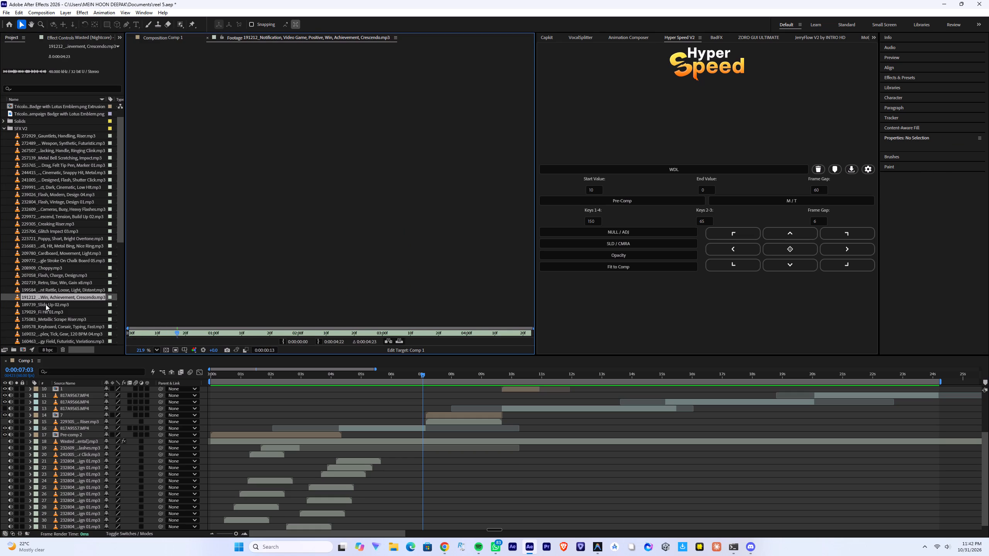
double_click(46, 304)
key("space")
double_click(45, 311)
key("space")
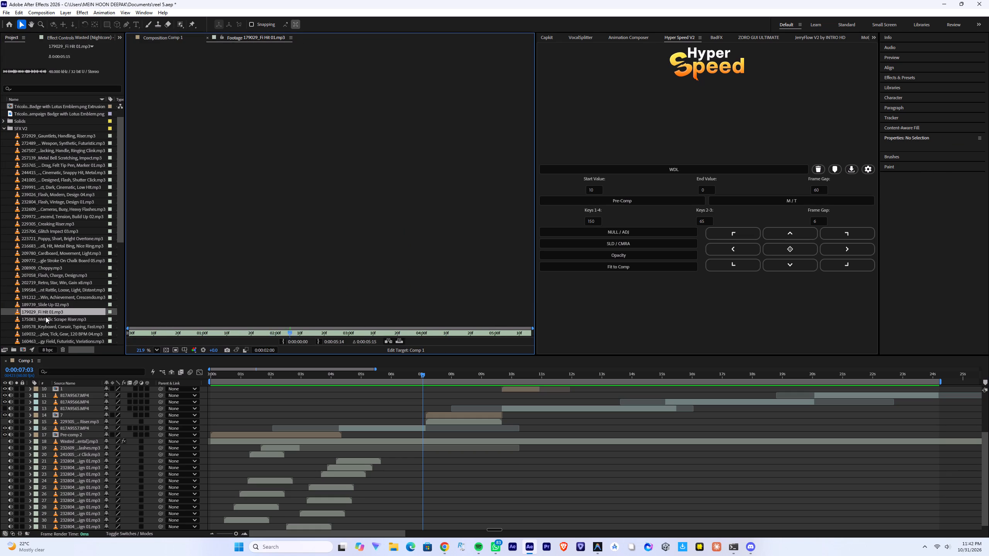
double_click(46, 317)
key("space")
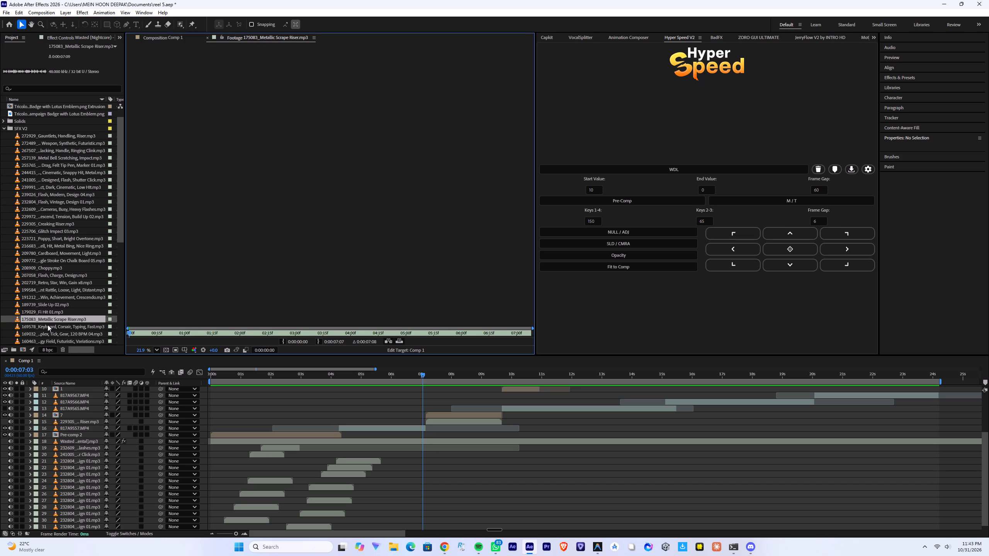
key("space")
scroll(52, 311, "down", 2)
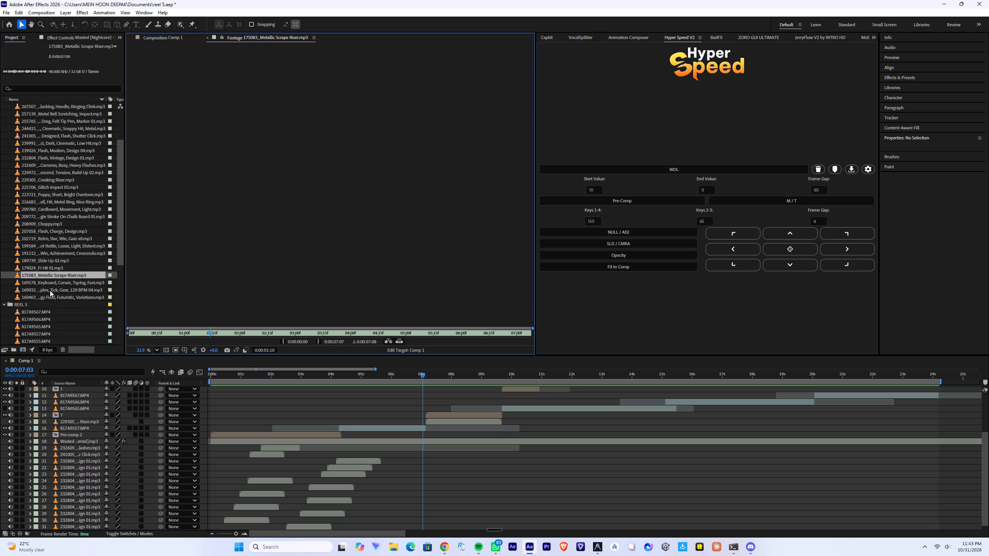
double_click(50, 283)
key("space")
key("space")
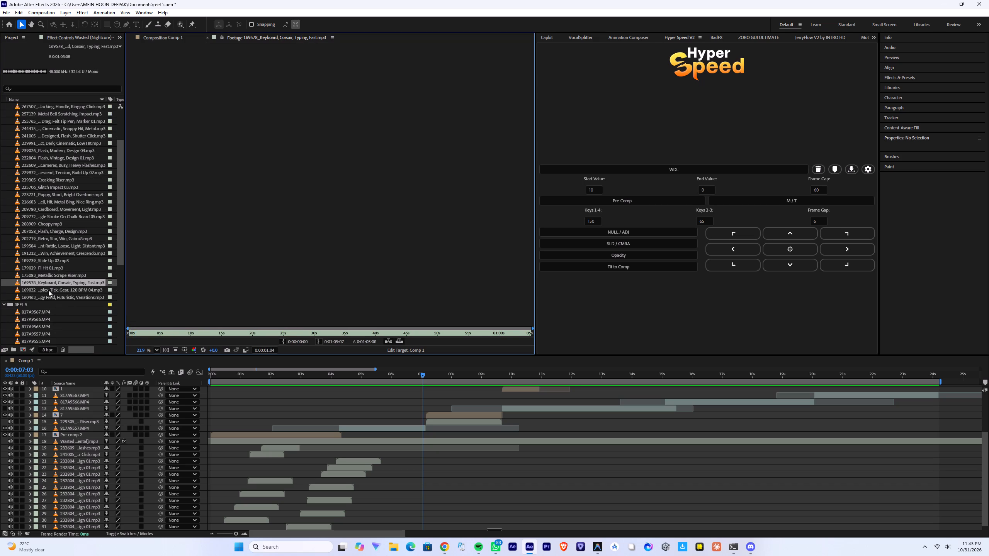
Audition the 169032 Tick, Gear, 120 BPM 04 sound and add it at about 4:16, aligned with the start of the chai clip.
double_click(48, 290)
key("space")
key("space")
left_click_drag(48, 290, 318, 433)
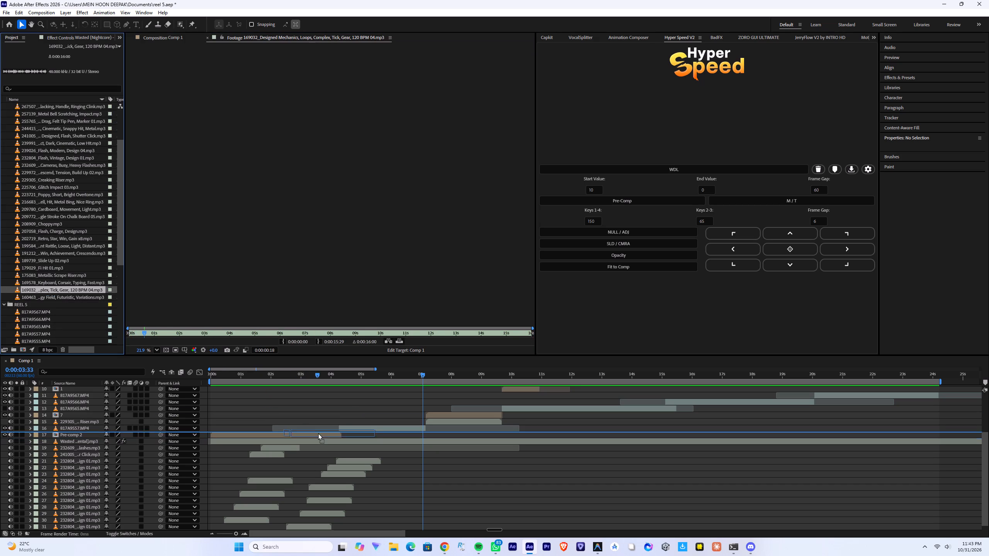
left_click_drag(318, 433, 335, 431)
left_click_drag(340, 435, 346, 434)
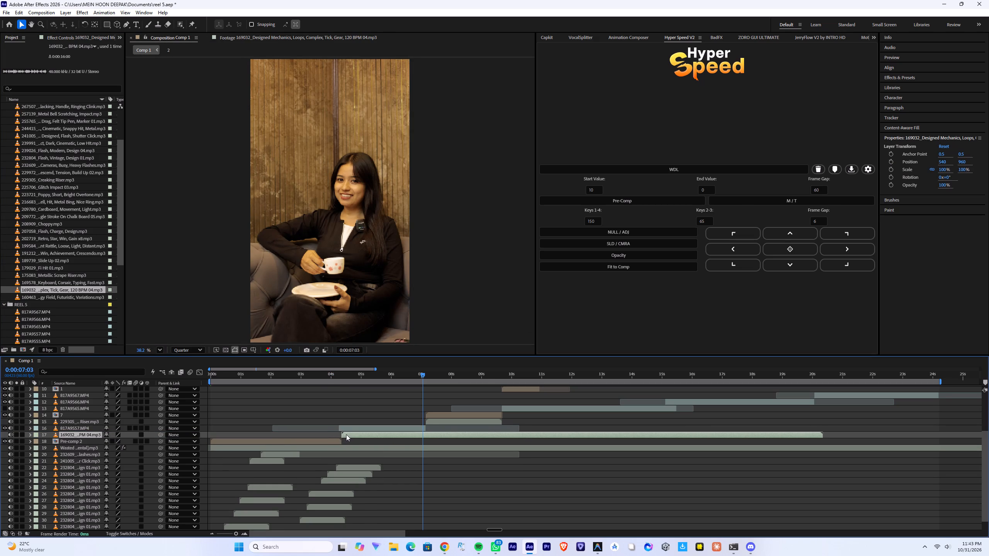
left_click_drag(346, 434, 343, 434)
Preview the tick loop from 3:16, split its layer at 6:58 and delete the part after the split.
left_click(313, 382)
left_click(309, 371)
key("space")
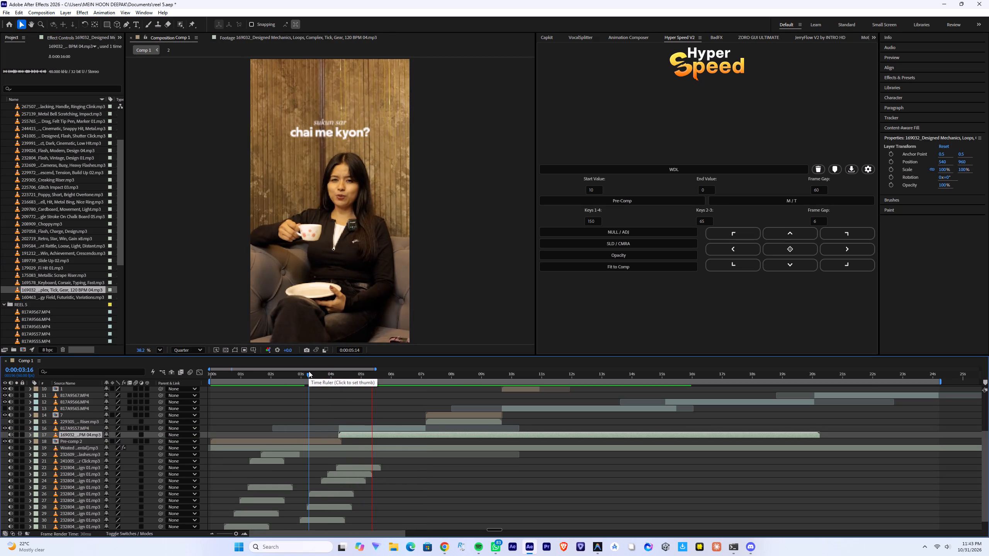
key("space")
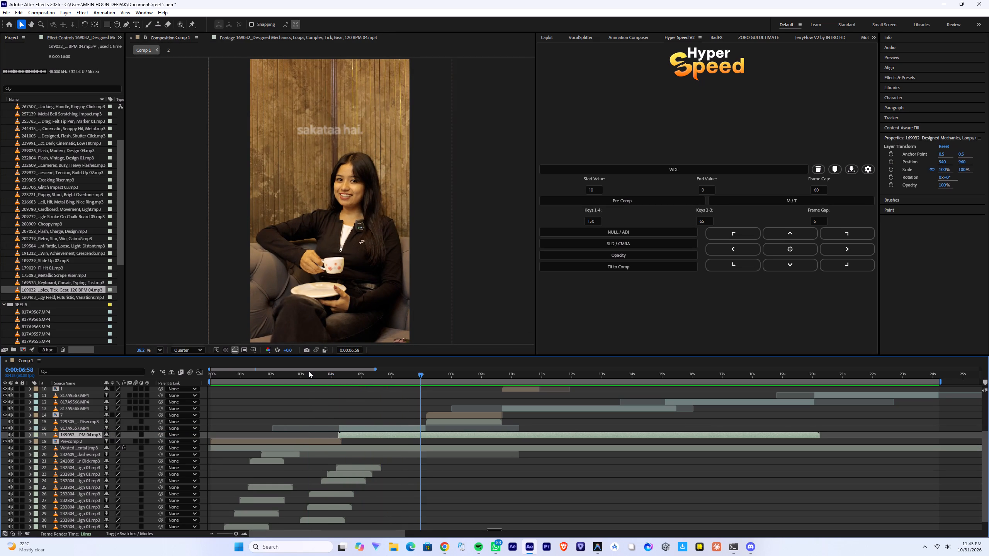
key("ctrl+shift+d")
key("Delete")
Preview the reel from 6:12 to check the change from the tick loop to the riser.
left_click(397, 376)
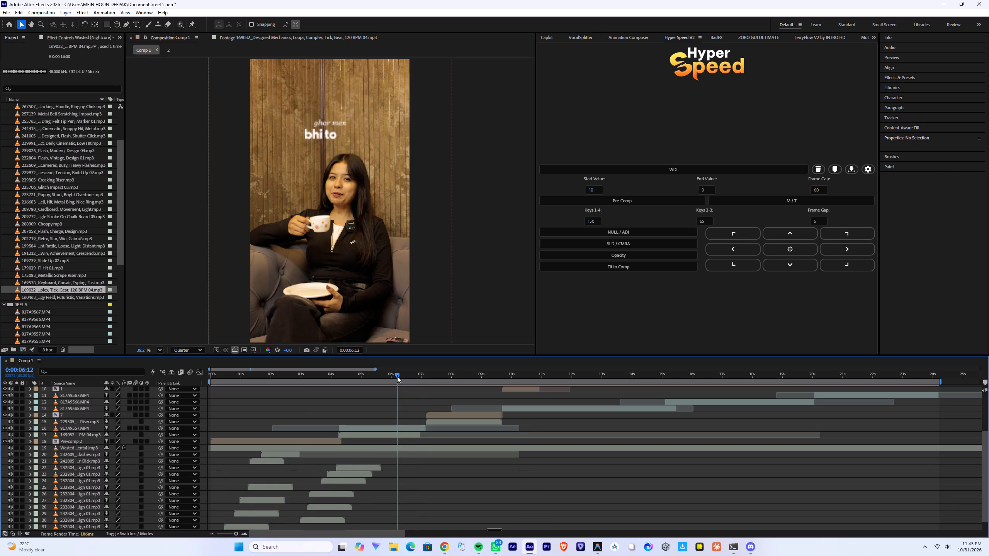
key("space")
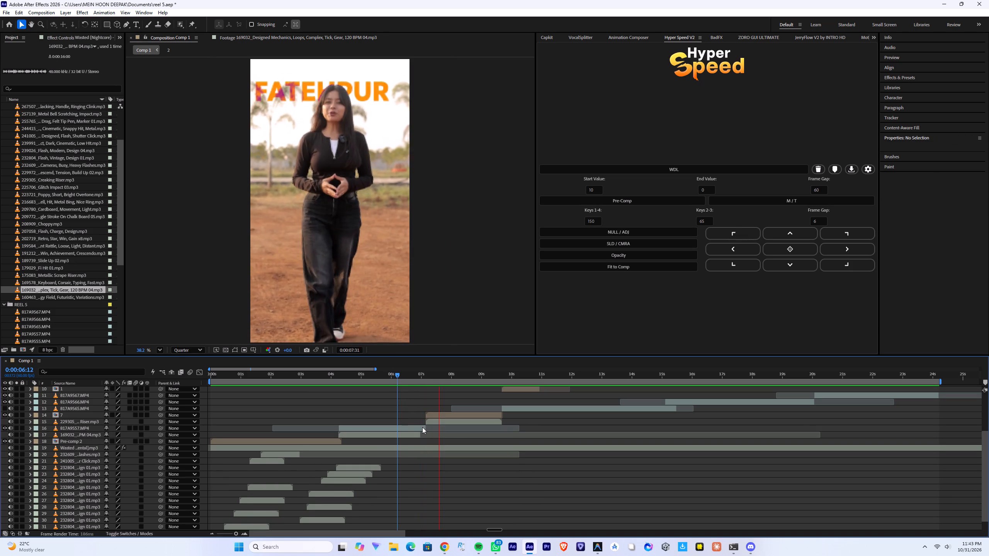
key("space")
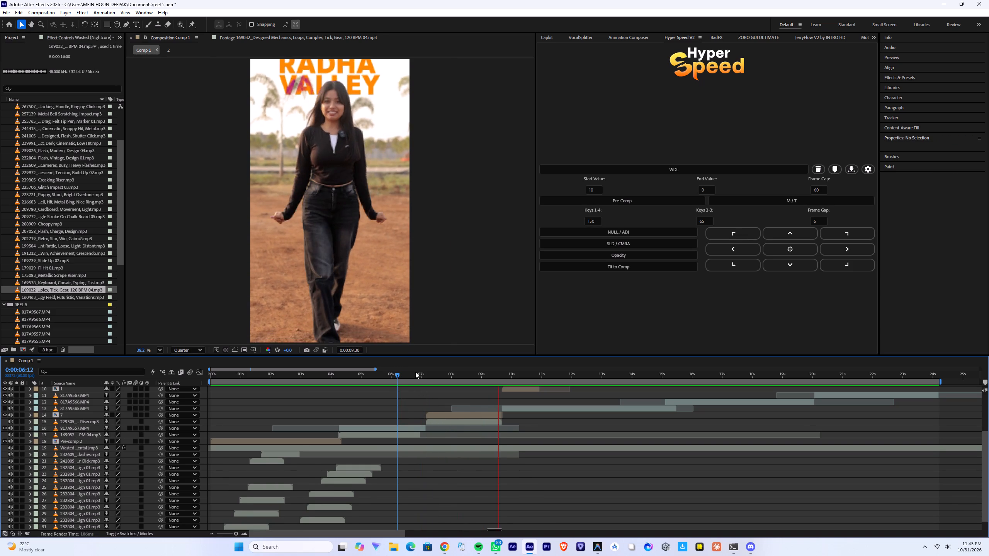
Copy the first two 232804 Flash, Vintage, Design 01 layers and paste them, starting at about 7:06 and 7:34.
left_click(415, 374)
key("space")
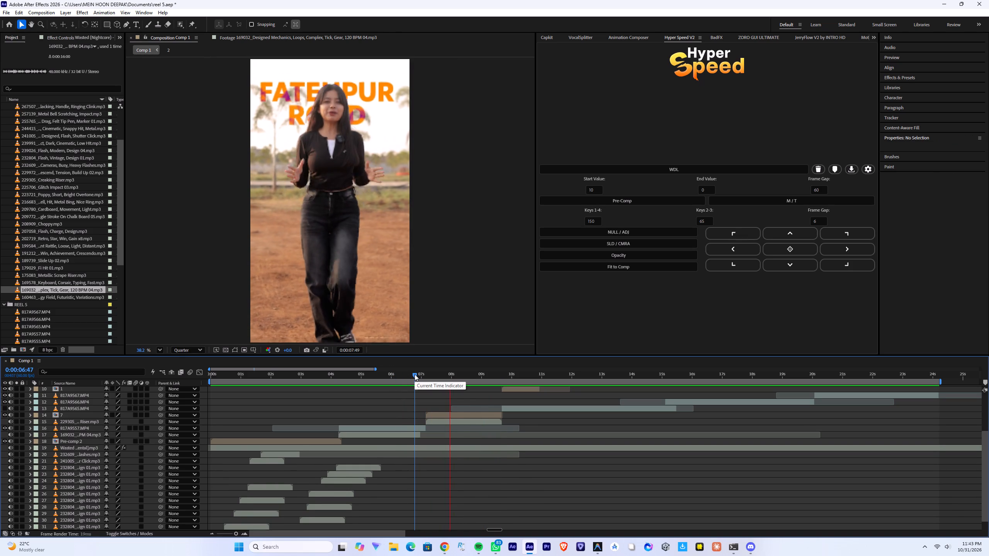
key("space")
scroll(282, 426, "down", 2)
left_click(243, 515)
left_click(238, 526, "ctrl")
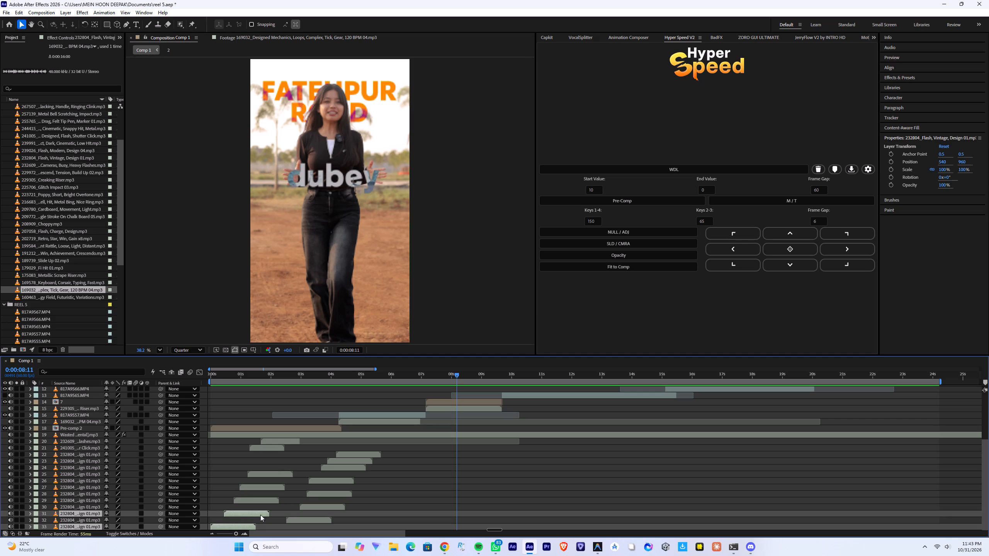
key("ctrl+c")
left_click(433, 435)
key("ctrl+v")
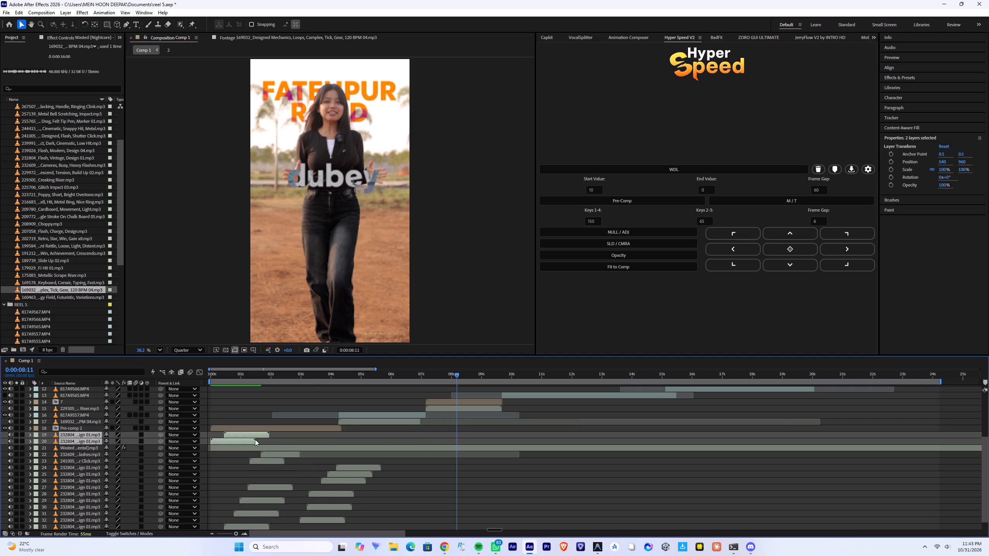
left_click_drag(253, 436, 467, 443)
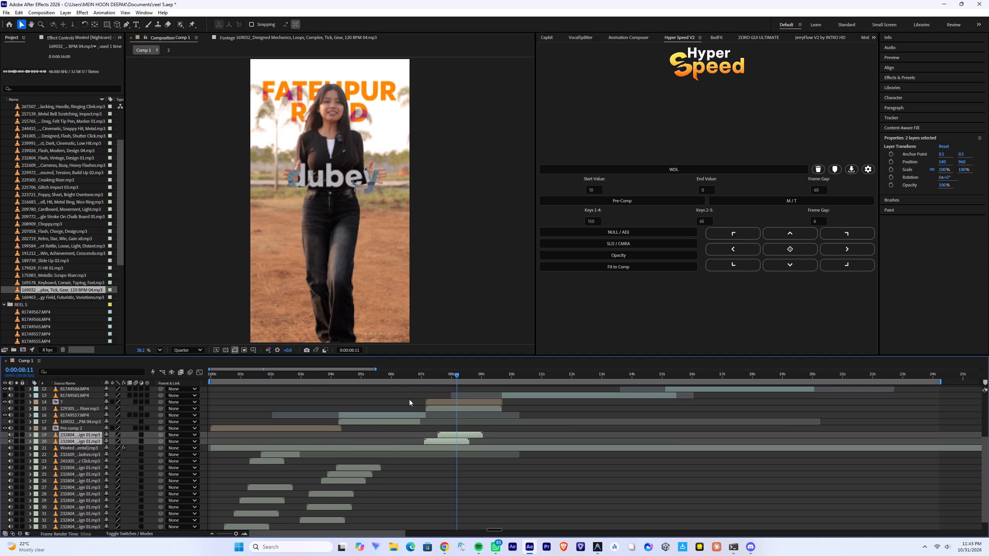
Preview from about 6:25 and shift the pasted flash sound pair to start at about 7:13 and 7:40.
left_click(407, 382)
left_click(406, 379)
left_click(404, 374)
key("space")
left_click_drag(444, 432, 449, 432)
key("space")
key("space")
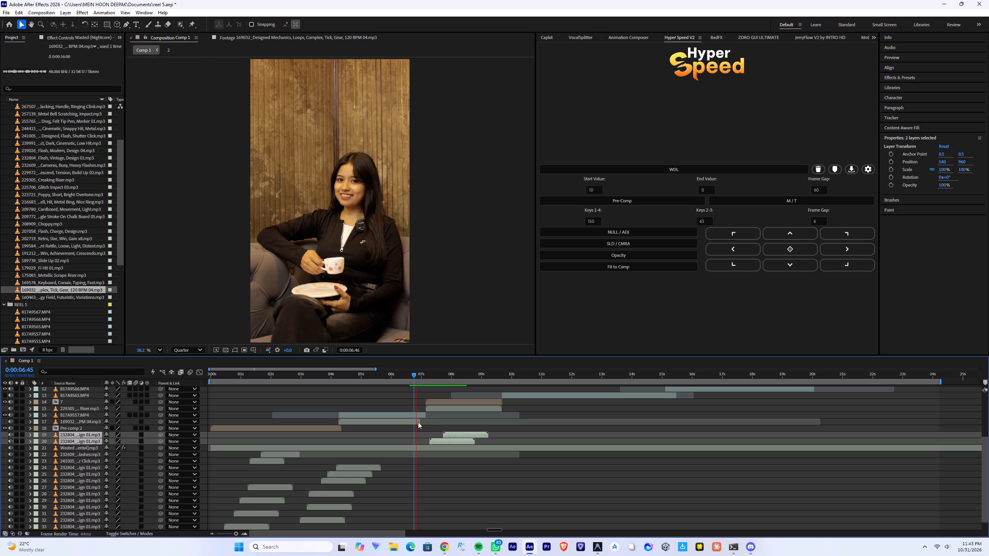
key("space")
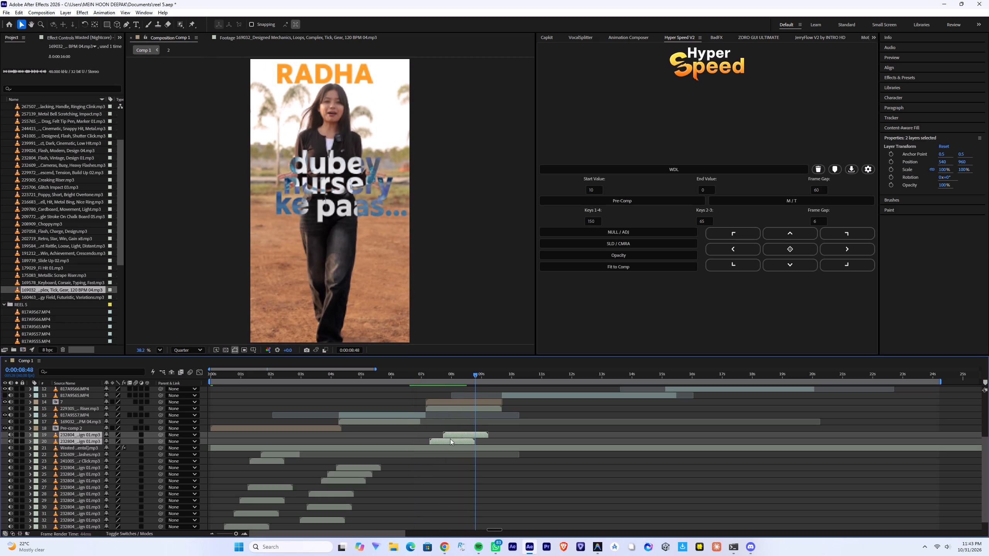
left_click(447, 440)
left_click(410, 374)
key("space")
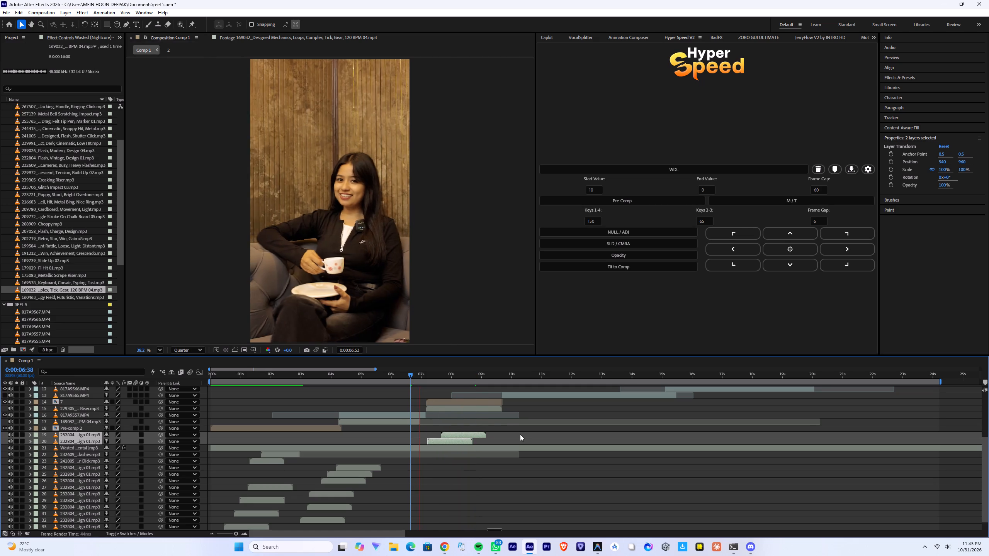
scroll(521, 434, "up", 3)
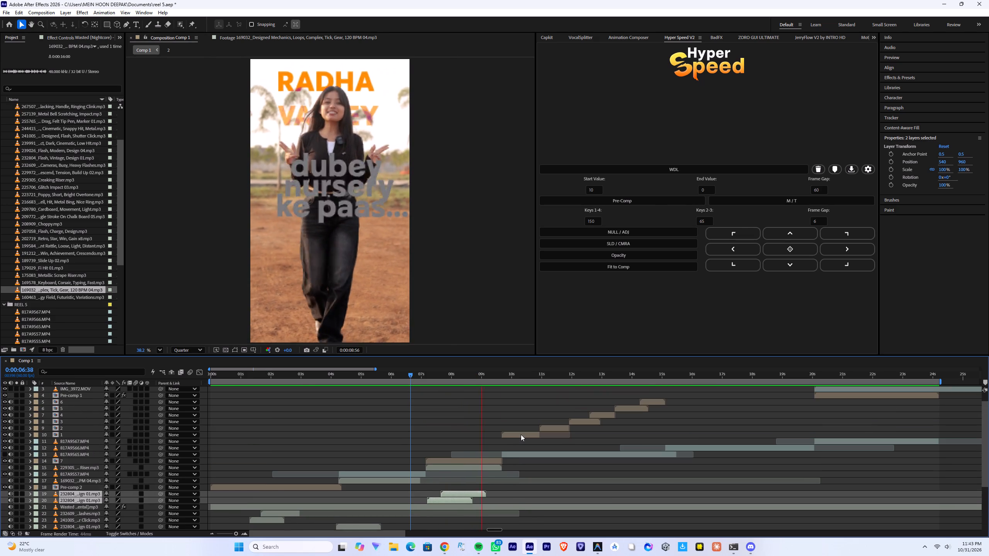
key("space")
Preview from 7:27, duplicate the two pasted flash sounds and place the copies starting at about 8:37 and 9:04.
left_click(435, 375)
key("space")
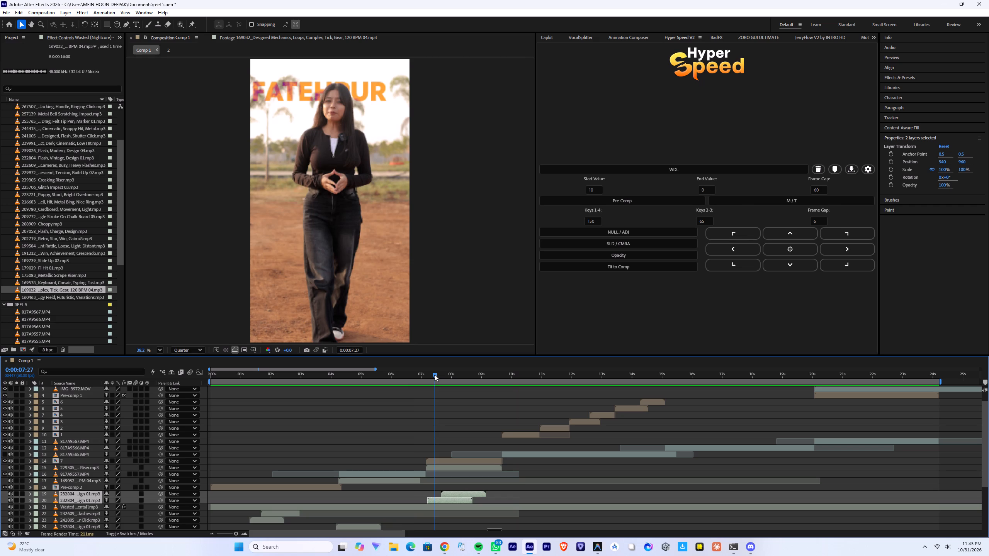
key("space")
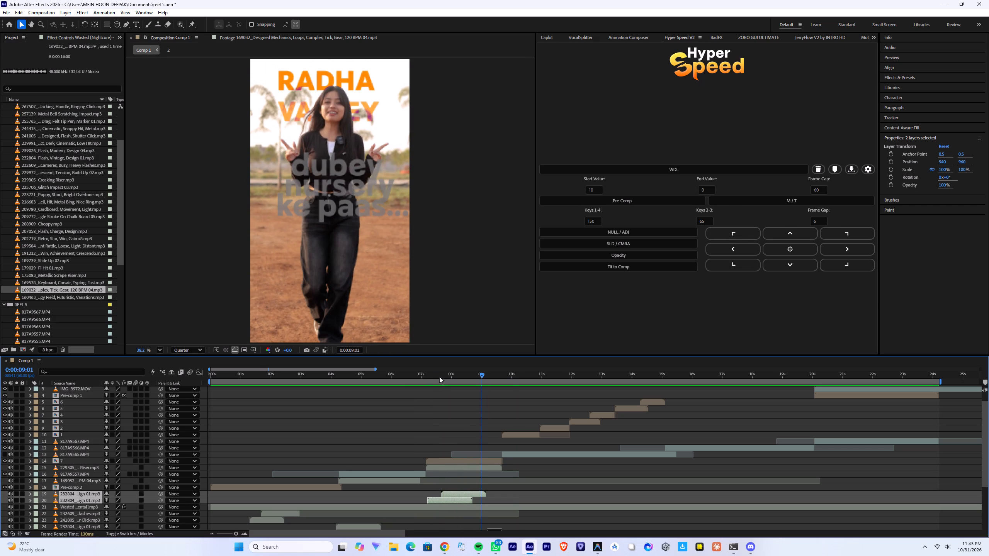
key("ctrl+d")
left_click_drag(474, 493, 525, 490)
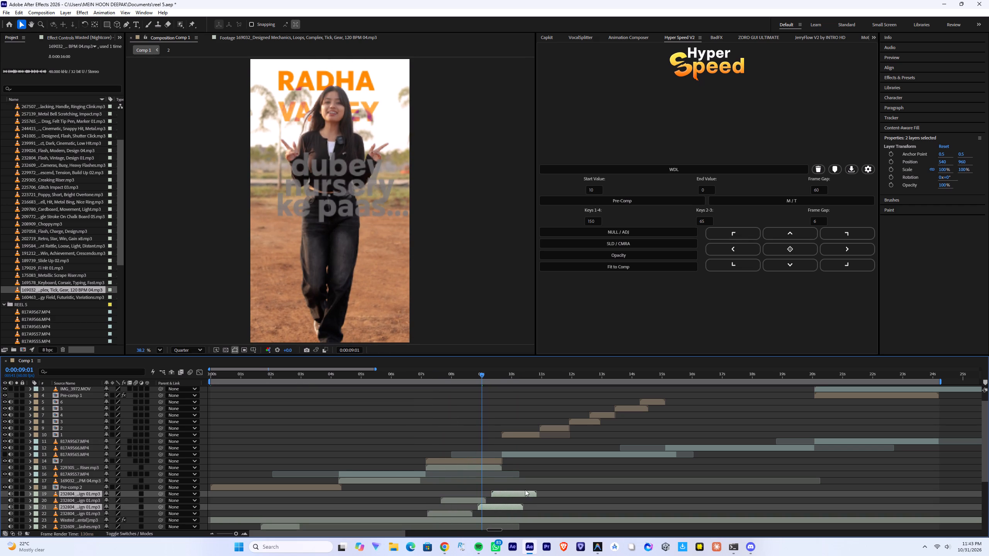
left_click_drag(525, 490, 525, 490)
left_click_drag(497, 492, 489, 492)
Preview from 7:24 and retime the two duplicated flash sounds to start at about 8:30 and 8:46.
left_click(433, 372)
key("space")
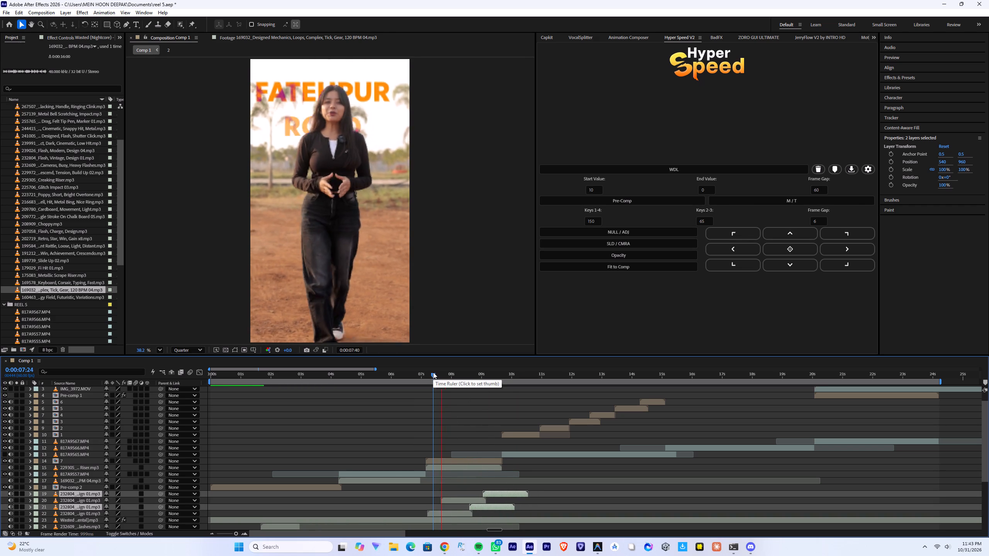
left_click(433, 372)
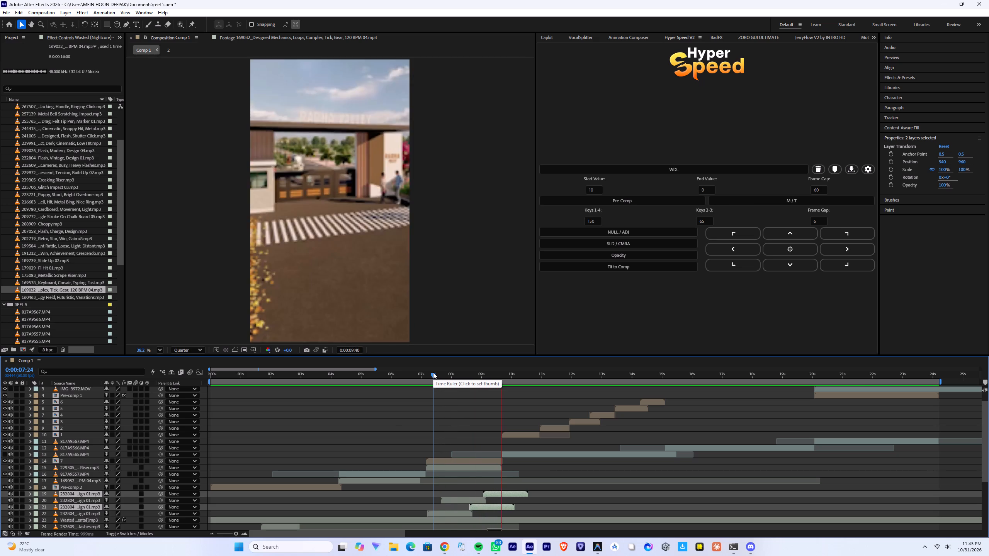
key("space")
key("space")
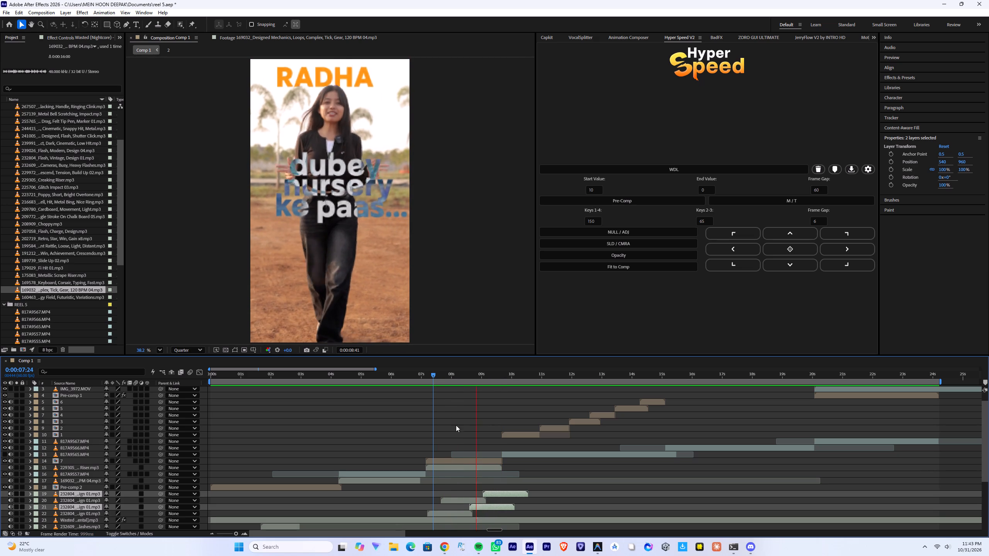
left_click(493, 493)
left_click(496, 488)
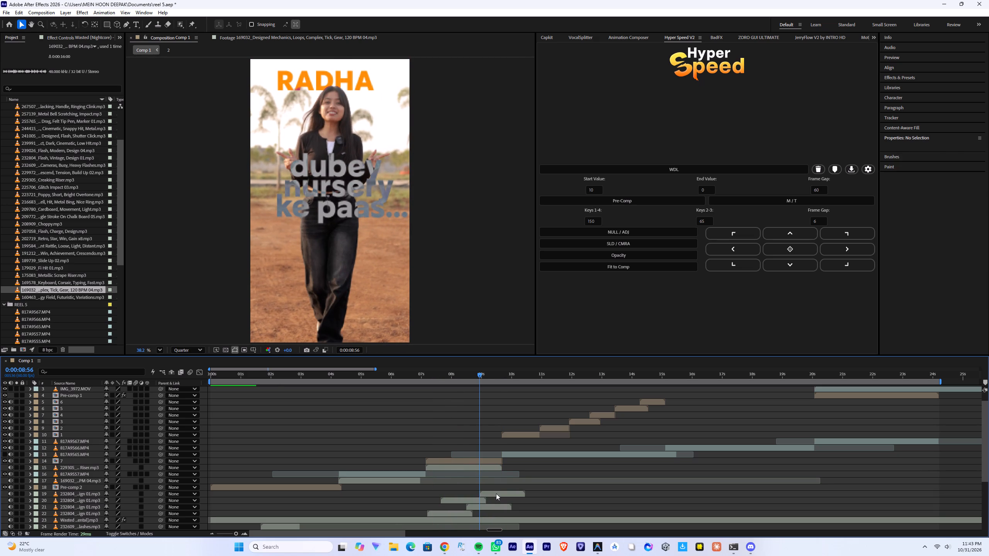
left_click_drag(496, 493, 491, 493)
Preview the reel from 7:24 through the play area clip to check the flash timing and following clips.
left_click(449, 374)
key("space")
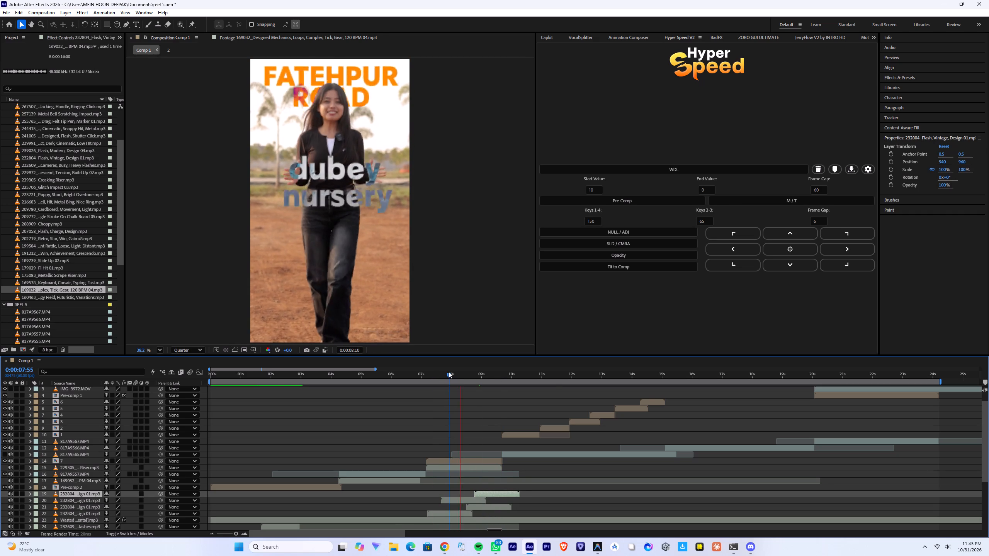
left_click_drag(444, 371, 433, 371)
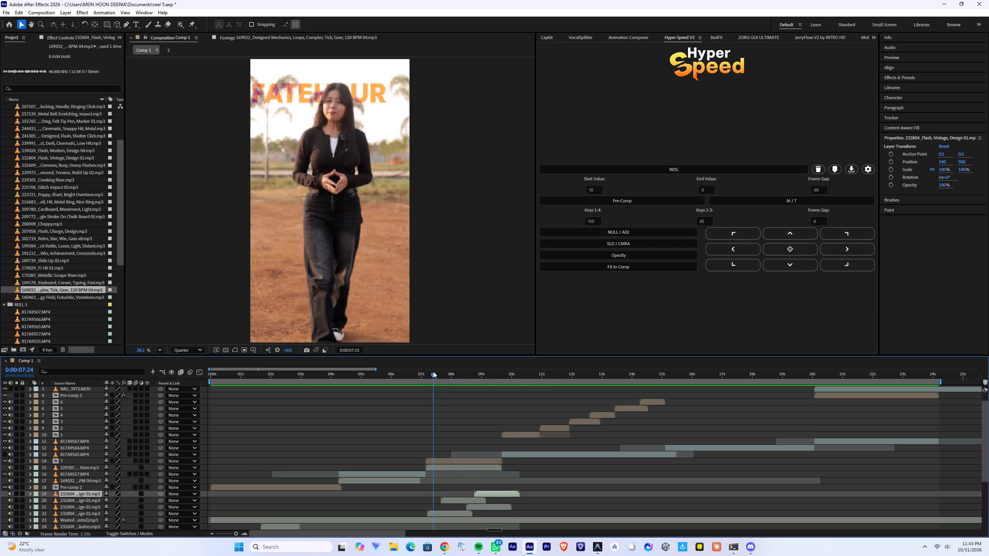
key("space")
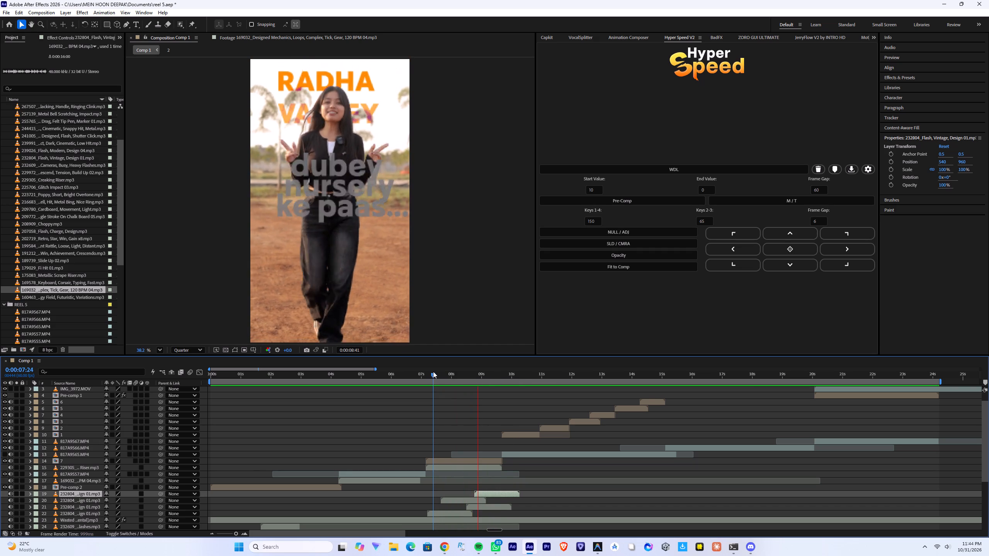
scroll(427, 408, "down", 2, "alt")
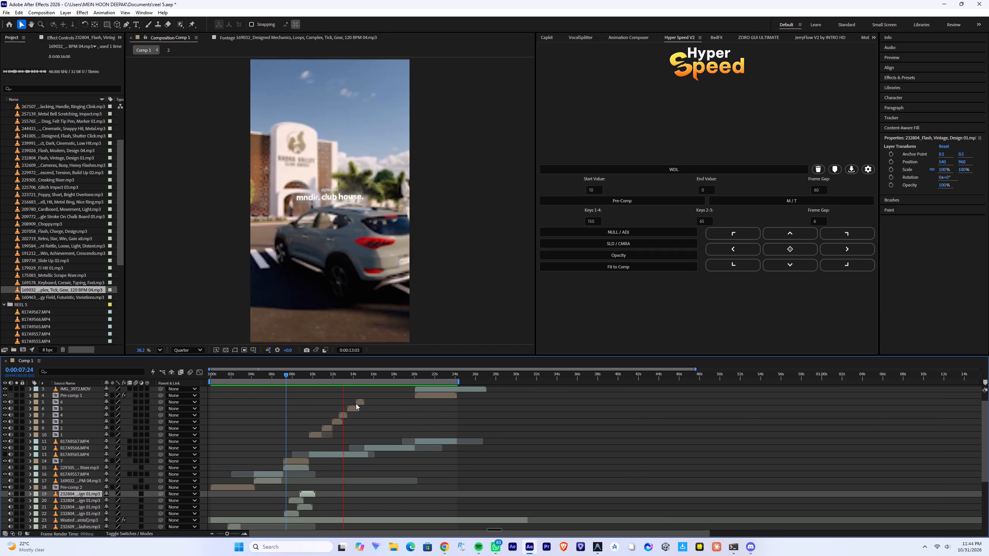
key("space")
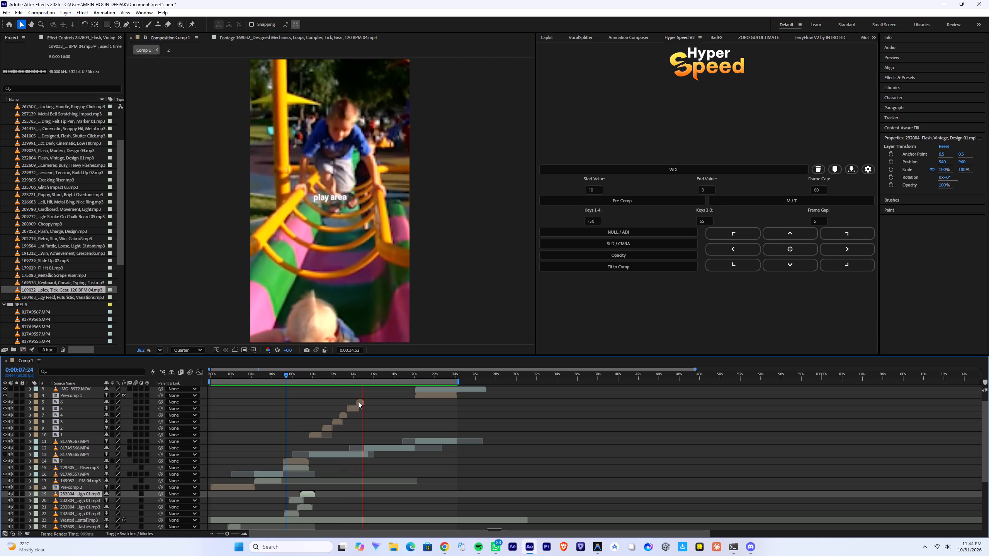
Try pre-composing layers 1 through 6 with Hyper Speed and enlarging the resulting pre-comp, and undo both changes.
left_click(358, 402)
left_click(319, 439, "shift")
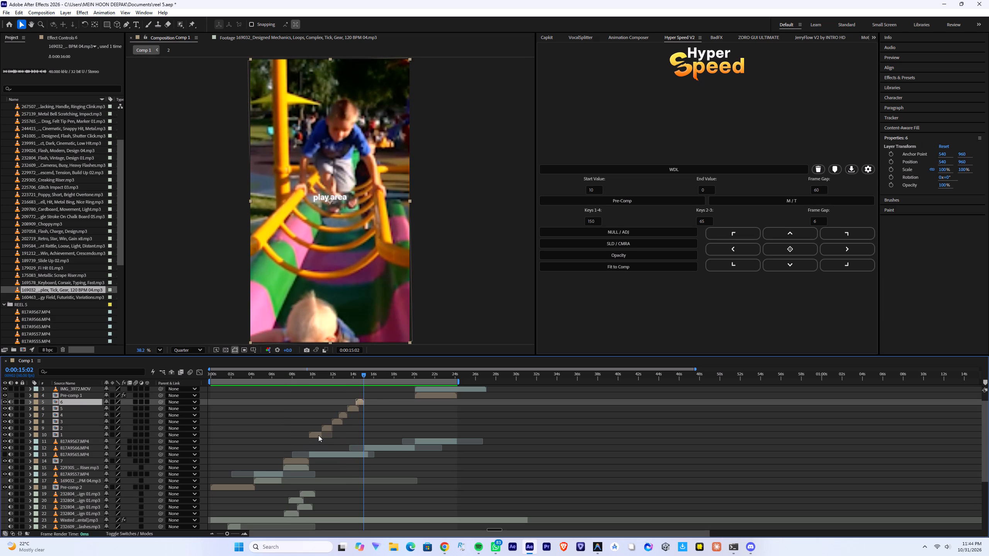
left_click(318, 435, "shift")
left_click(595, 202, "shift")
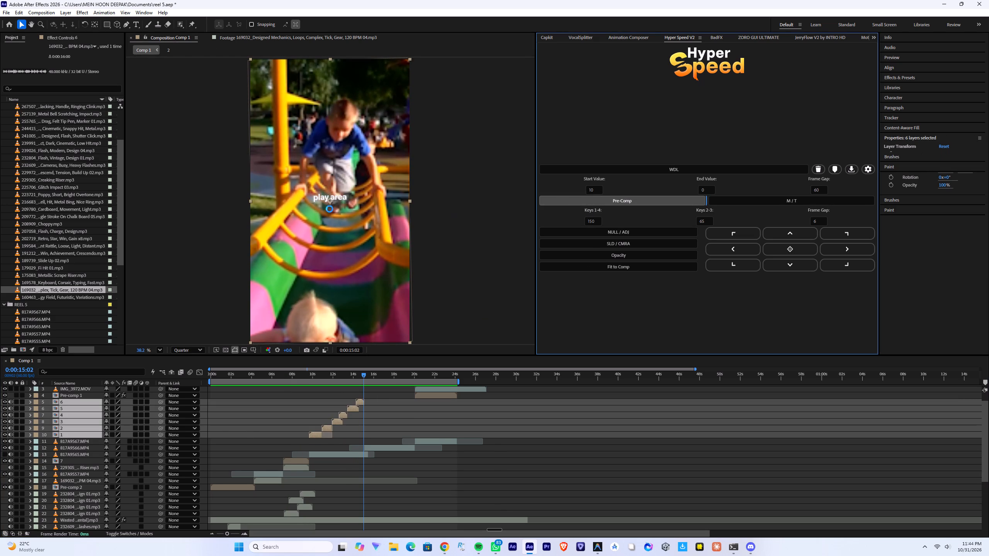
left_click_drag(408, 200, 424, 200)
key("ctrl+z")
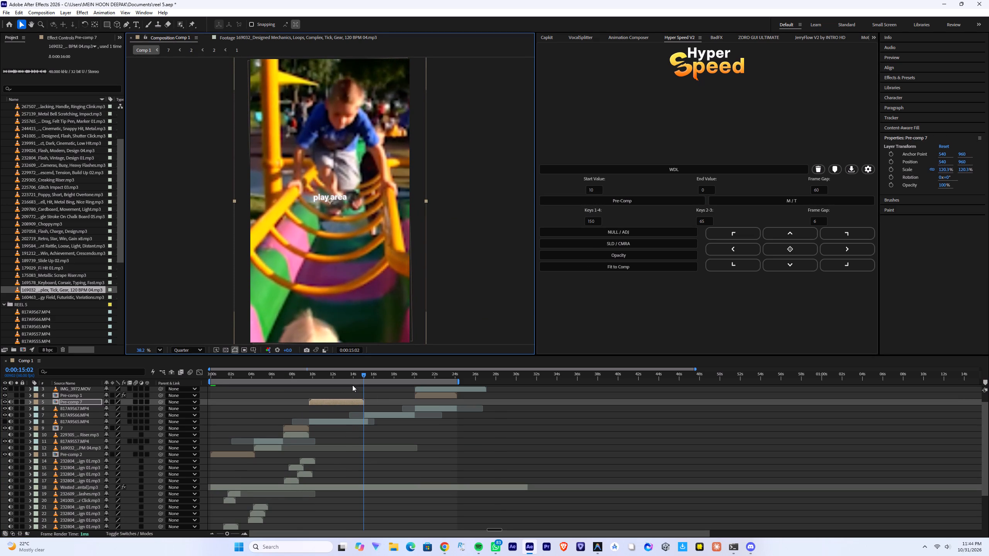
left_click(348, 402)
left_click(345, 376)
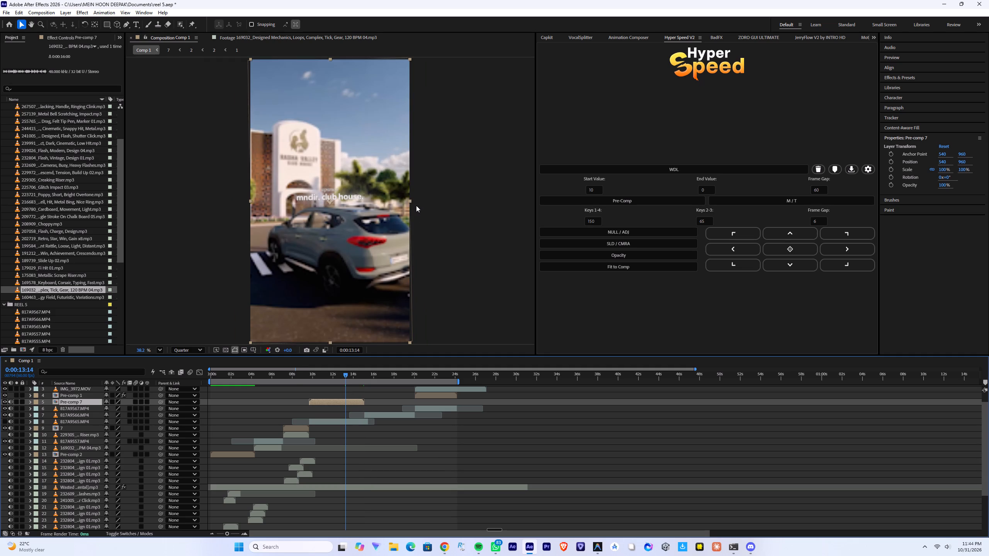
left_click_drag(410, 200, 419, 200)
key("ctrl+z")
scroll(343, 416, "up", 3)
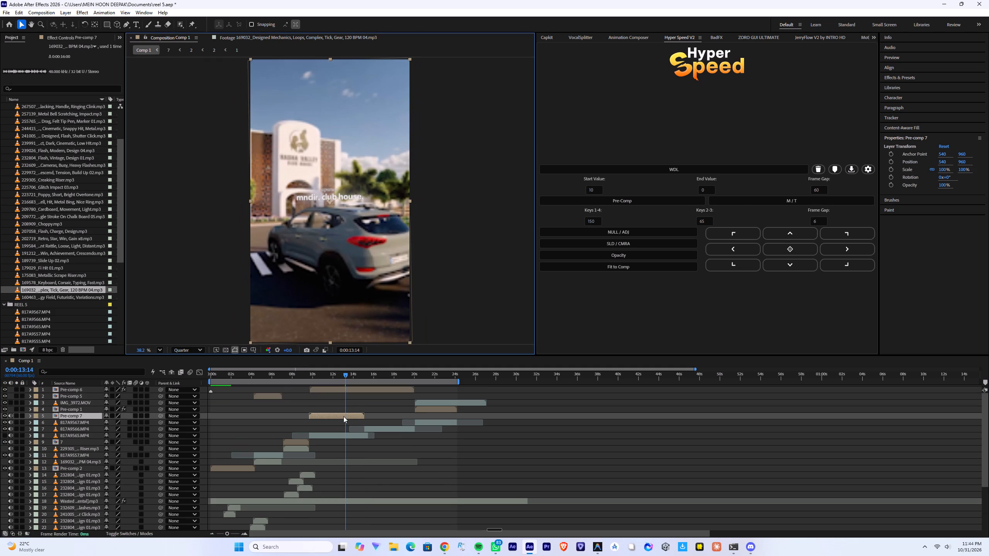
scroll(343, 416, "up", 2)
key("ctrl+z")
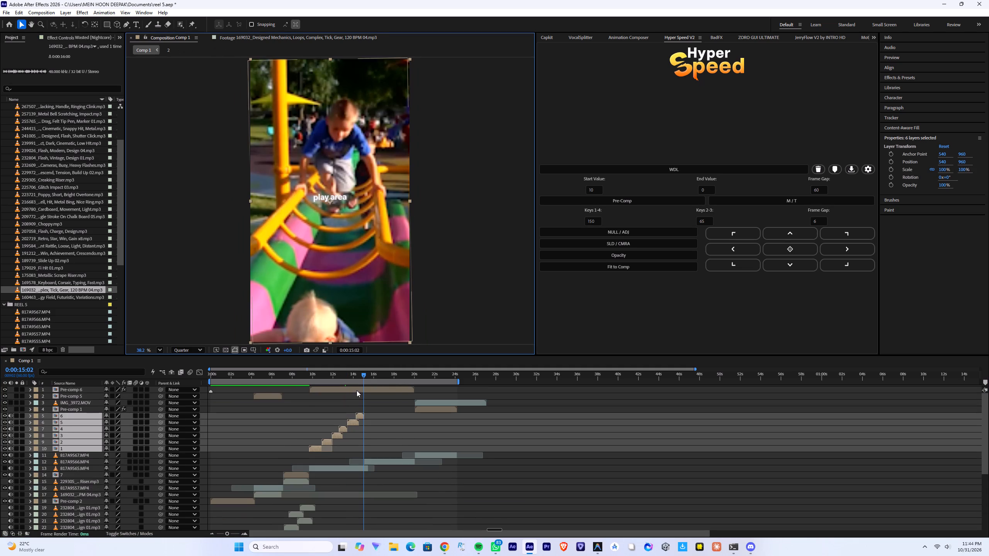
Scale the Pre-comp 6 caption layer up to about 136% and preview the captions from 15:02 to 19:00.
left_click(357, 391)
left_click_drag(410, 200, 410, 200)
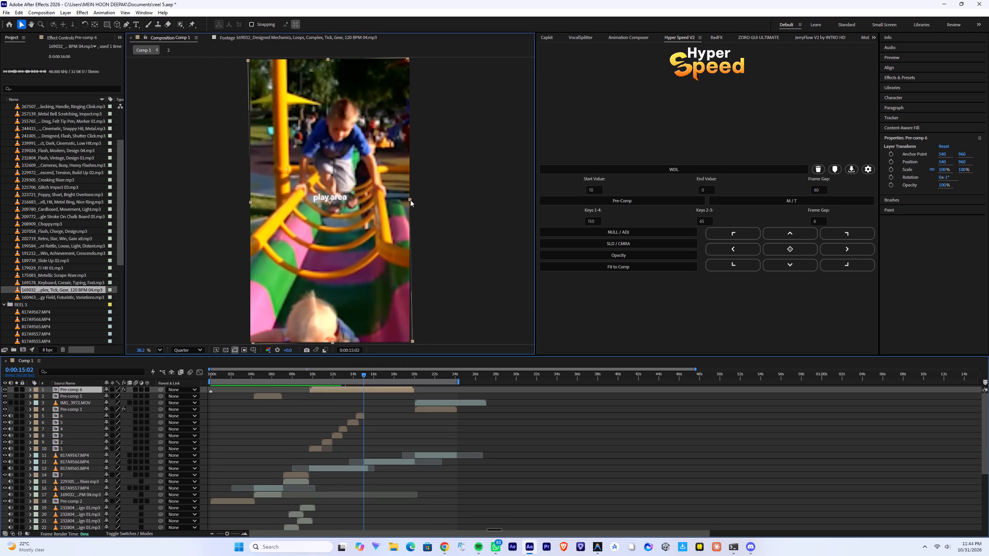
left_click_drag(410, 200, 438, 203)
key("space")
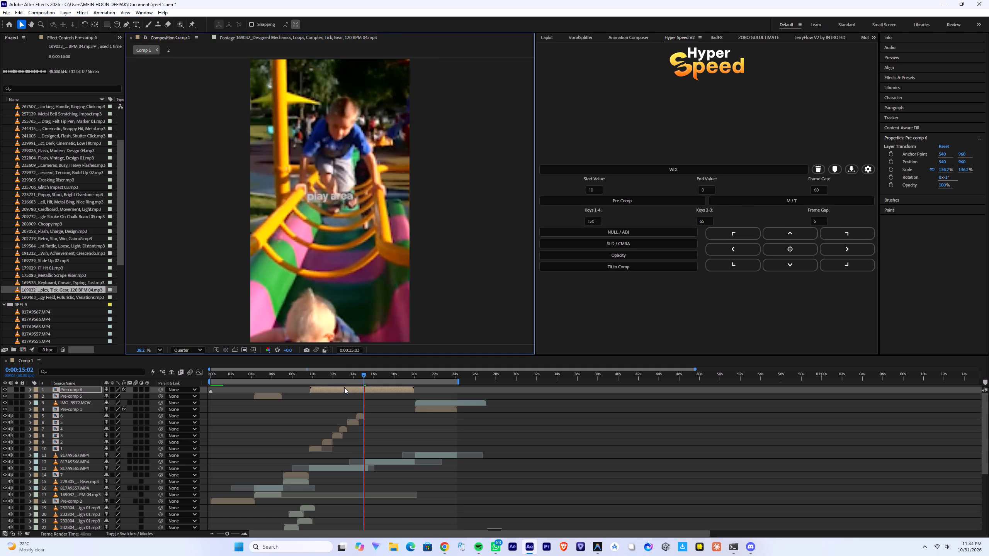
key("space")
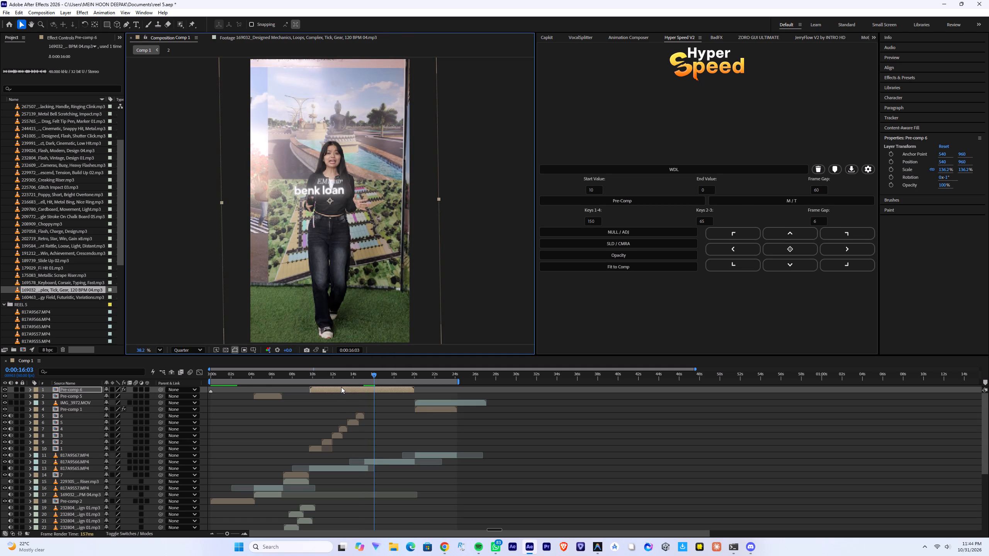
key("space")
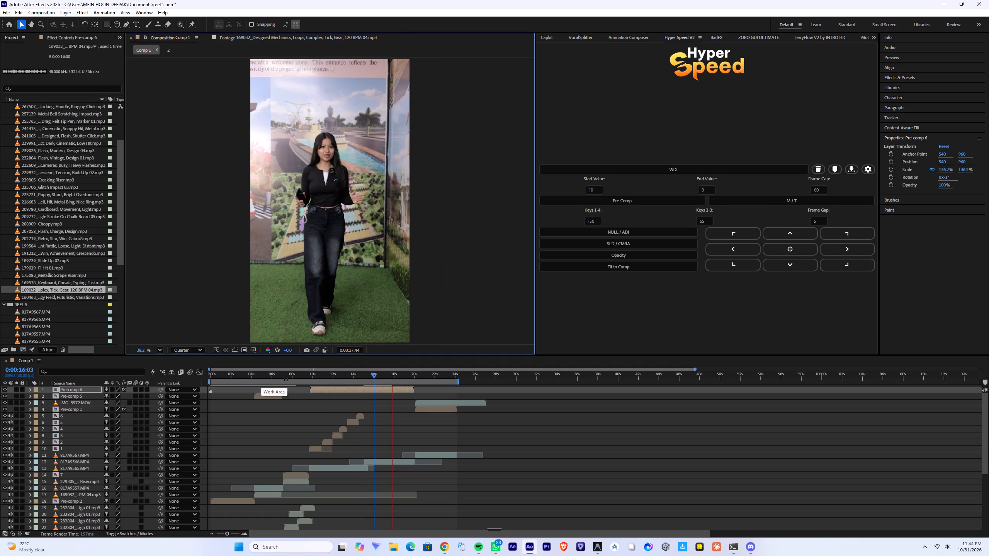
key("space")
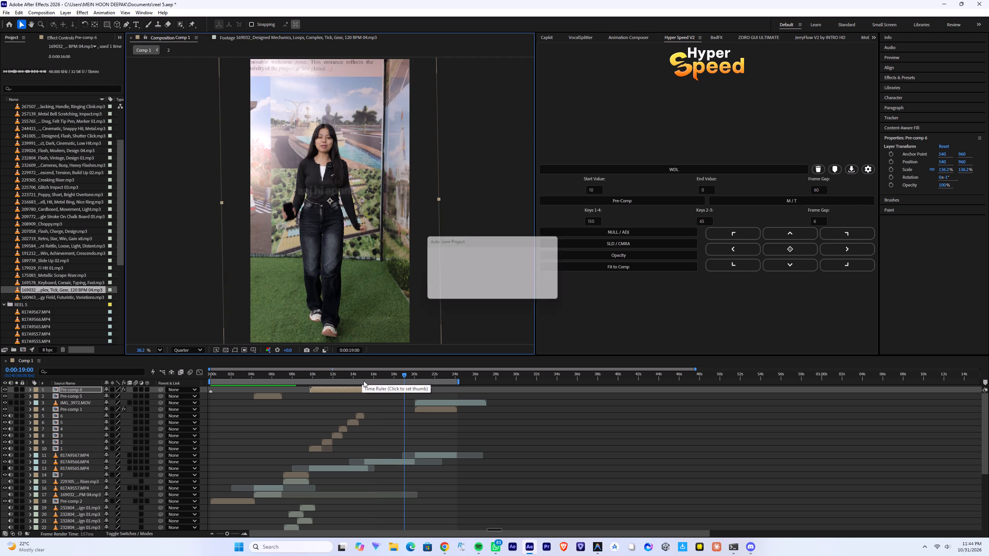
Set the composition preview resolution to Full at 15:52 and check the enlarged captions up to 19:00.
left_click(372, 378)
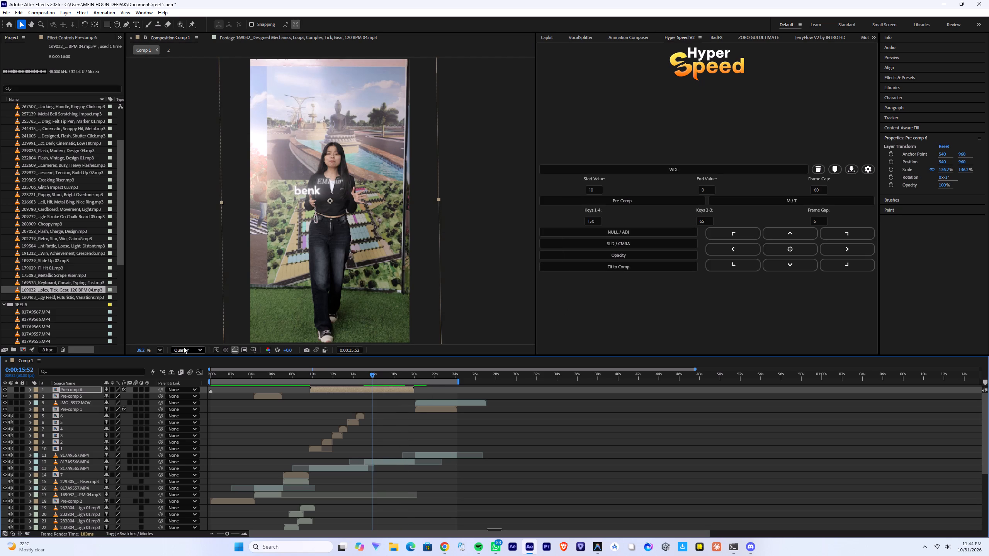
left_click(184, 347)
left_click(187, 375)
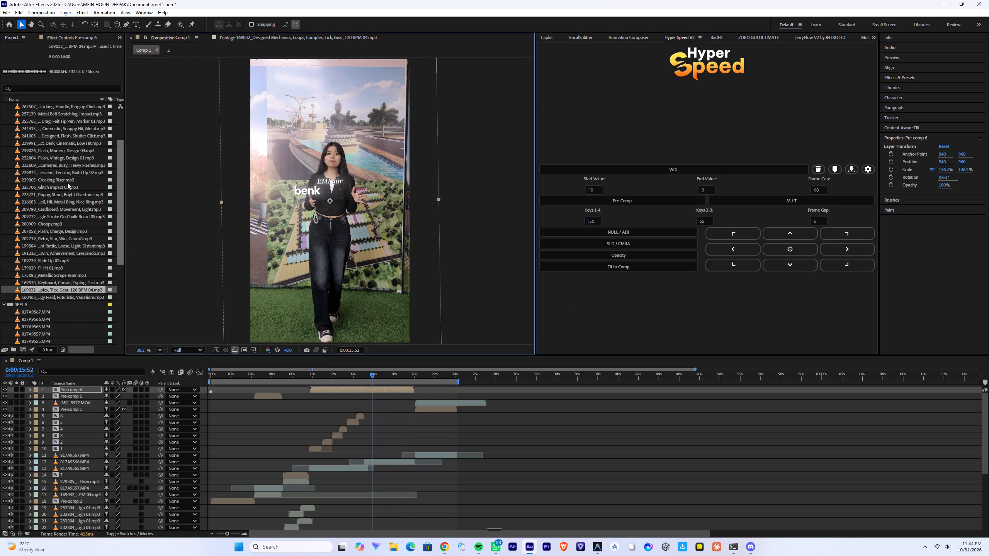
left_click_drag(378, 377, 416, 375)
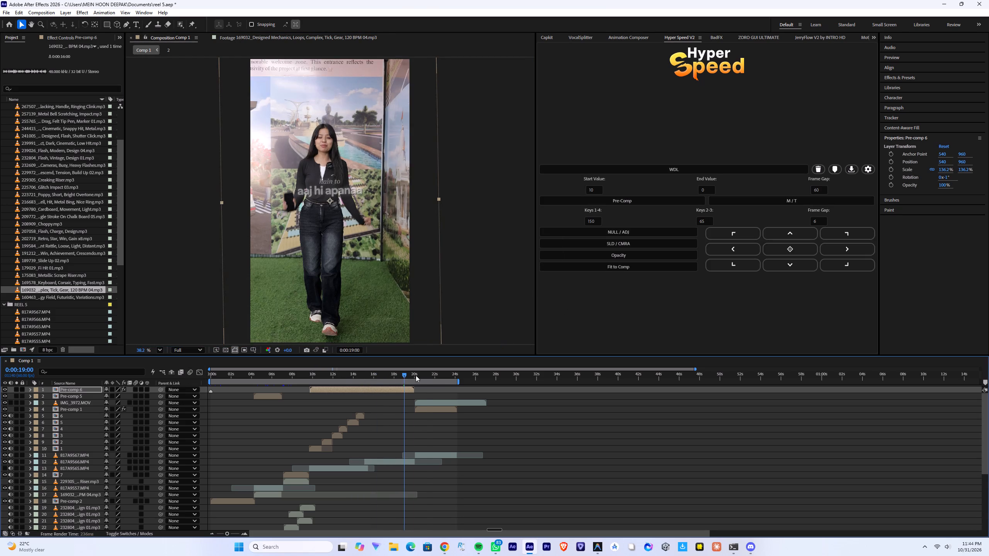
Return the playhead to the start of Comp 1 and save the project.
left_click_drag(416, 375, 32, 383)
key("ctrl+s")
left_click(242, 431)
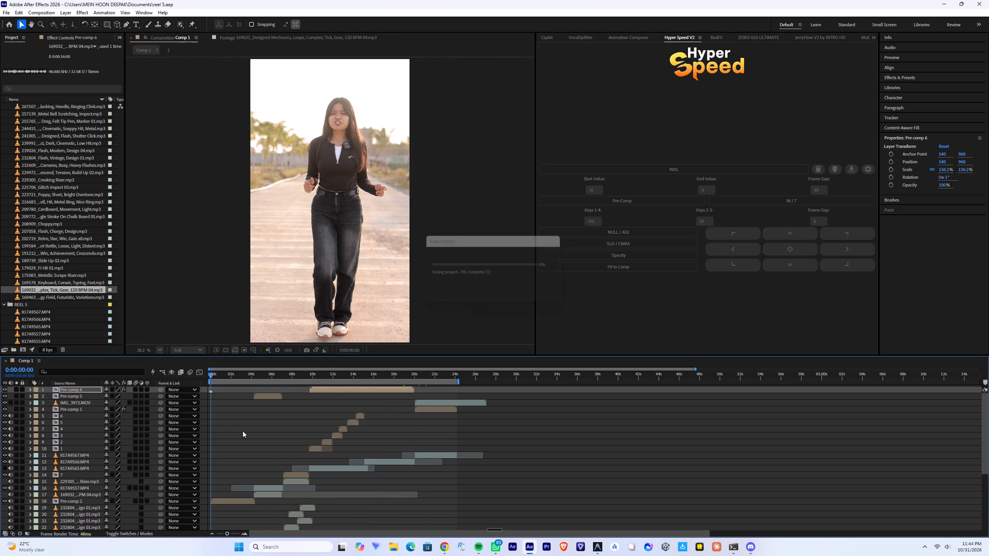
key("u")
key("u")
Preview the whole reel from 0:00 through the bookings end card to check captions, clips and sound effects.
left_click(241, 425)
key("space")
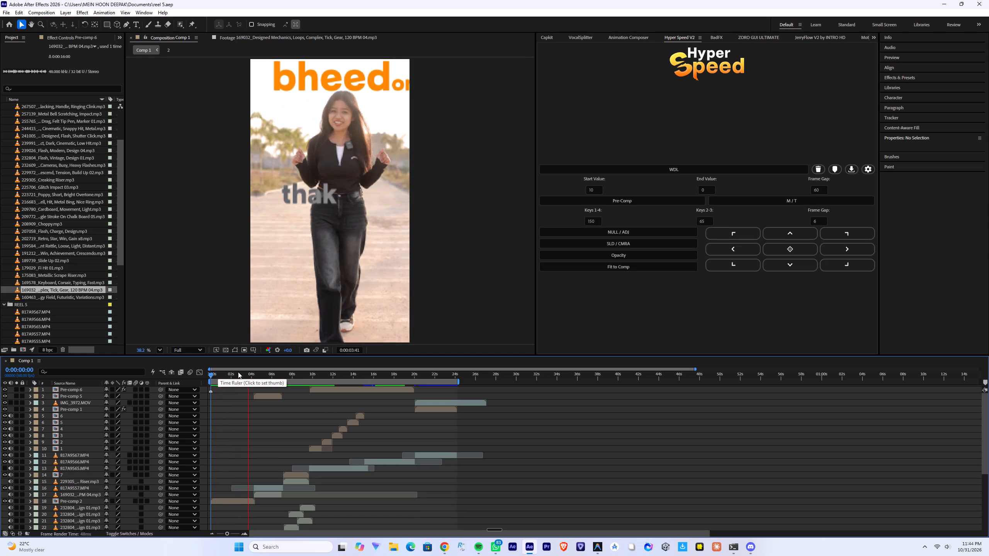
left_click_drag(236, 377, 179, 378)
key("space")
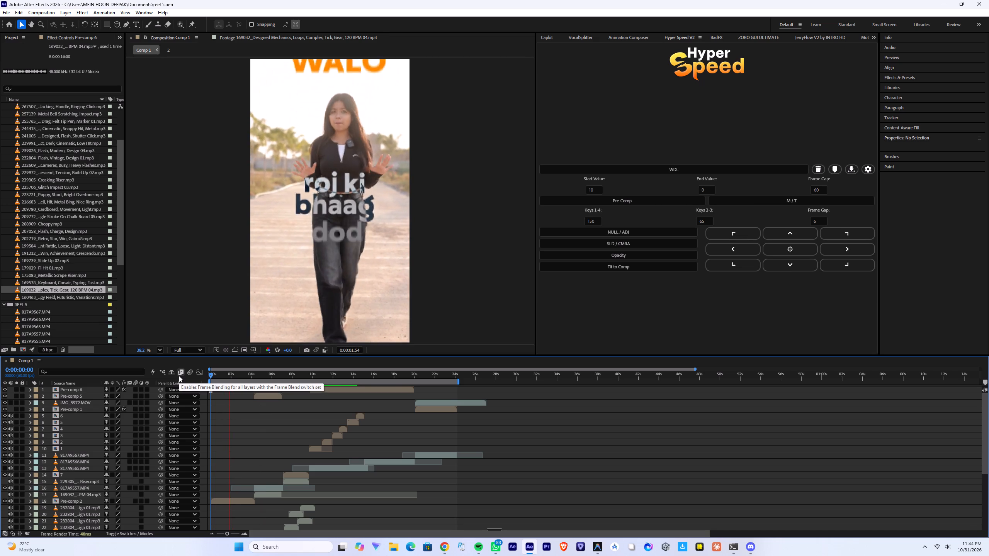
key("space")
left_click_drag(238, 374, 174, 376)
key("space")
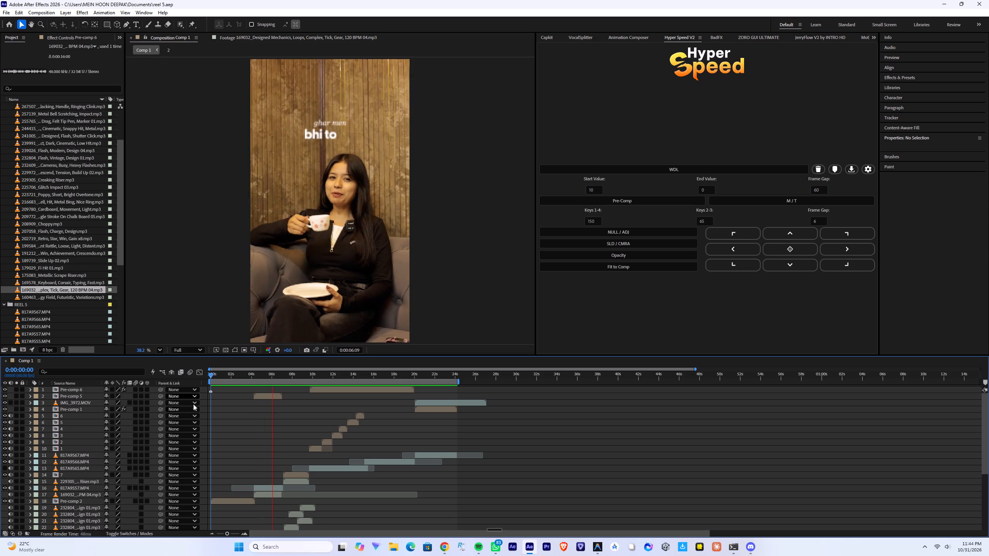
scroll(257, 446, "down", 4)
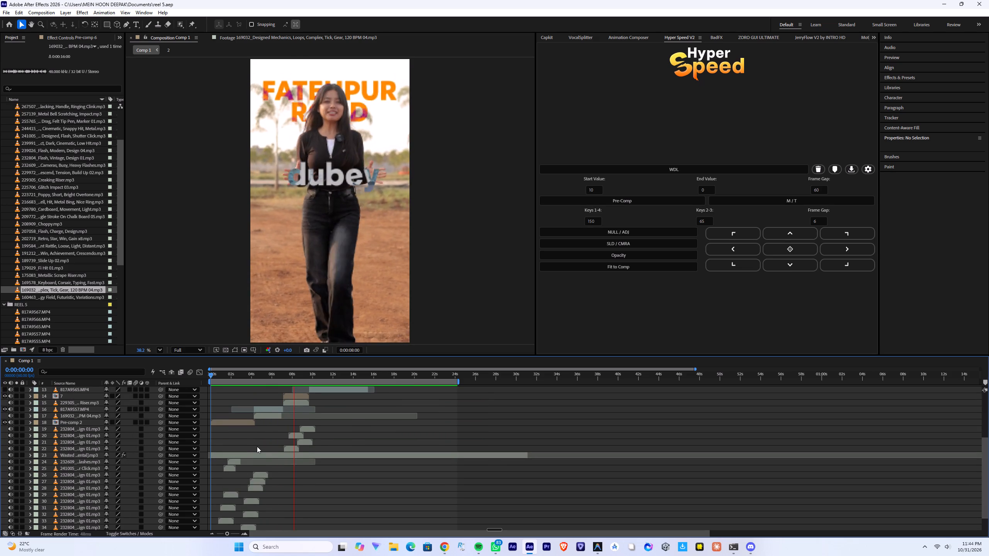
scroll(257, 446, "up", 1)
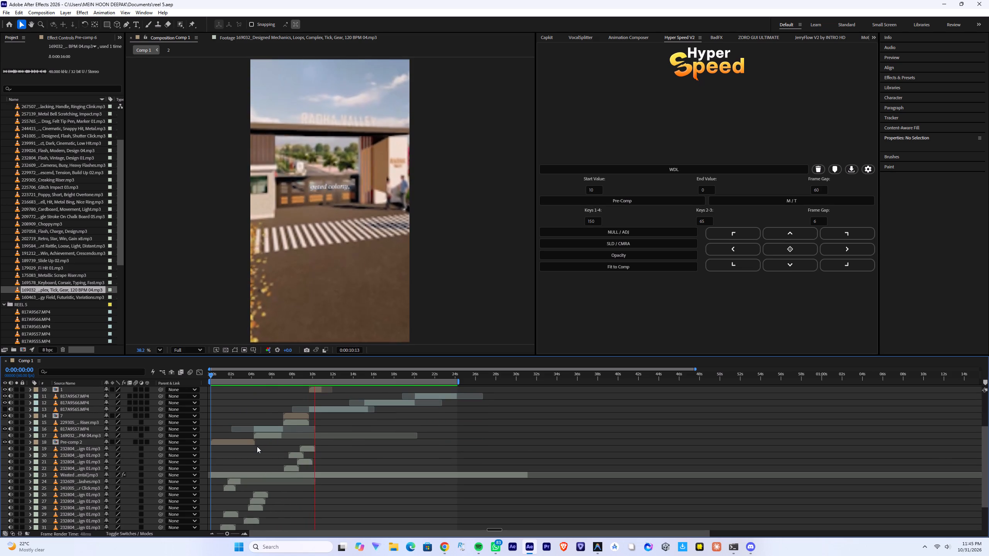
scroll(257, 446, "up", 2)
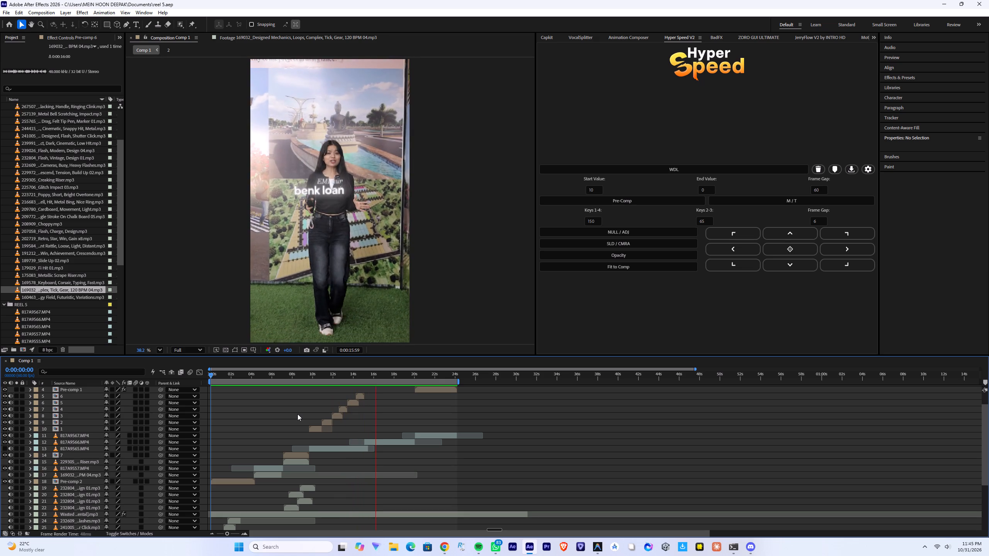
key("ctrl+s")
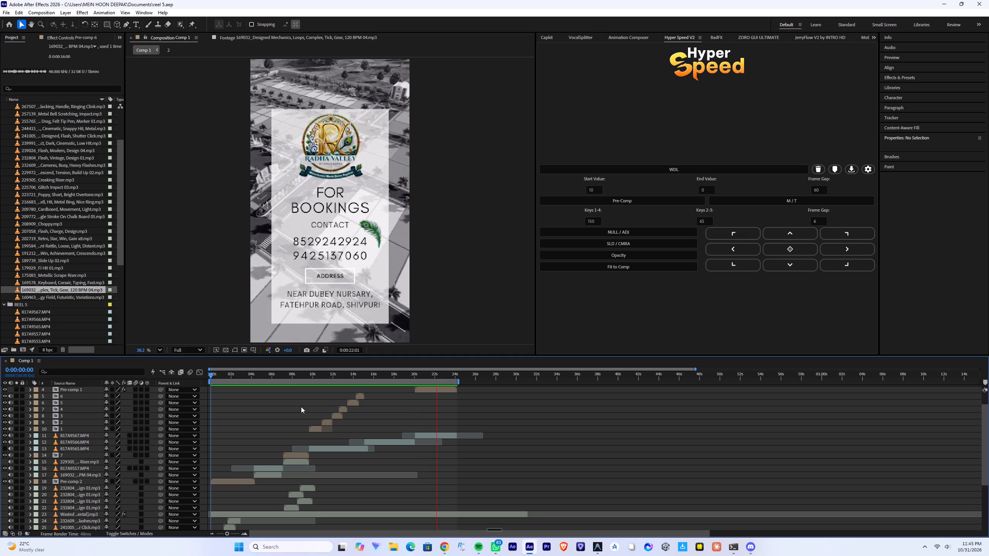
key("space")
Save the project, add Comp 1 to the render queue, and remove the two finished Comp 1 renders from it.
key("ctrl+s")
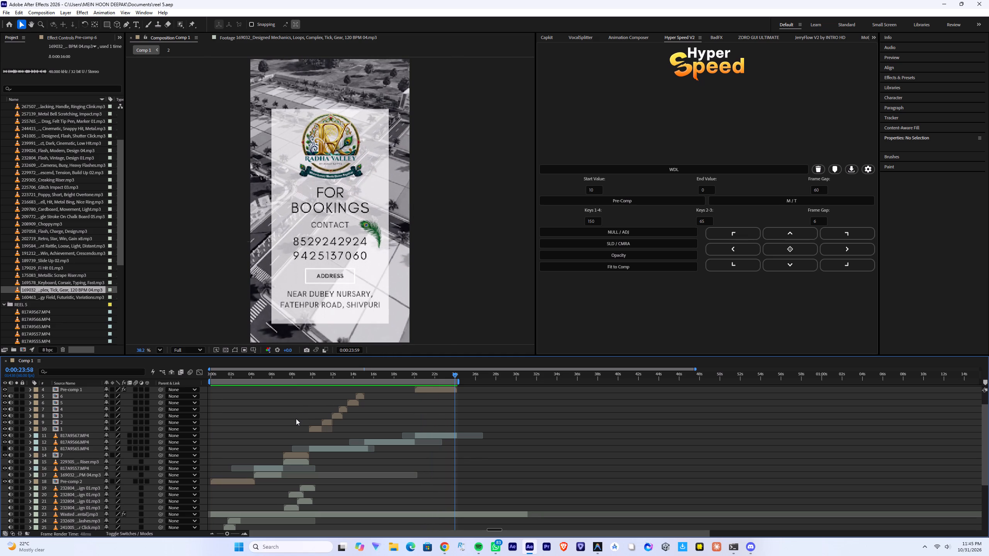
key("ctrl+m")
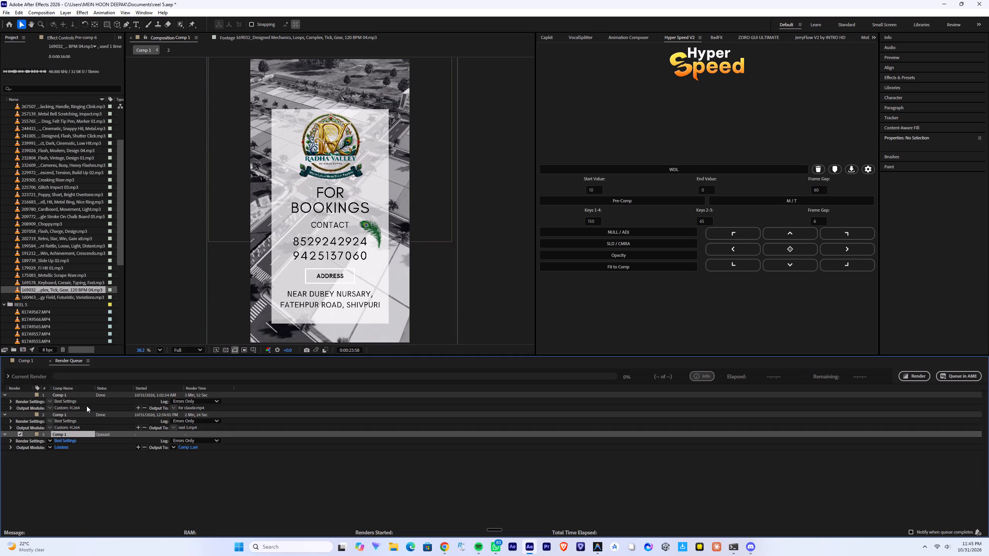
left_click(61, 396)
key("Delete")
left_click(61, 396)
key("Delete")
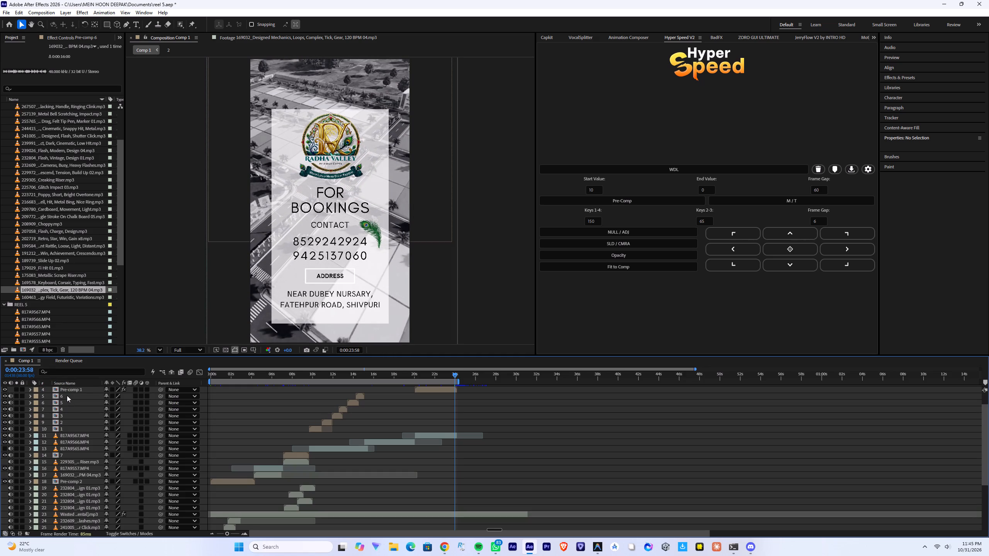
left_click(71, 362)
left_click(63, 397)
key("Delete")
Set the queued Comp 1 output module to H.264 format with a target bitrate of about 32 Mbps.
left_click(63, 408)
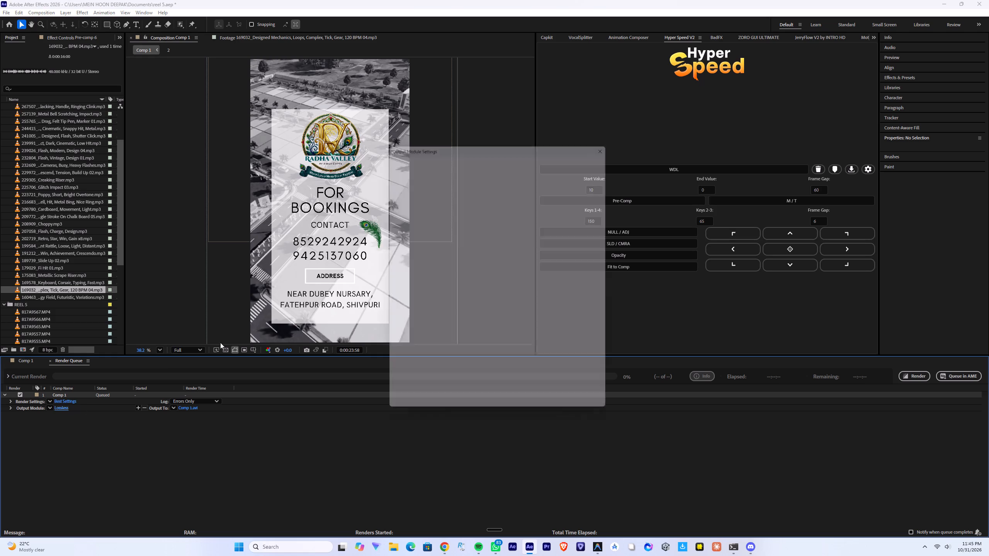
left_click(494, 191)
left_click(494, 188)
left_click(470, 231)
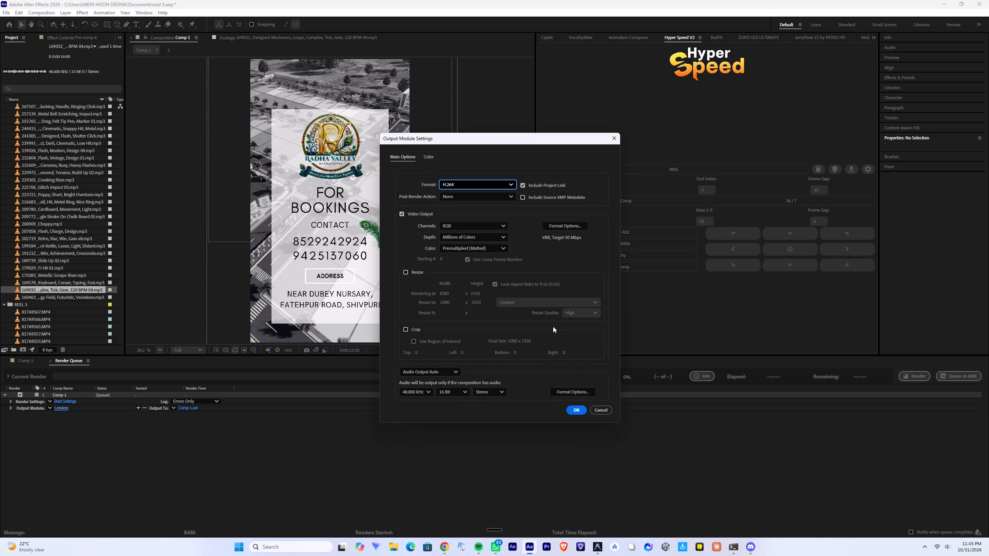
left_click(570, 226)
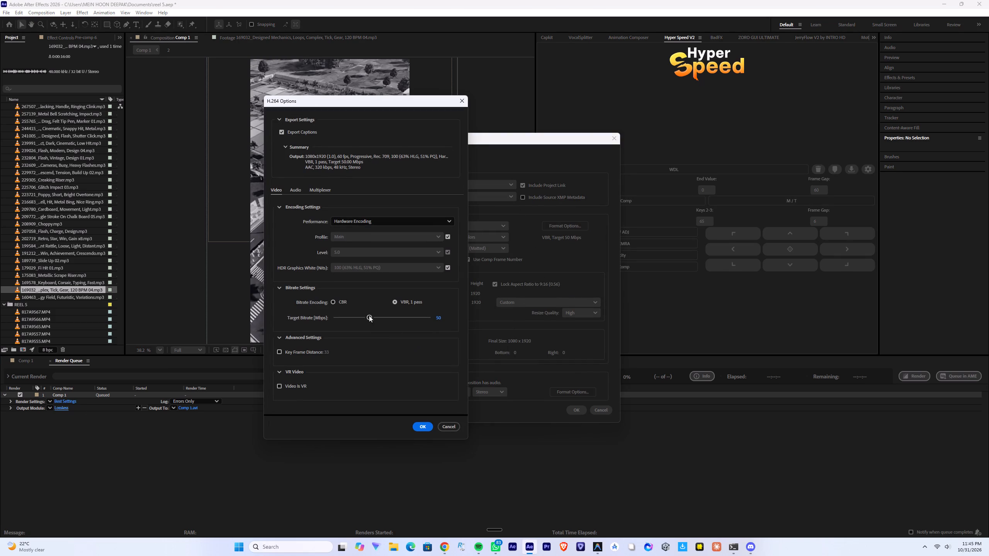
left_click_drag(363, 317, 353, 317)
left_click_drag(353, 317, 356, 318)
left_click(423, 428)
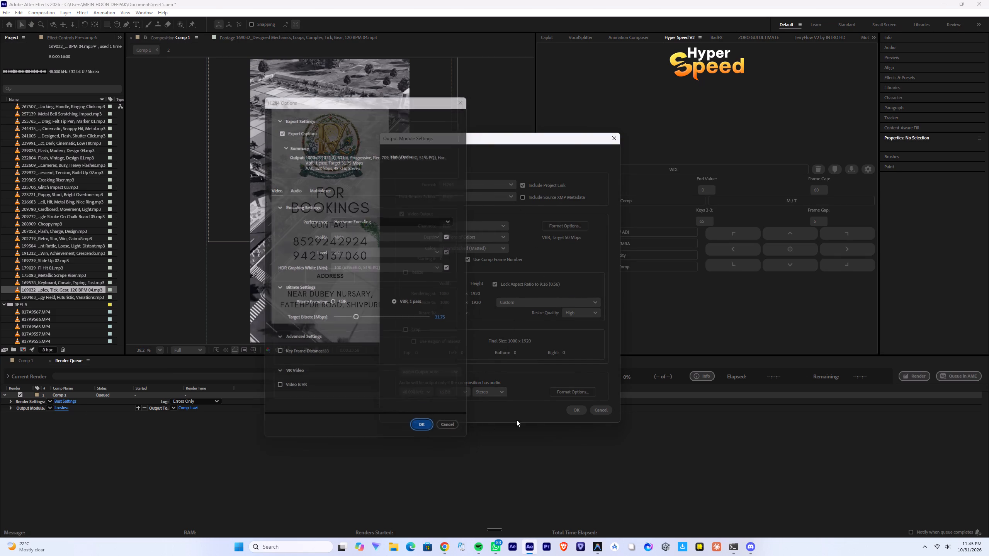
left_click(578, 417)
left_click(575, 413)
Set the render output to reel 5.mp4 in the UNPAID videos folder, replacing the existing file.
left_click(184, 410)
left_click(185, 407)
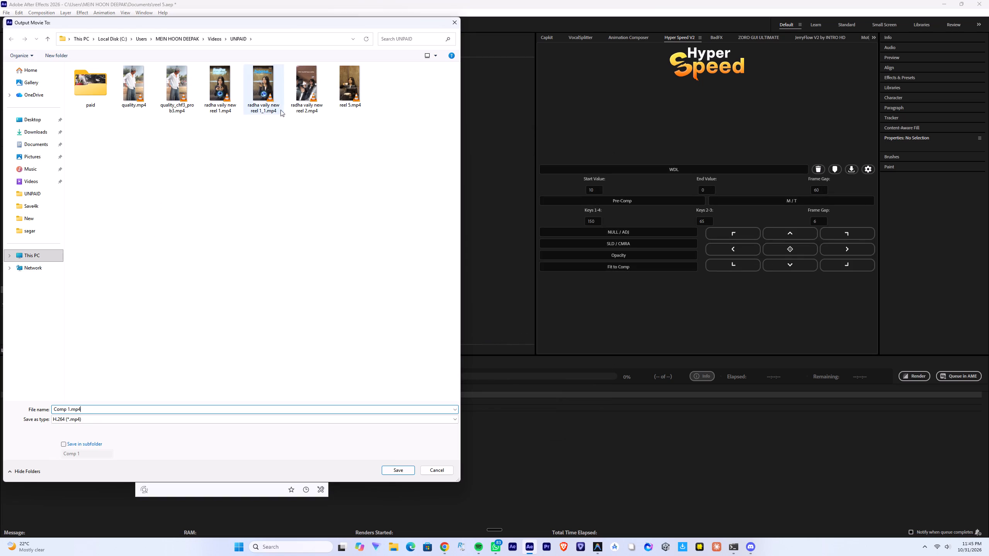
left_click(336, 98)
left_click(386, 473)
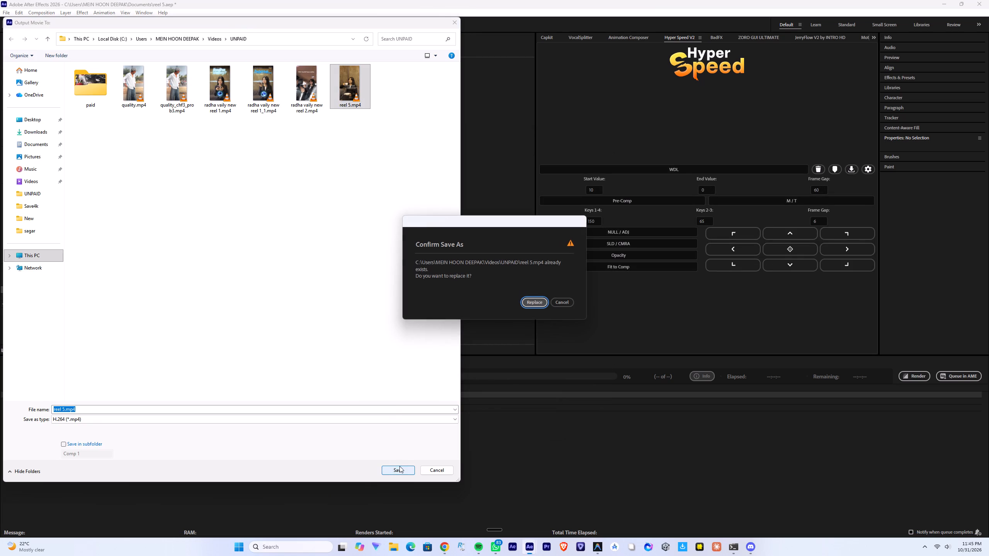
left_click(535, 303)
Start rendering Comp 1, overwriting the existing reel 5.mp4.
left_click(906, 376)
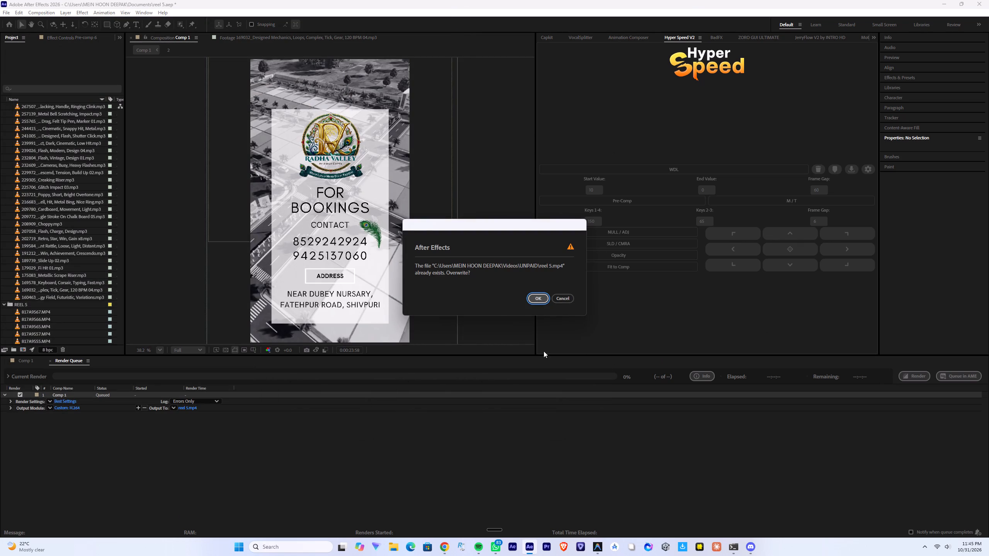
left_click(530, 305)
left_click(534, 303)
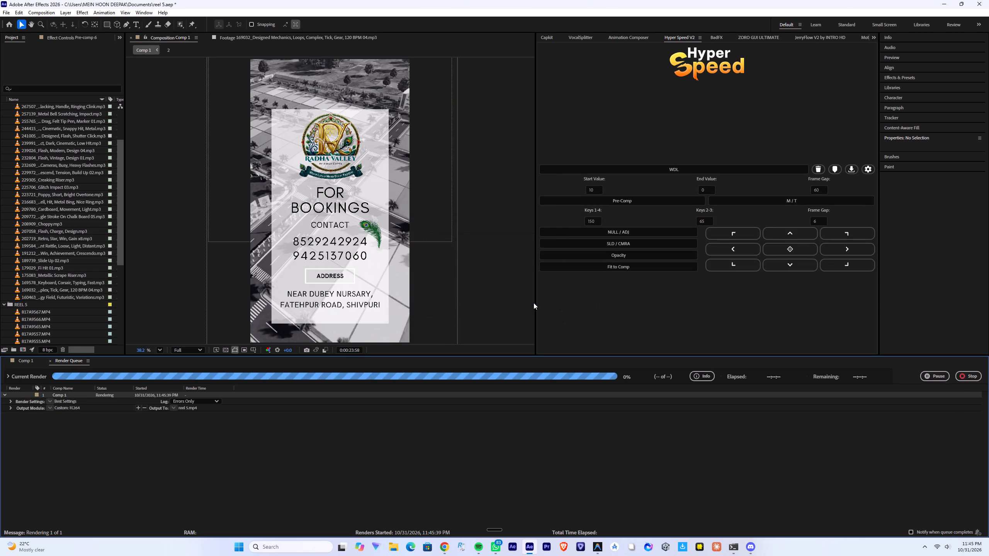
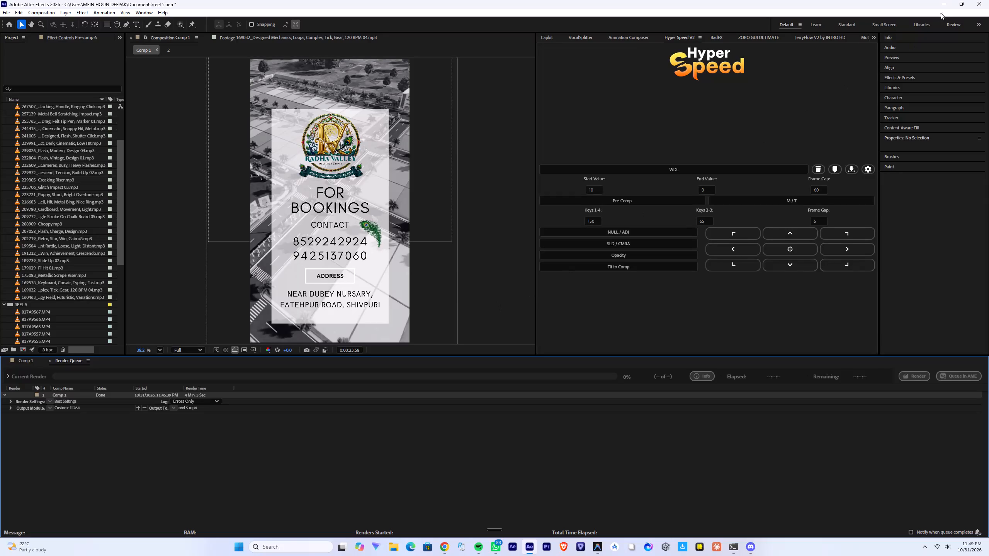
Close the reel 5.aep project and exit the application, saving the changes.
left_click(988, 0)
left_click(467, 297)
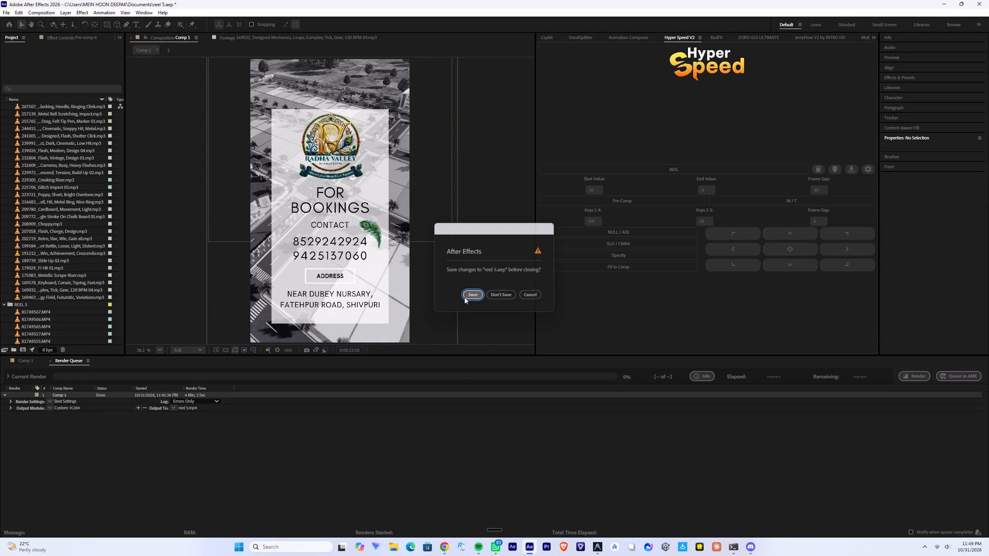